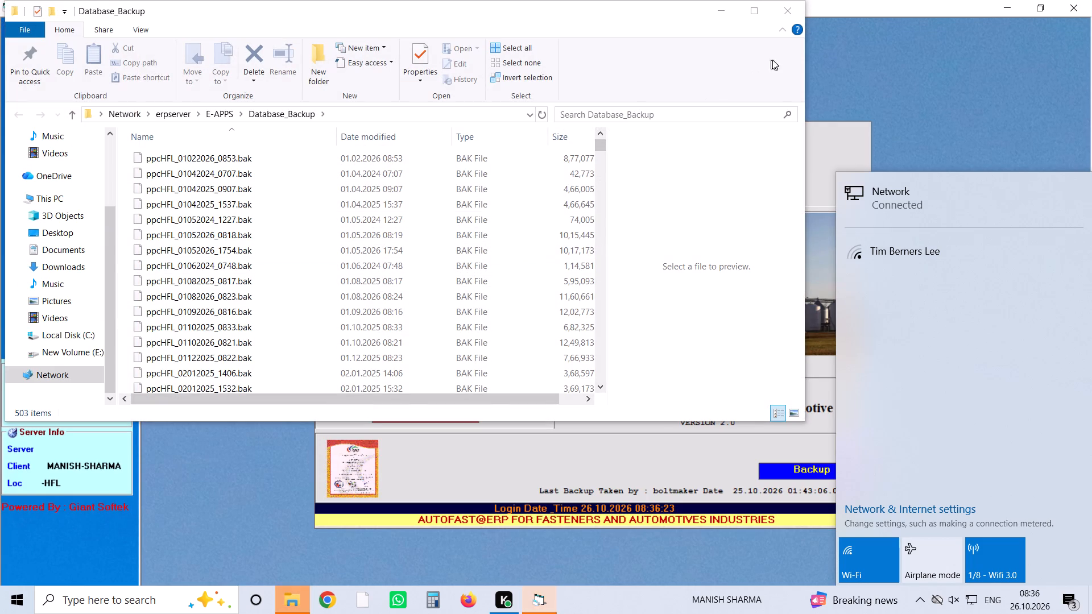
Close the Database_Backup folder window and return to the AutoFast@ERP modules menu.
{"action": "left_click", "coordinate": [793, 0]}
{"action": "left_click", "coordinate": [784, 12]}
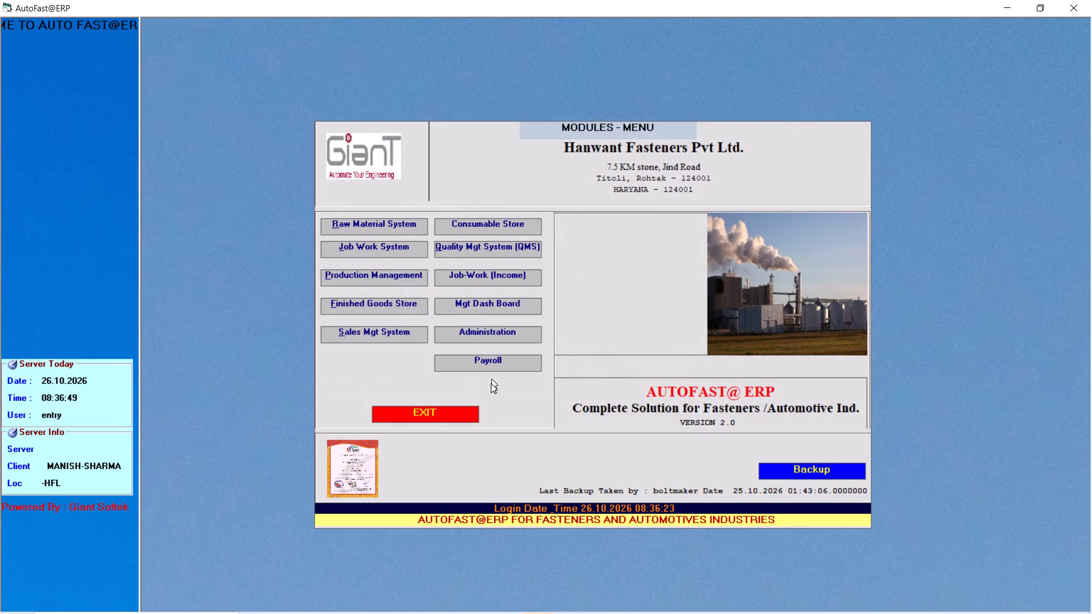
{"action": "double_click", "coordinate": [497, 406]}
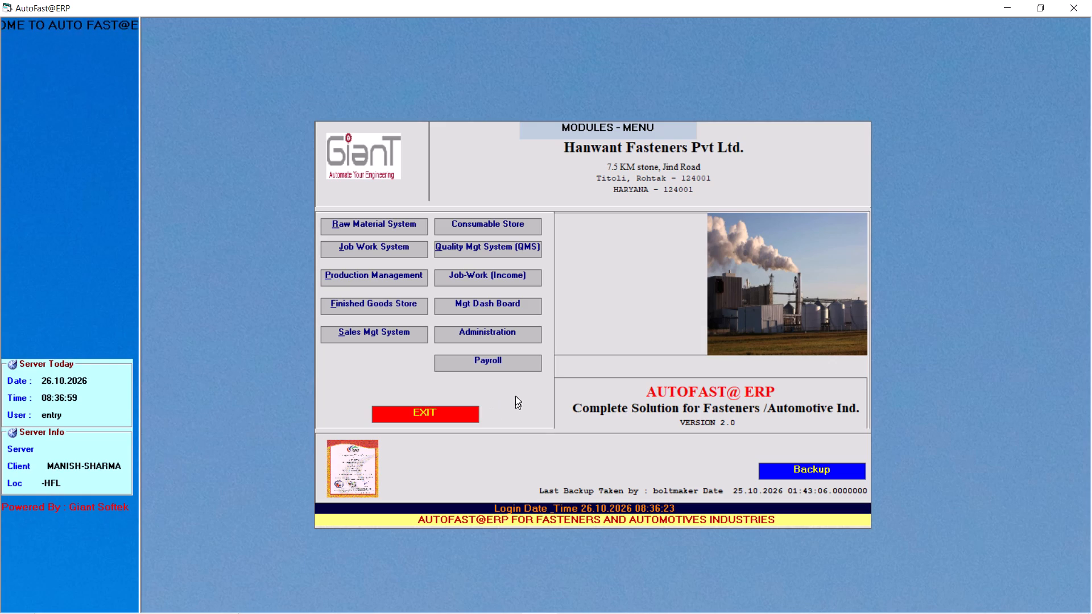
Open the Production (Ist Operation) transaction form in the Production Management module.
{"action": "left_click", "coordinate": [368, 265]}
{"action": "left_click", "coordinate": [370, 277]}
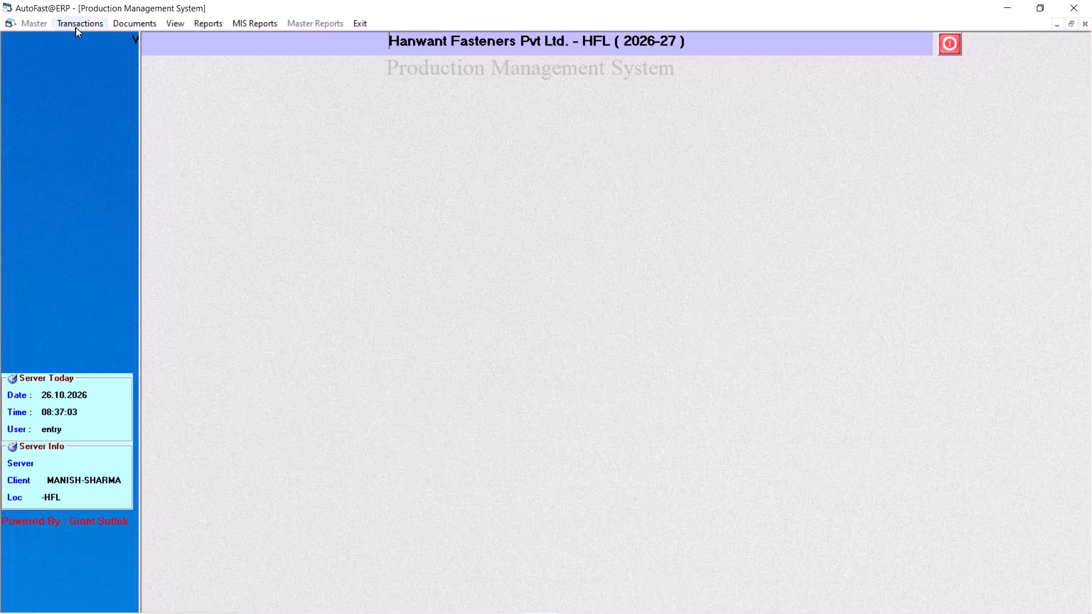
{"action": "left_click", "coordinate": [76, 27]}
{"action": "left_click", "coordinate": [161, 69]}
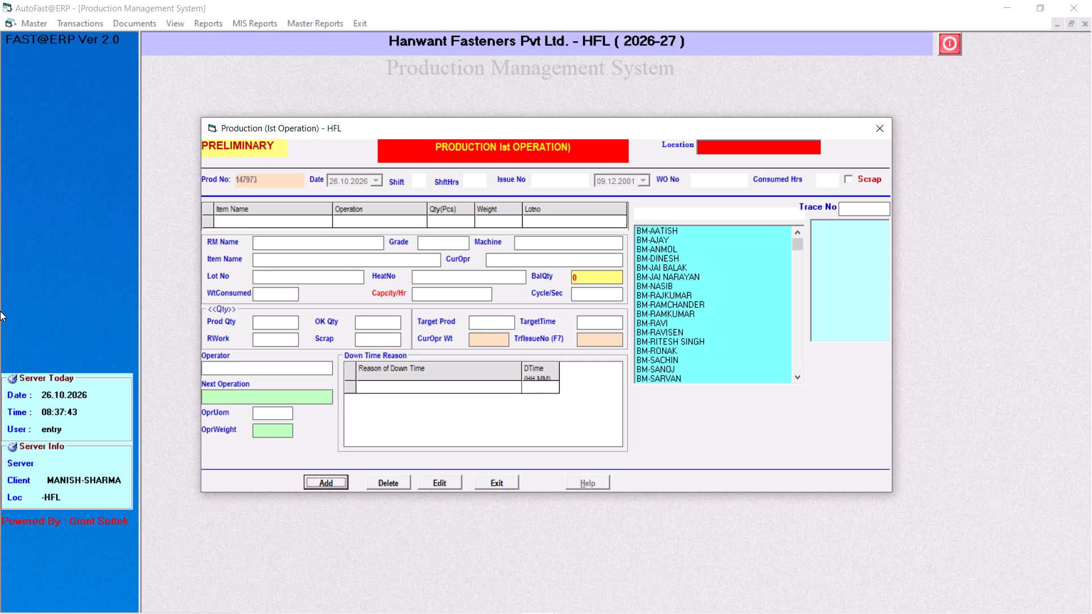
Start a new first-operation production entry dated 24.10.2026 for shift A with 8 shift hours.
{"action": "key", "text": "Return"}
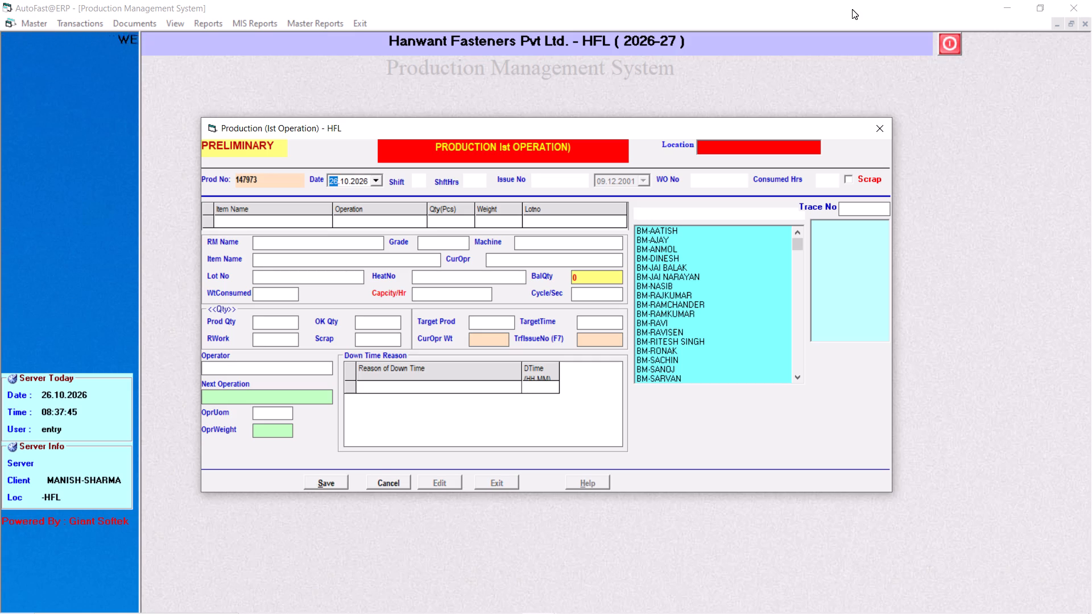
{"action": "key", "text": "Down"}
{"action": "key", "text": "Up"}
{"action": "key", "text": "Up"}
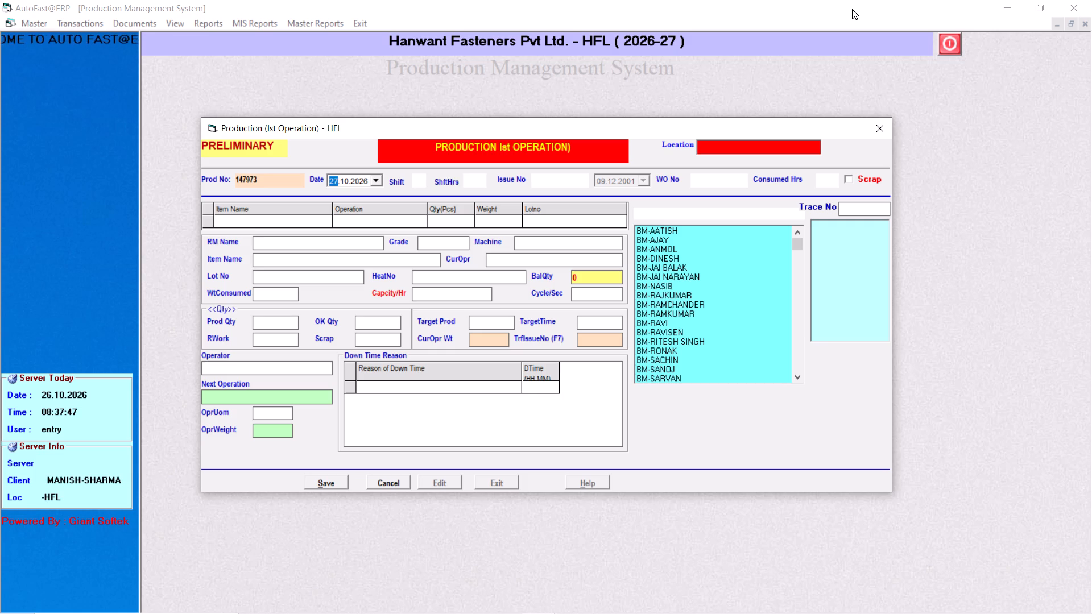
{"action": "key", "text": "Up"}
{"action": "key", "text": "Return"}
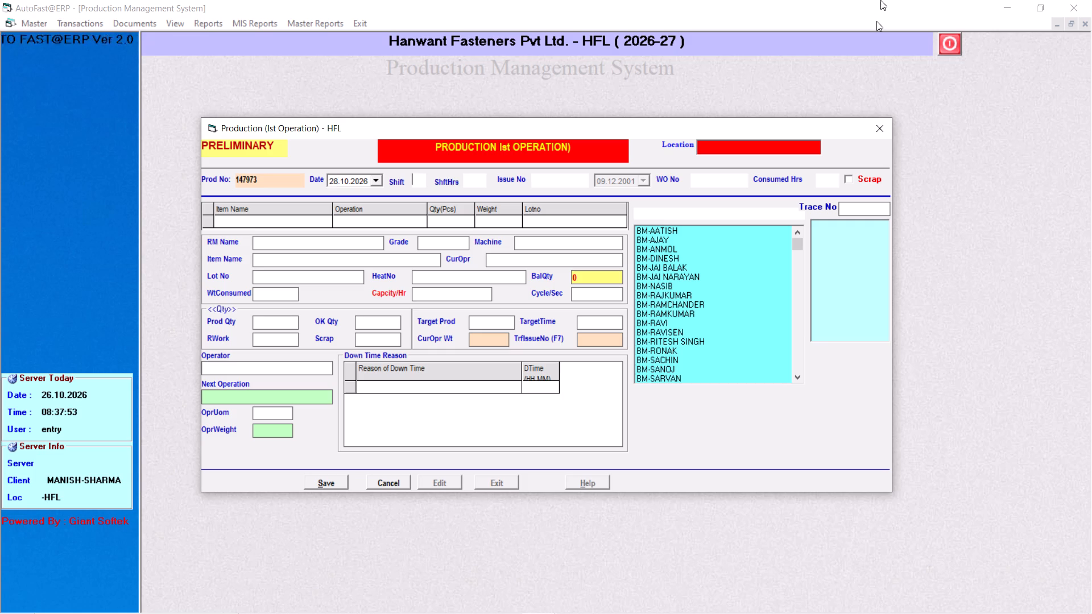
{"action": "left_click", "coordinate": [336, 181]}
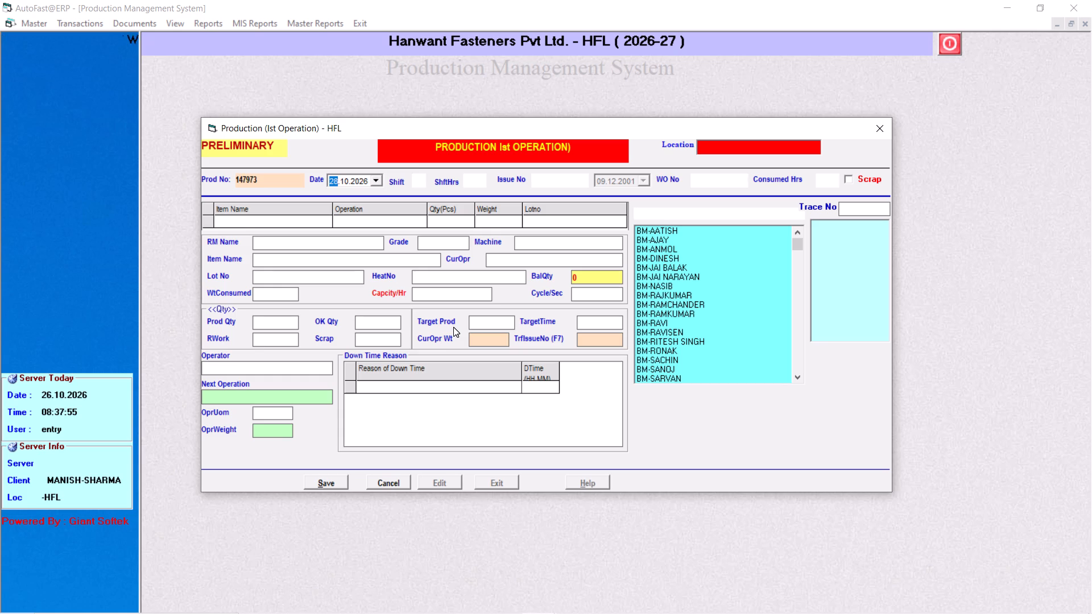
{"action": "key", "text": "Down"}
{"action": "key", "text": "Down"}
{"action": "key", "text": "Down"}
{"action": "key", "text": "Down"}
{"action": "key", "text": "Return"}
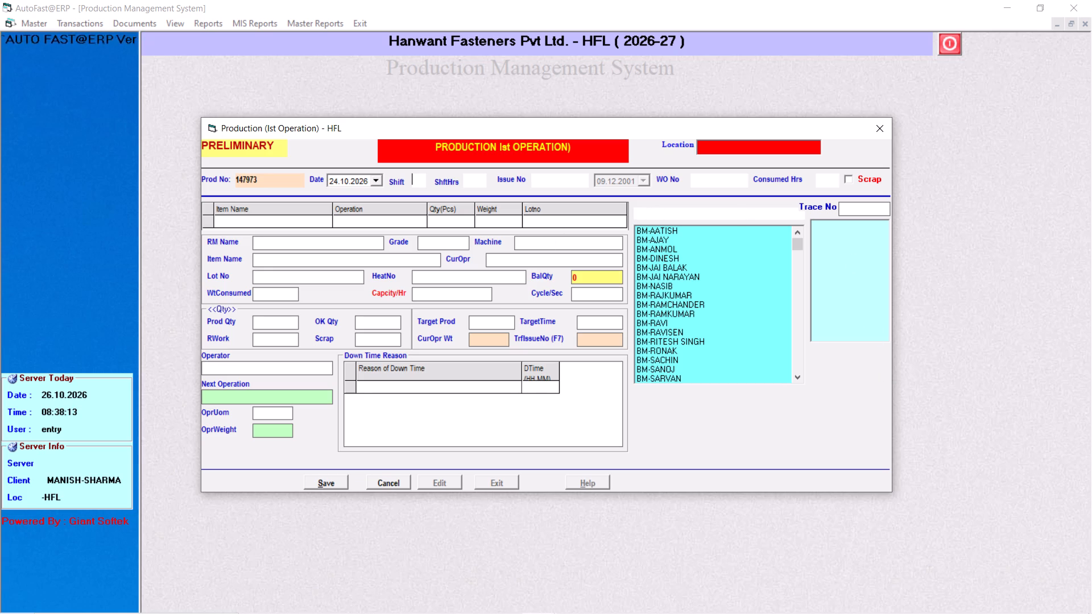
{"action": "key", "text": "a"}
{"action": "key", "text": "Return"}
{"action": "key", "text": "8"}
{"action": "key", "text": "Return"}
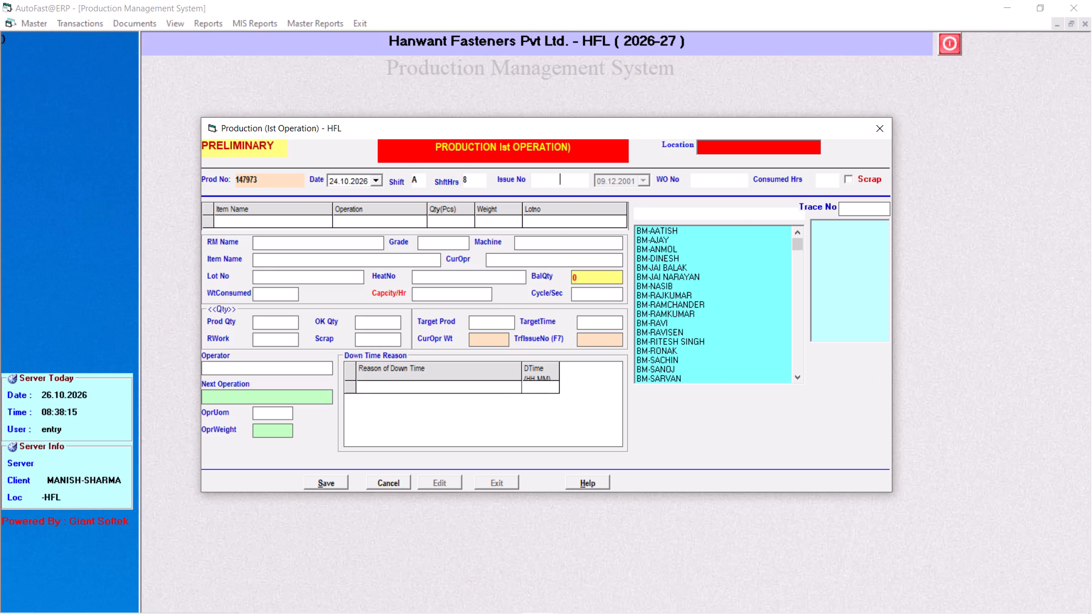
Load issue number 148191 for blank cutting of SHAFT REAR SPROCKET (690), accepting machine BS-01.
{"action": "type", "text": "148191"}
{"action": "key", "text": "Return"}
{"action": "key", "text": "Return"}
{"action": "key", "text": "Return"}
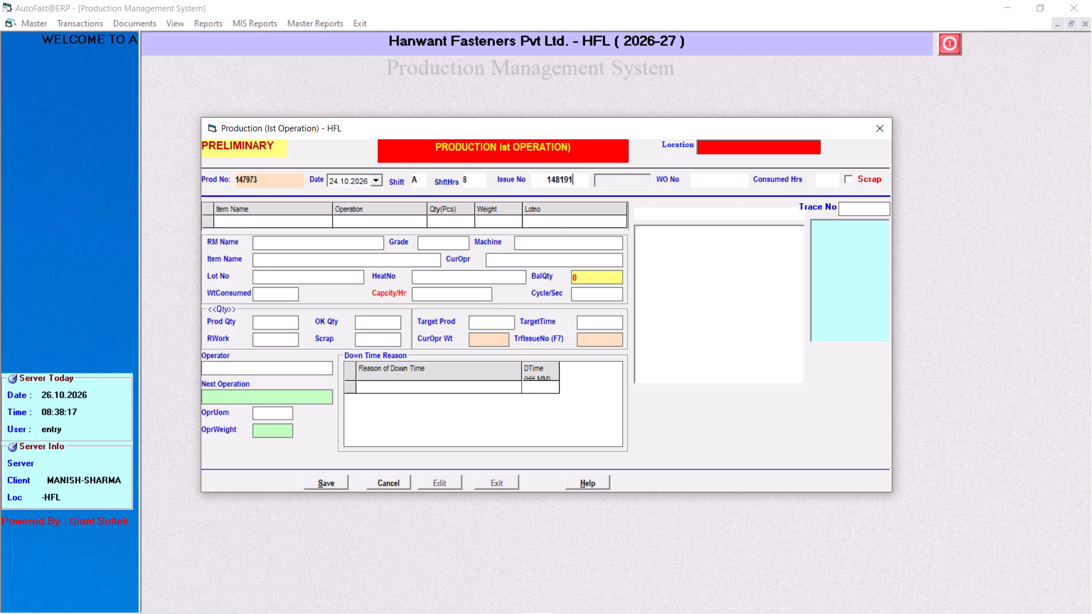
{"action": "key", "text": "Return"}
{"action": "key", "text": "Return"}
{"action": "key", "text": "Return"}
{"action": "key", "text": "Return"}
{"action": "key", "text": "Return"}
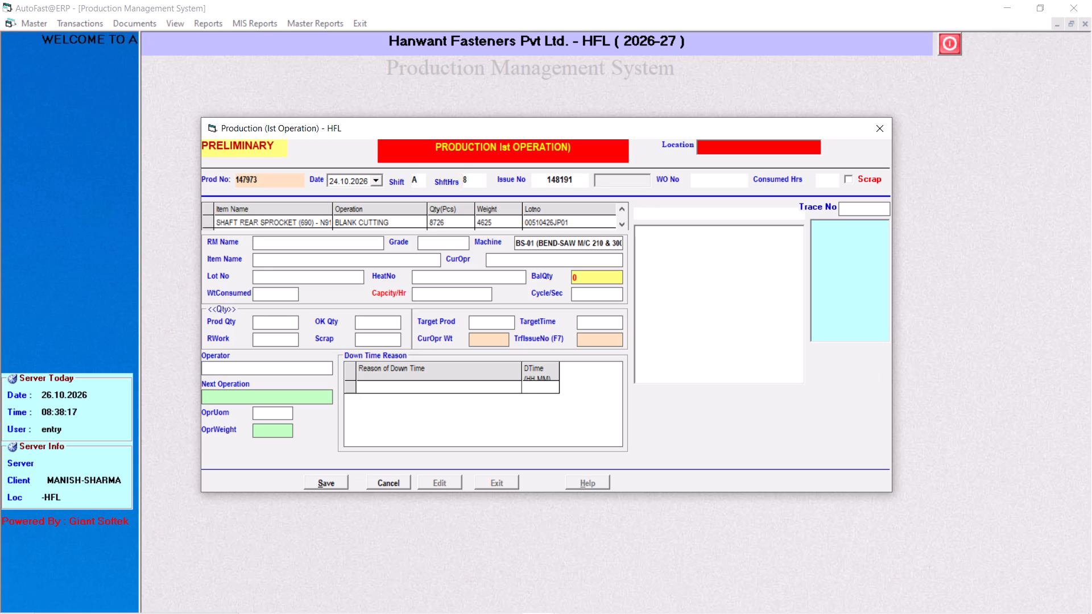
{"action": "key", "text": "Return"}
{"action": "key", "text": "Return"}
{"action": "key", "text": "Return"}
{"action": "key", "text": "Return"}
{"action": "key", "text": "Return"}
Set the Cycle/Sec value to 1 for the rear sprocket shaft entry.
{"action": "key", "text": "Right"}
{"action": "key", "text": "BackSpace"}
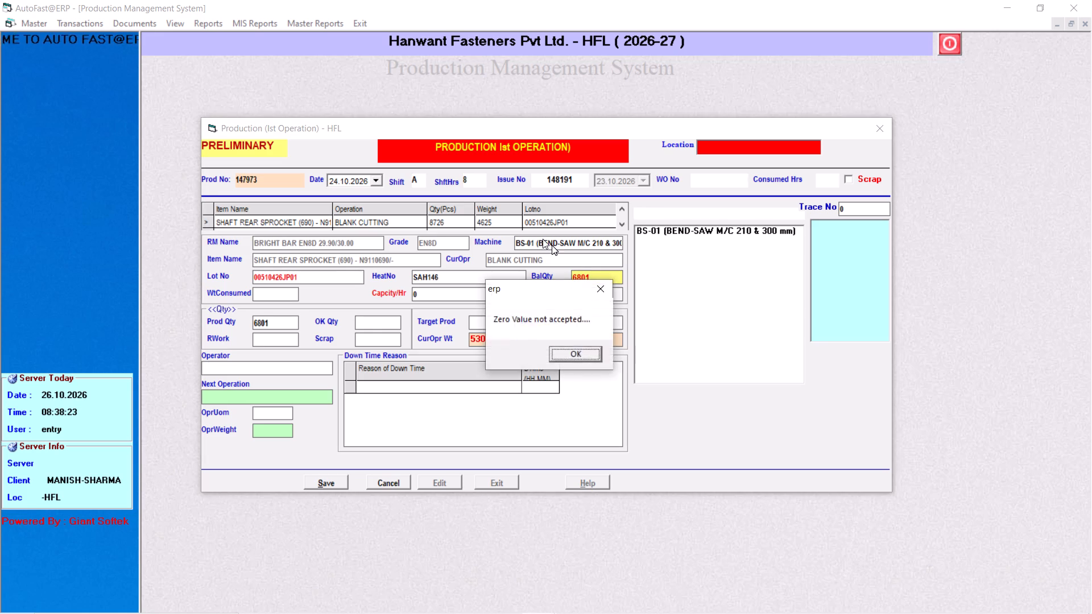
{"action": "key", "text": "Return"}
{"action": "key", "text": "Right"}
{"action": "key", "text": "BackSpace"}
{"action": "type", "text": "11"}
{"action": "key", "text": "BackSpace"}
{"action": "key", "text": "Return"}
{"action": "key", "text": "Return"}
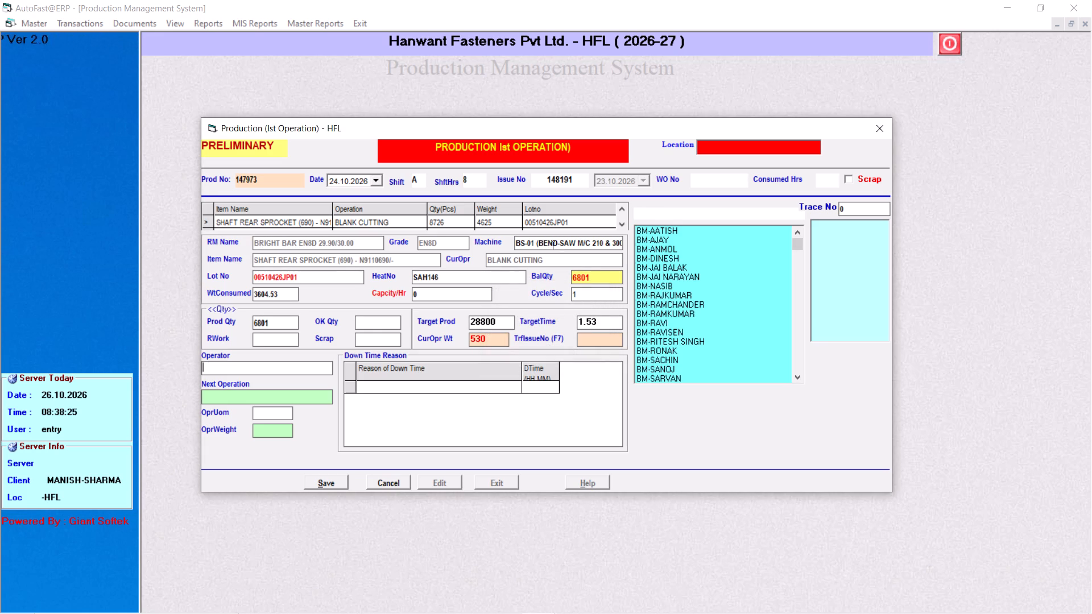
Set the entry's Prod Qty to 1134.
{"action": "left_click", "coordinate": [276, 321]}
{"action": "key", "text": "BackSpace"}
{"action": "key", "text": "BackSpace"}
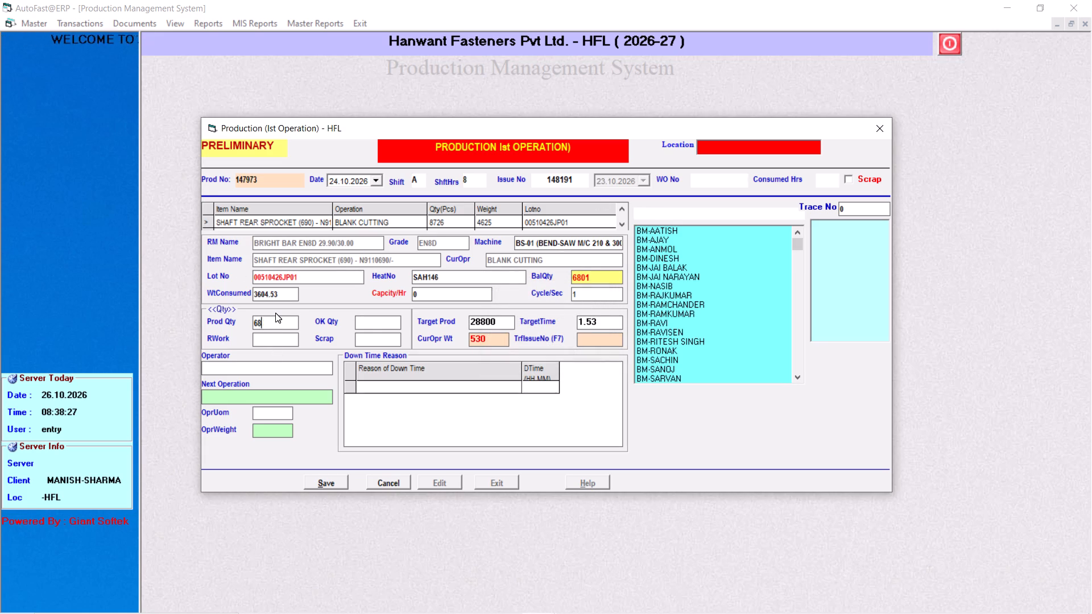
{"action": "key", "text": "BackSpace"}
{"action": "key", "text": "BackSpace"}
{"action": "key", "text": "BackSpace"}
{"action": "key", "text": "BackSpace"}
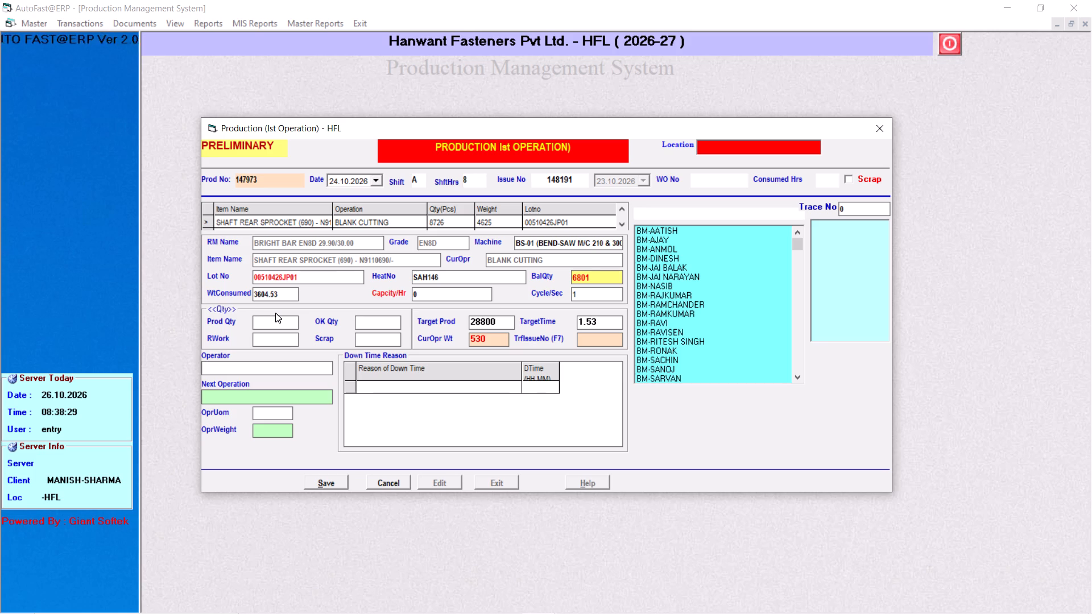
{"action": "type", "text": "1134"}
{"action": "key", "text": "Return"}
Assign the operator listed under T-TARA and accept the proposed next operation, DRILLING-01.
{"action": "type", "text": "t-"}
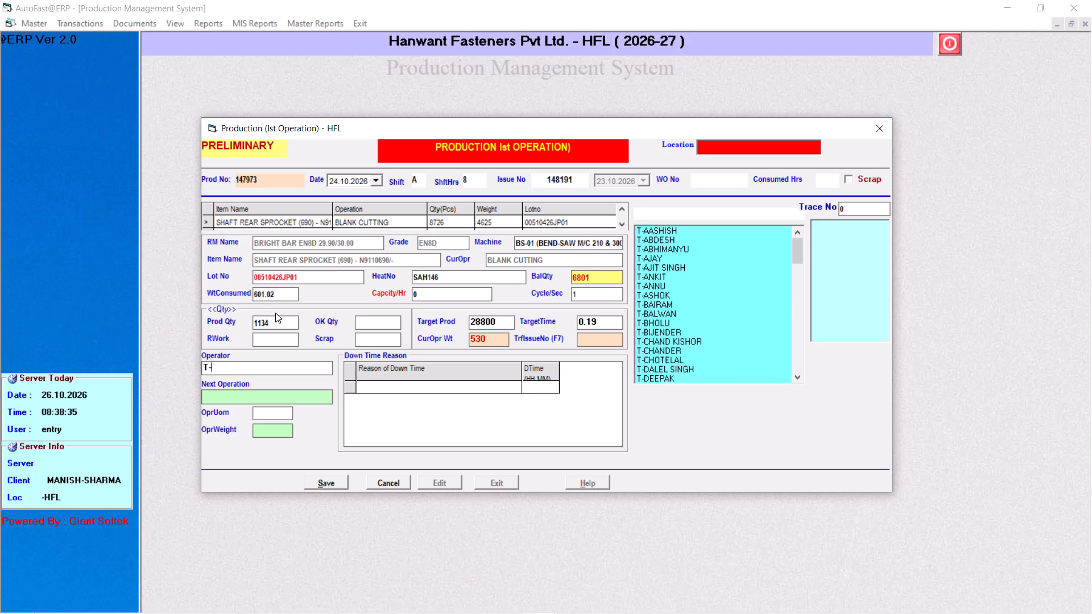
{"action": "type", "text": "tara"}
{"action": "key", "text": "Down"}
{"action": "key", "text": "Down"}
{"action": "key", "text": "Return"}
{"action": "key", "text": "Return"}
{"action": "key", "text": "Return"}
{"action": "key", "text": "Return"}
{"action": "key", "text": "Return"}
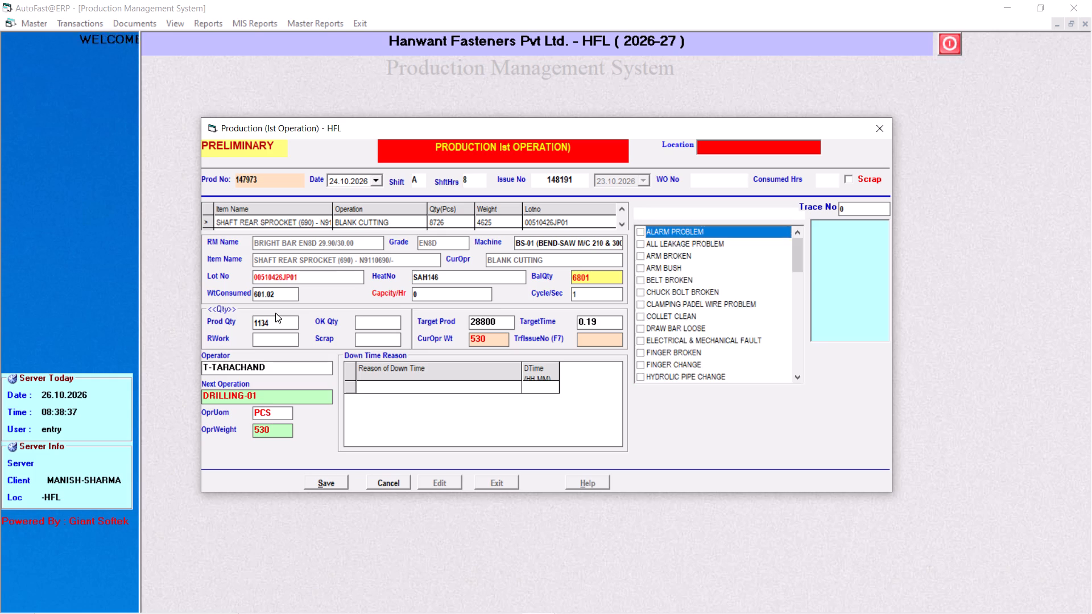
Leave the downtime reasons empty and save the production entry for issue 148191.
{"action": "key", "text": "Return"}
{"action": "key", "text": "Return"}
{"action": "key", "text": "Return"}
{"action": "key", "text": "Return"}
{"action": "key", "text": "Return"}
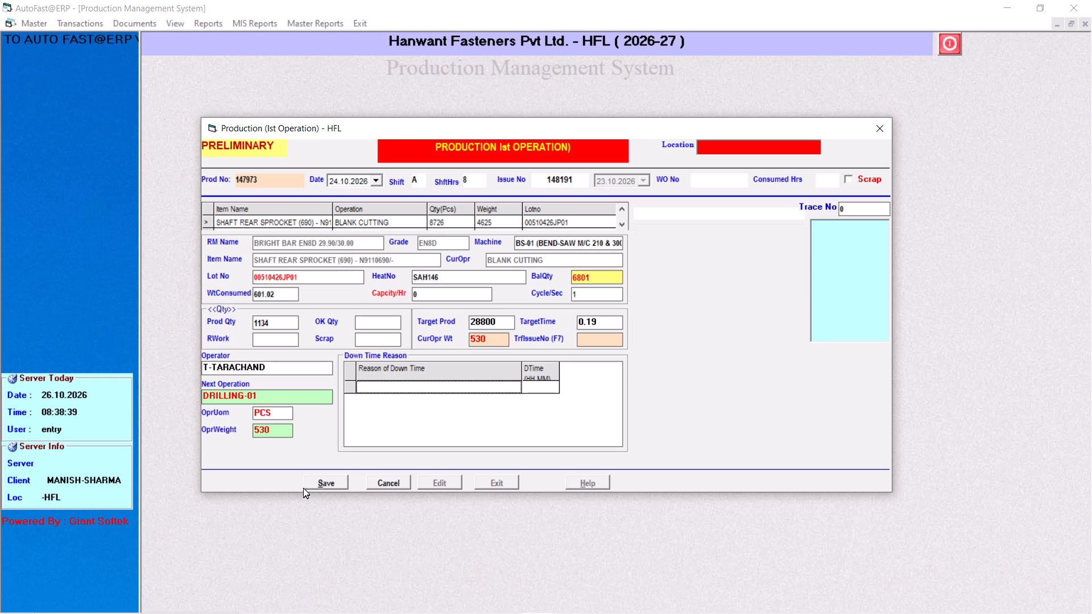
{"action": "left_click", "coordinate": [349, 483]}
{"action": "left_click", "coordinate": [328, 483]}
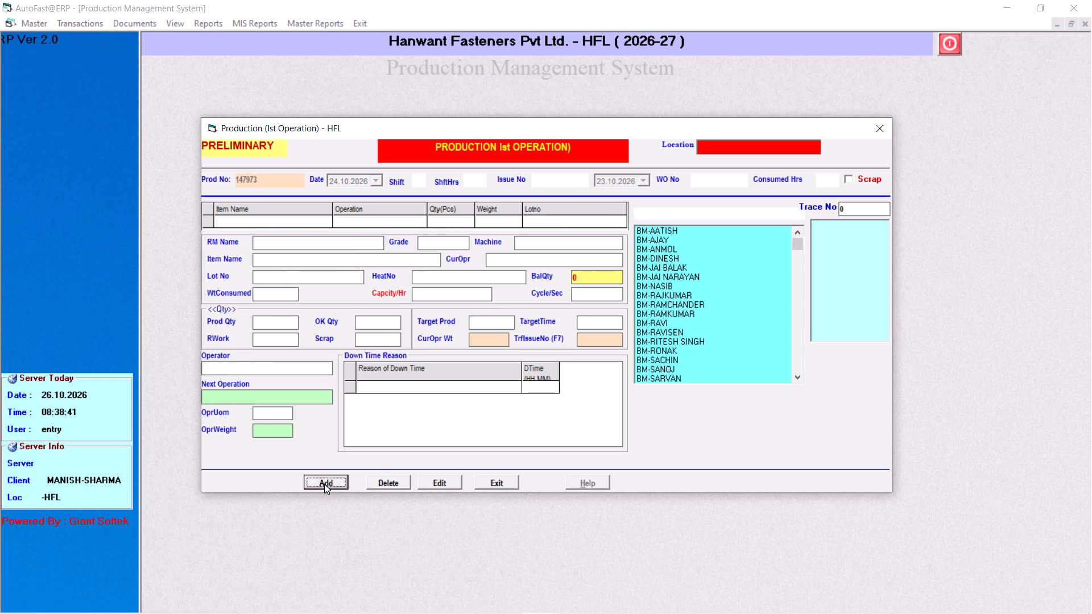
Start another production entry dated 24.10.2026 for shift A with 8 shift hours.
{"action": "key", "text": "Return"}
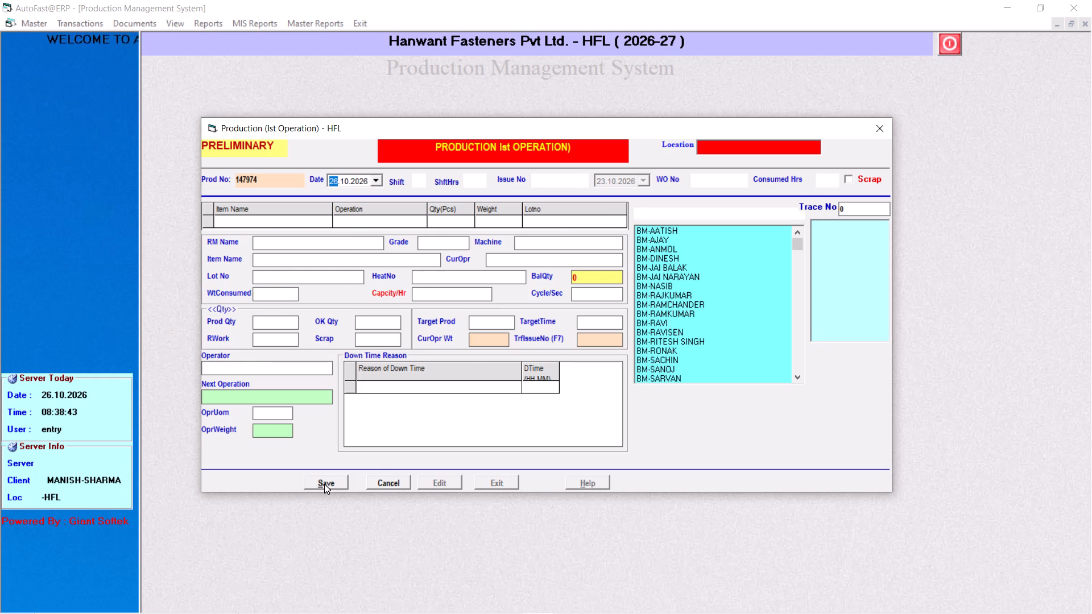
{"action": "key", "text": "Down"}
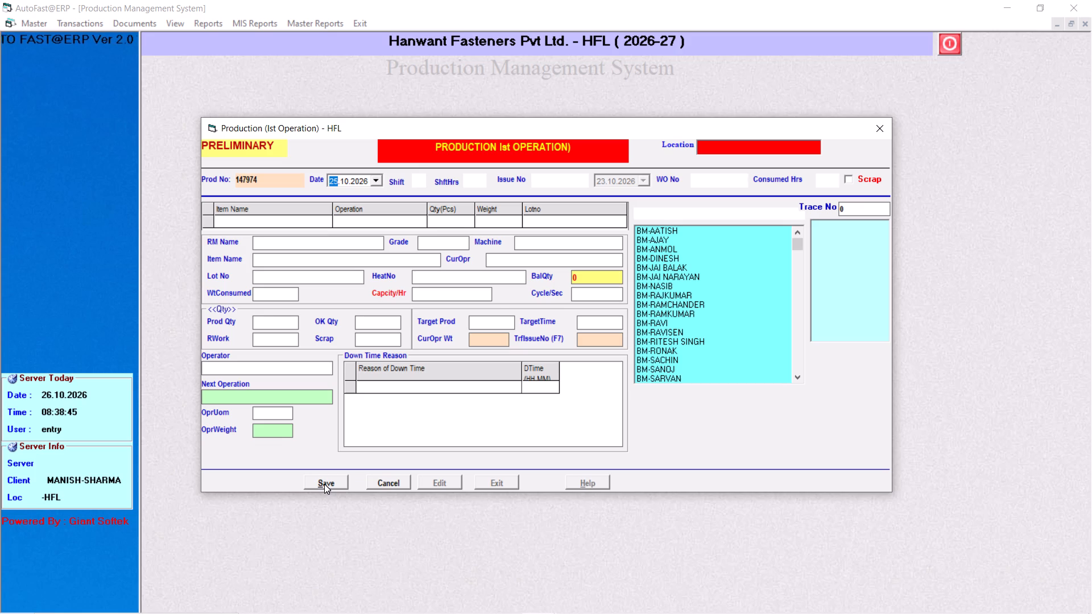
{"action": "key", "text": "Down"}
{"action": "key", "text": "Return"}
{"action": "key", "text": "a"}
{"action": "key", "text": "Return"}
{"action": "key", "text": "8"}
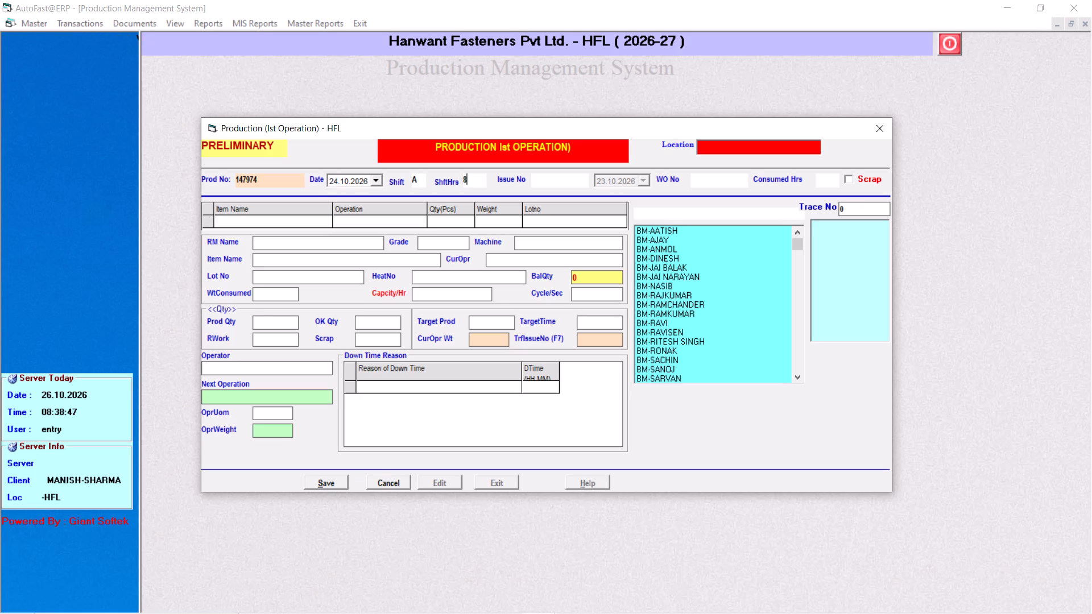
{"action": "key", "text": "Return"}
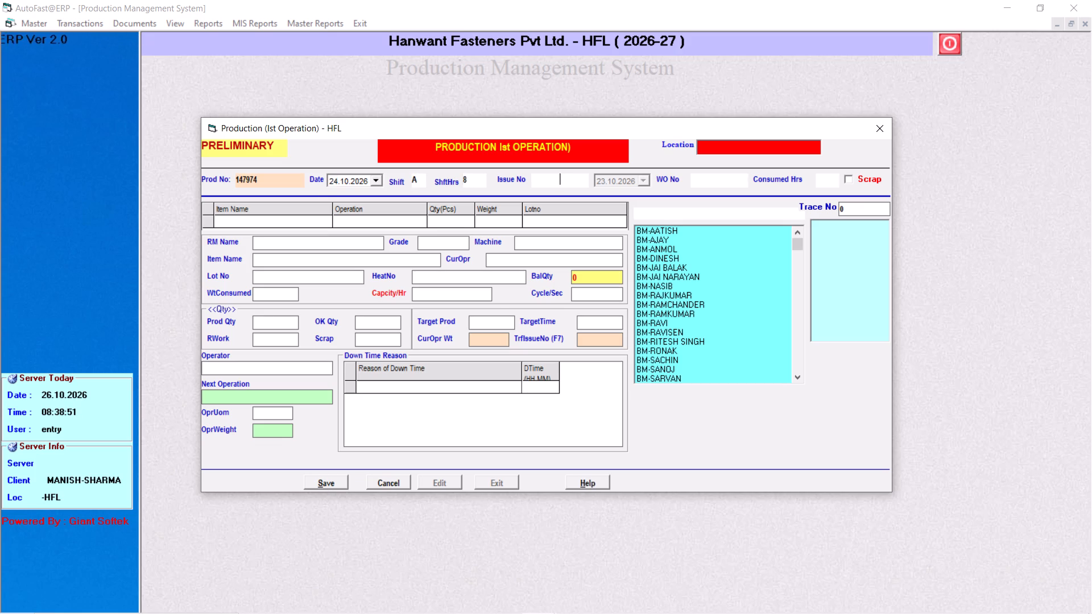
Load issue number 148190 for blank cutting of SHAFT (725-0994-S1-P-001-1-300), accepting machine BS-01.
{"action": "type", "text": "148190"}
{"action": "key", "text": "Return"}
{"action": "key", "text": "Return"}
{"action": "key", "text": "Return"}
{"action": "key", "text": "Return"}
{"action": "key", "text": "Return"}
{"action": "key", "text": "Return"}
Set the Cycle/Sec value to 1 for the issue 148190 entry.
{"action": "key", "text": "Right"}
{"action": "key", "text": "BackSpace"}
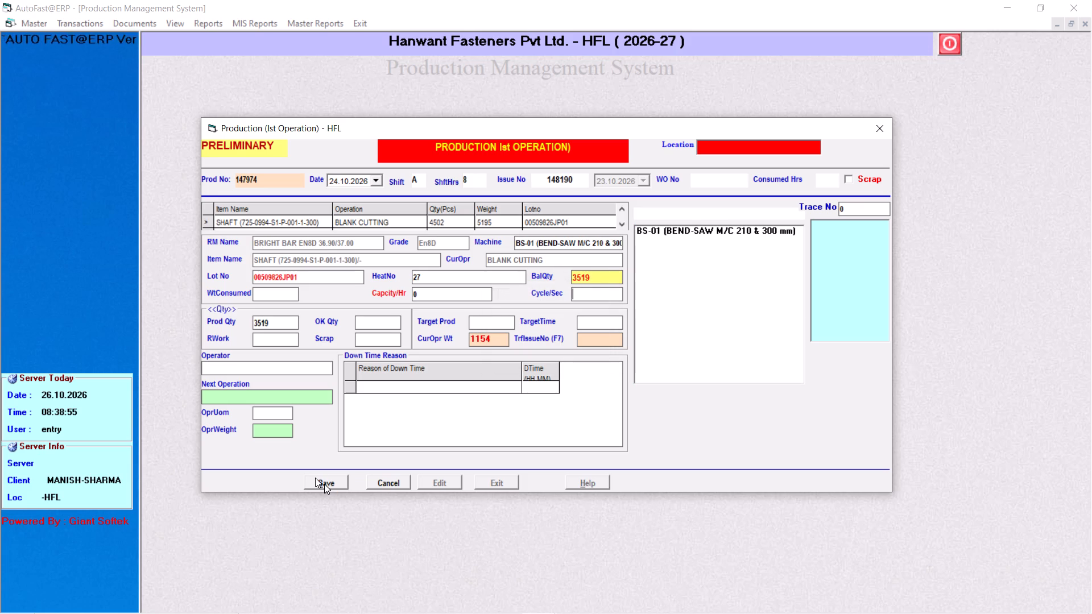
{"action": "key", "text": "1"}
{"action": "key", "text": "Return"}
Replace the prefilled Prod Qty with 1050.
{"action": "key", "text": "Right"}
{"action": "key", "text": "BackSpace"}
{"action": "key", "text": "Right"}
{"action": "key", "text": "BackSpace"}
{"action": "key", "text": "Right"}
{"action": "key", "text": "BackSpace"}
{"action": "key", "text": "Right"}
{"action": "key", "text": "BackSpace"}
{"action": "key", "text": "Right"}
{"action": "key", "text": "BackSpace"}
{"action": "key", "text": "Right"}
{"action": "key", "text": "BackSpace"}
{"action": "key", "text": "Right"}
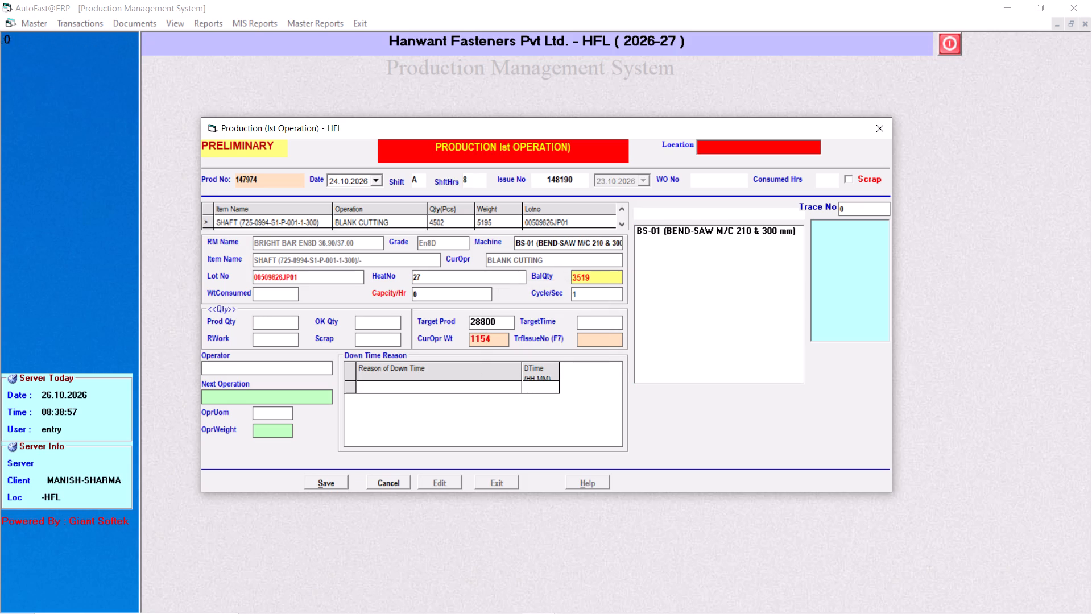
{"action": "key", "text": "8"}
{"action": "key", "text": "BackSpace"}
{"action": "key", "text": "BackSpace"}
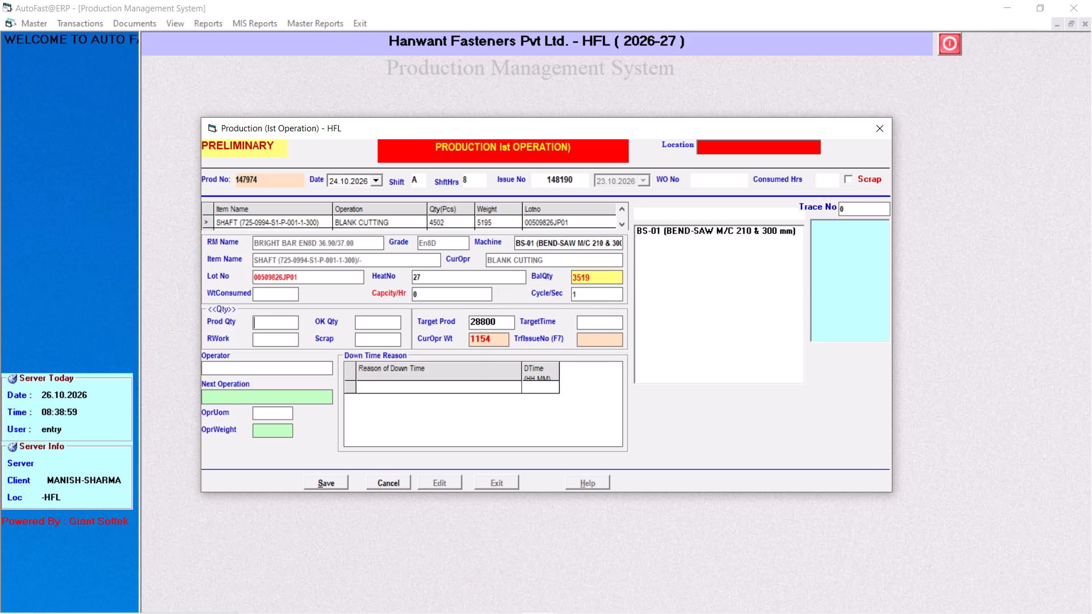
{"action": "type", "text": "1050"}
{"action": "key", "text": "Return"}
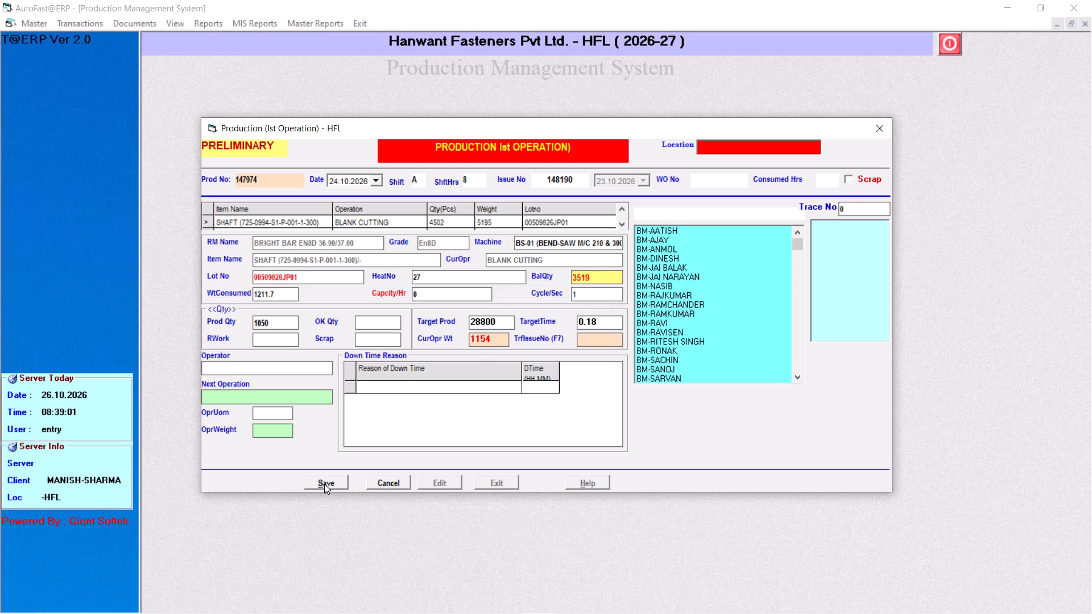
Assign the operator listed under T-TAR to the issue 148190 entry.
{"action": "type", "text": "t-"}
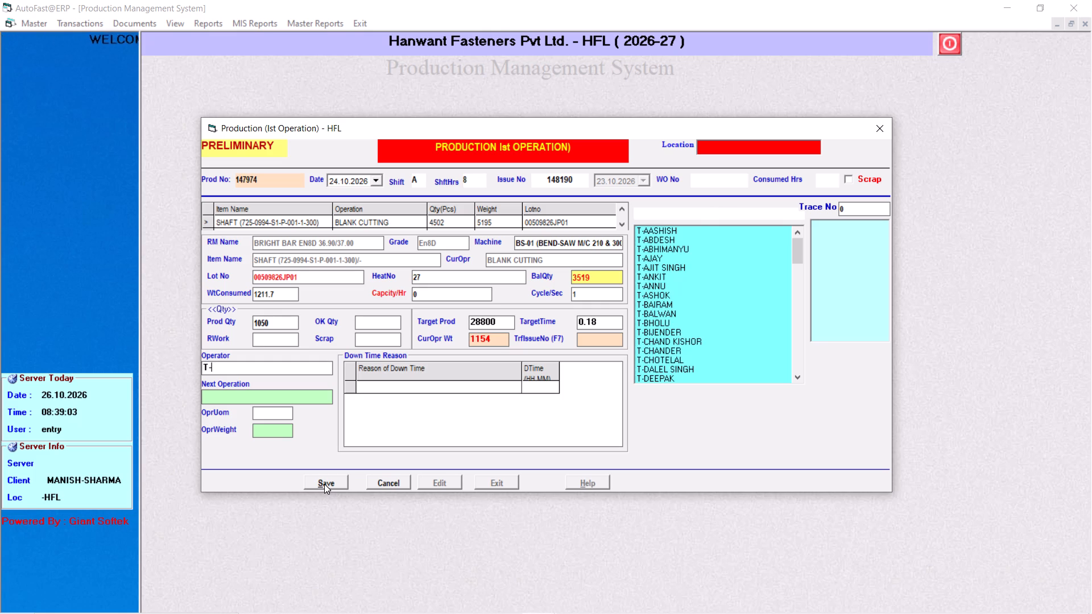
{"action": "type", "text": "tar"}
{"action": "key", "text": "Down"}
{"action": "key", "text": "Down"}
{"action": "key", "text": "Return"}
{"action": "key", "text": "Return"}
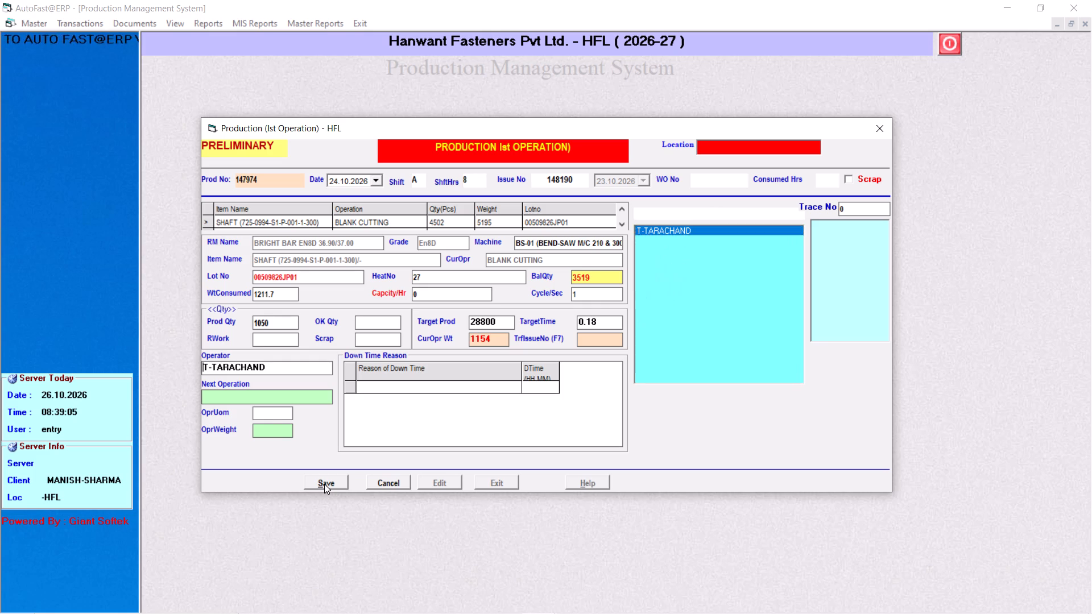
Accept next operation CNC-01, leave the downtime reasons empty and save the entry for issue 148190.
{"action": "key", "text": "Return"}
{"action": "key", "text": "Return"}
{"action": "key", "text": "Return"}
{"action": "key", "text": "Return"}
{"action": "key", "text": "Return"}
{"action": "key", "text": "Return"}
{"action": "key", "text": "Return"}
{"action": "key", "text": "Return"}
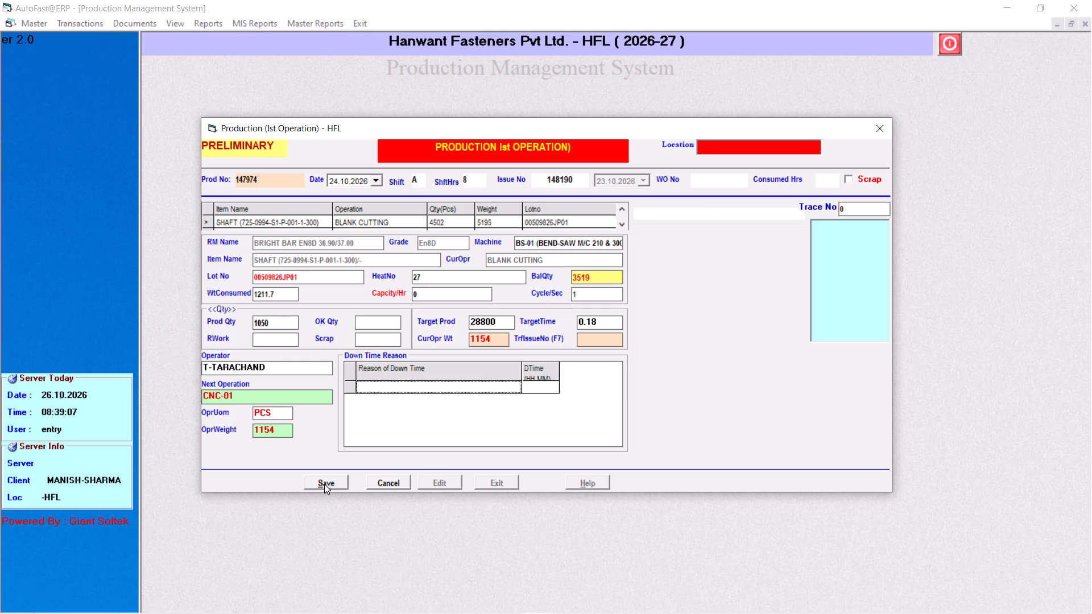
{"action": "left_click", "coordinate": [324, 484]}
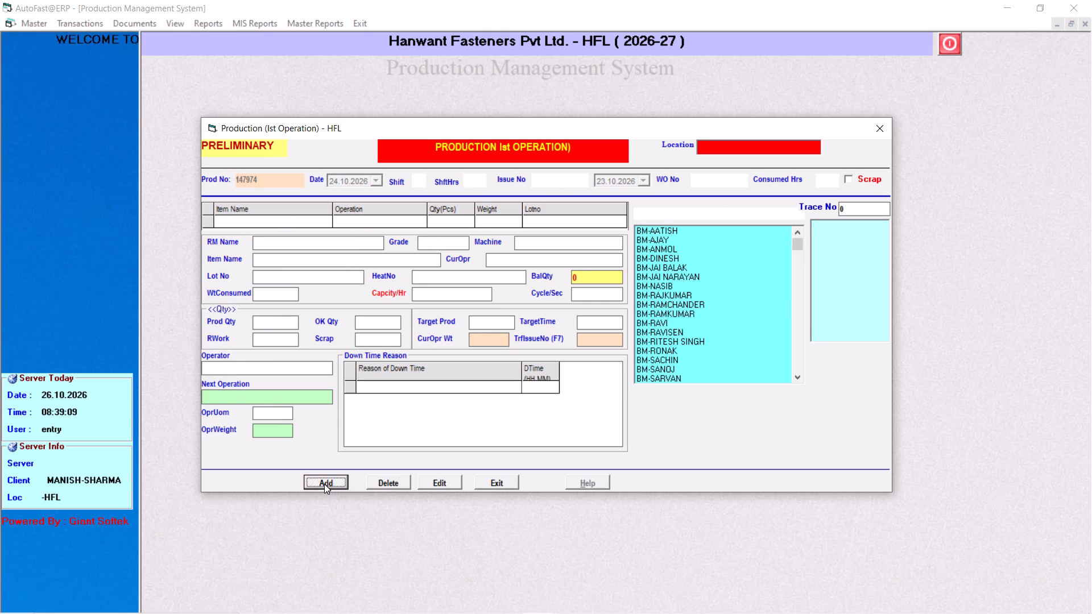
Start a third production entry dated 24.10.2026 for shift A with 8 shift hours.
{"action": "key", "text": "Return"}
{"action": "key", "text": "Down"}
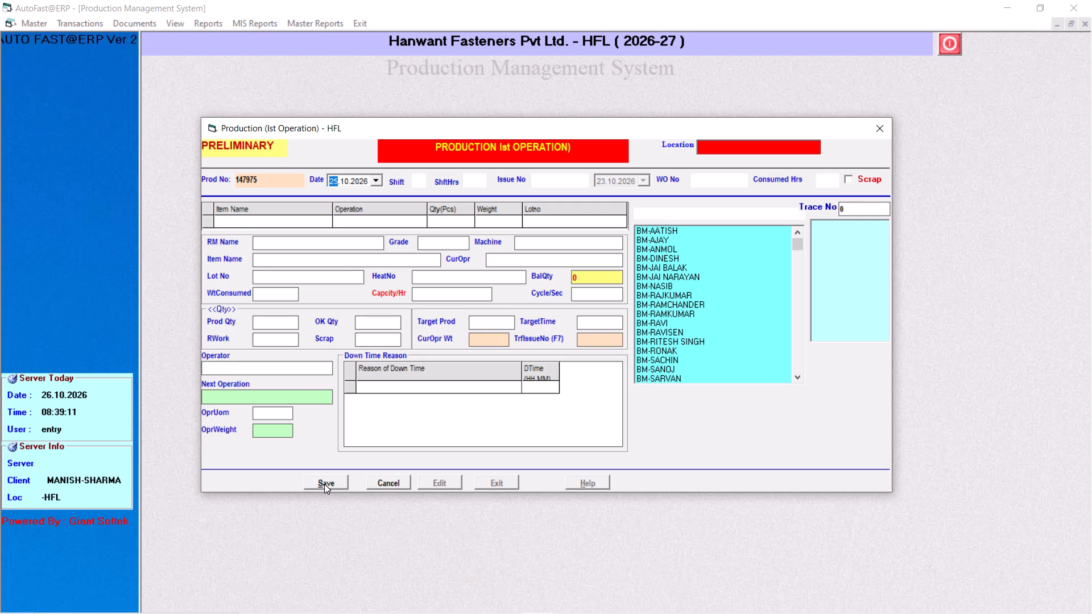
{"action": "key", "text": "Down"}
{"action": "key", "text": "Return"}
{"action": "key", "text": "a"}
{"action": "key", "text": "Return"}
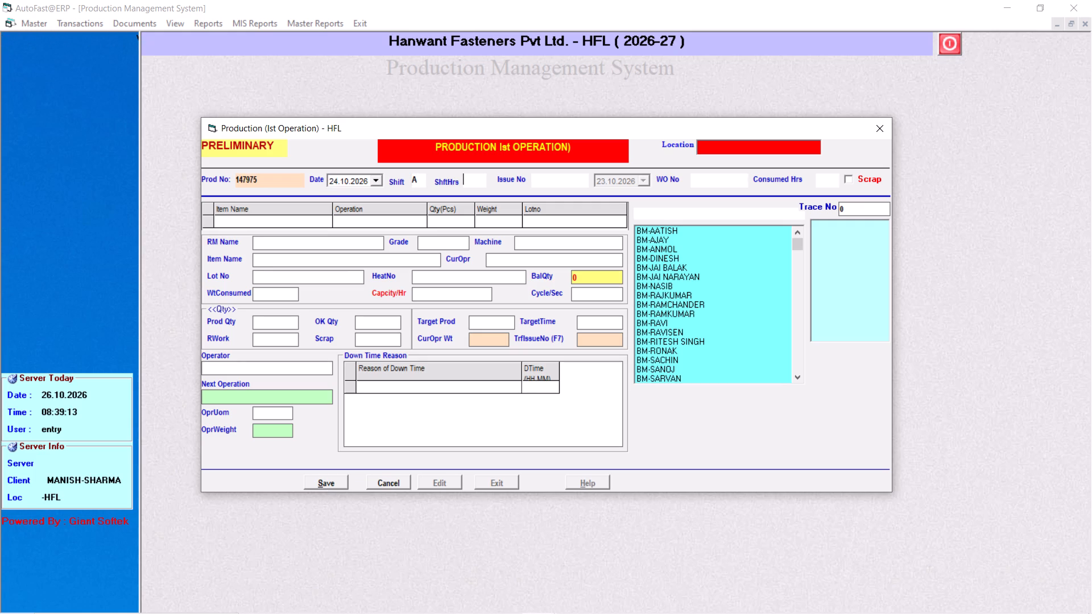
{"action": "key", "text": "8"}
{"action": "key", "text": "Return"}
Load issue number 147228 for blank cutting of SHAFT REAR SPROCKET(N112), accepting machine BS-03.
{"action": "key", "text": "1"}
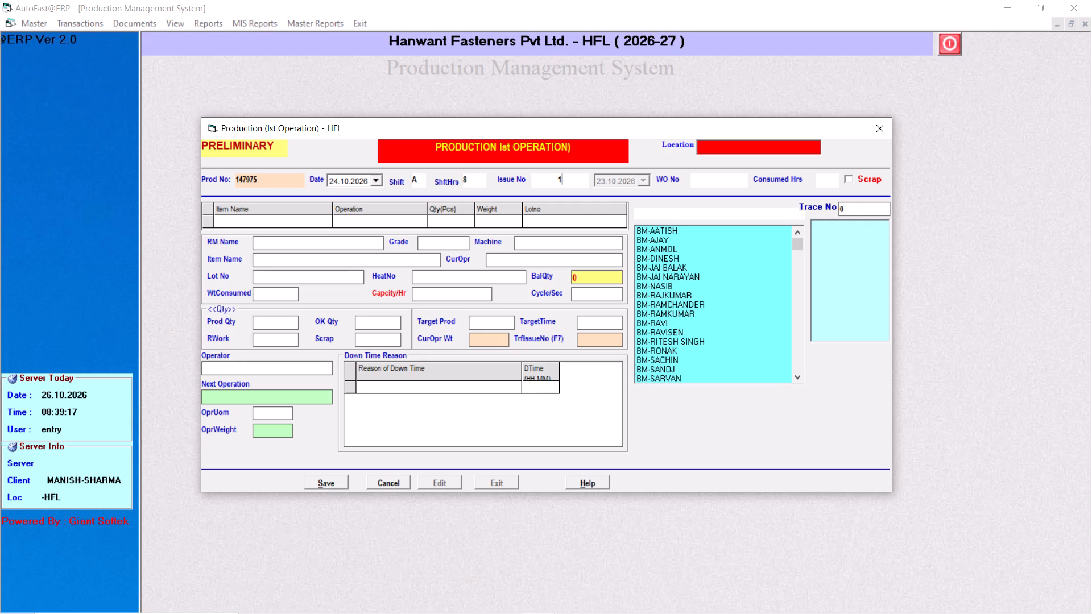
{"action": "type", "text": "47228"}
{"action": "key", "text": "Return"}
{"action": "key", "text": "Return"}
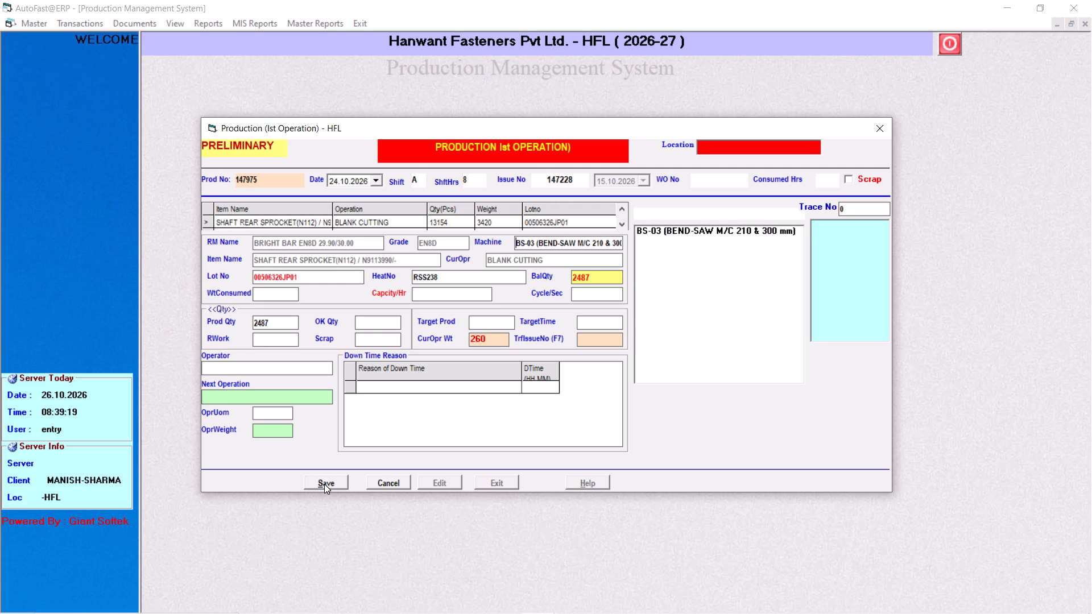
{"action": "key", "text": "Return"}
{"action": "key", "text": "Return"}
{"action": "key", "text": "Return"}
{"action": "key", "text": "Return"}
Set the Cycle/Sec value to 1 for the issue 147228 entry.
{"action": "key", "text": "Right"}
{"action": "key", "text": "BackSpace"}
{"action": "key", "text": "1"}
{"action": "key", "text": "Return"}
Set the Prod Qty to 600 for the issue 147228 entry.
{"action": "key", "text": "Right"}
{"action": "key", "text": "BackSpace"}
{"action": "key", "text": "Right"}
{"action": "key", "text": "BackSpace"}
{"action": "key", "text": "Right"}
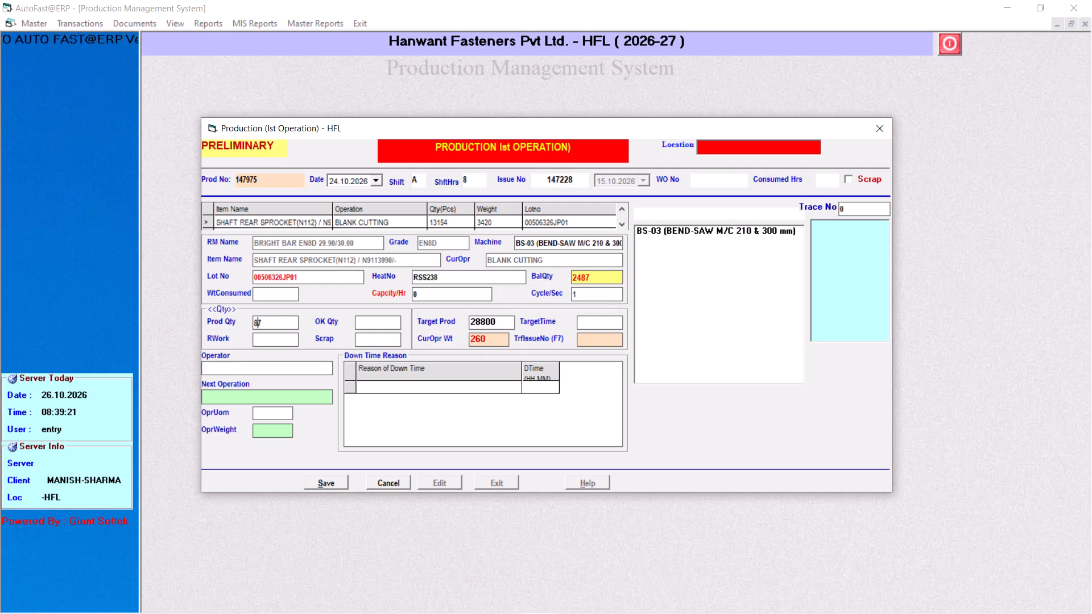
{"action": "key", "text": "BackSpace"}
{"action": "key", "text": "Right"}
{"action": "key", "text": "Right"}
{"action": "key", "text": "BackSpace"}
{"action": "key", "text": "BackSpace"}
{"action": "key", "text": "Right"}
{"action": "key", "text": "Right"}
{"action": "key", "text": "BackSpace"}
{"action": "key", "text": "BackSpace"}
{"action": "key", "text": "Right"}
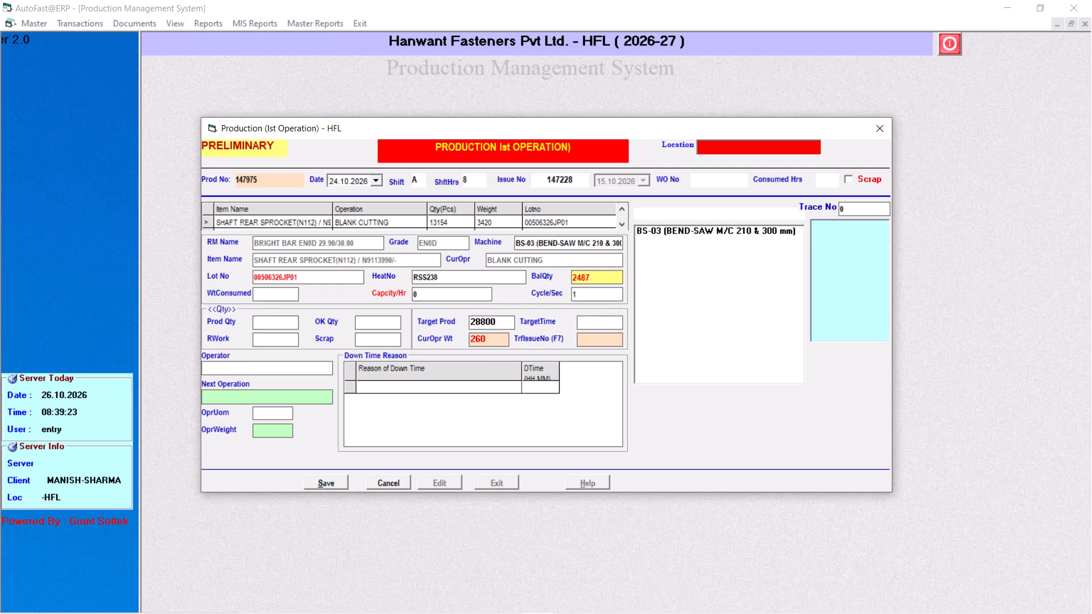
{"action": "type", "text": "600"}
{"action": "key", "text": "Return"}
{"action": "type", "text": "t-"}
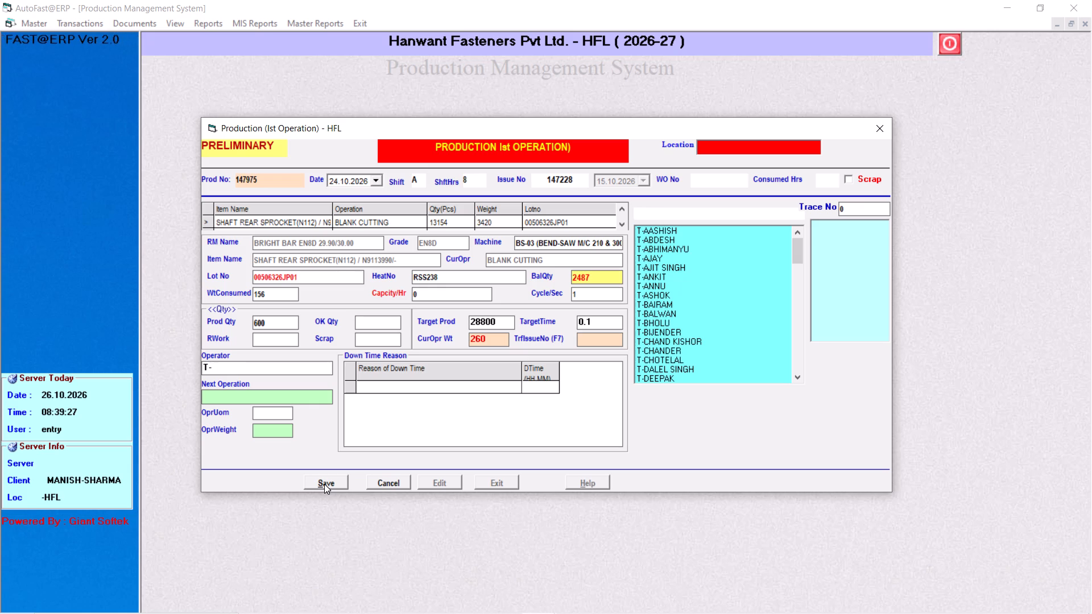
{"action": "type", "text": "zil"}
{"action": "key", "text": "Left"}
{"action": "key", "text": "Down"}
{"action": "key", "text": "Left"}
{"action": "key", "text": "Left"}
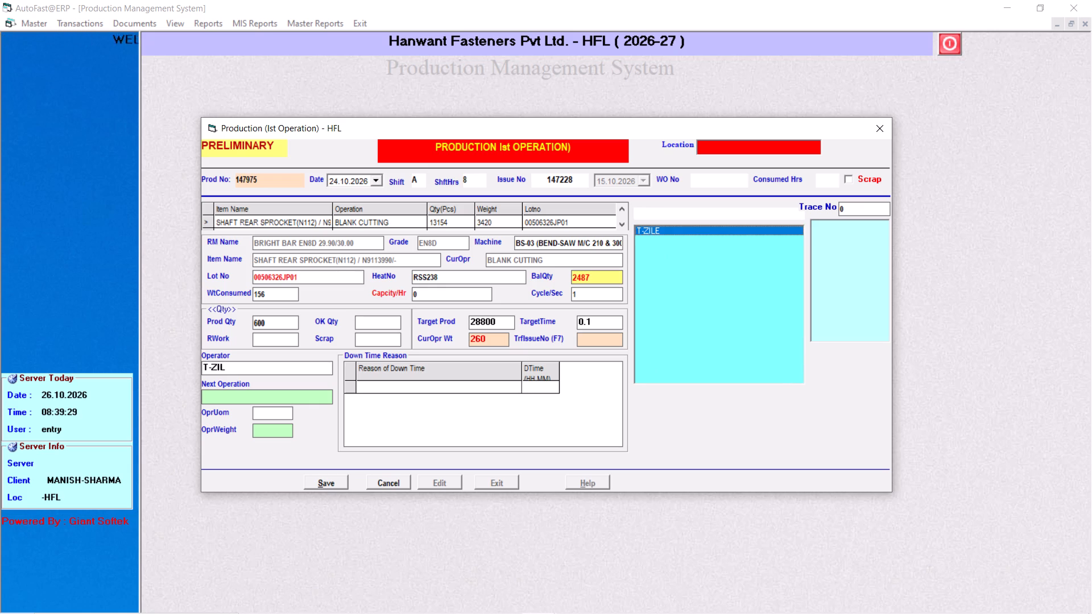
{"action": "key", "text": "Return"}
Accept next operation CNC-01, leave the downtime reasons empty and save the entry for issue 147228.
{"action": "key", "text": "Return"}
{"action": "key", "text": "Return"}
{"action": "key", "text": "Return"}
{"action": "key", "text": "Return"}
{"action": "key", "text": "Return"}
{"action": "key", "text": "Return"}
{"action": "key", "text": "Return"}
{"action": "middle_click_drag", "start_coordinate": [324, 484], "coordinate": [318, 484]}
{"action": "left_click", "coordinate": [318, 484]}
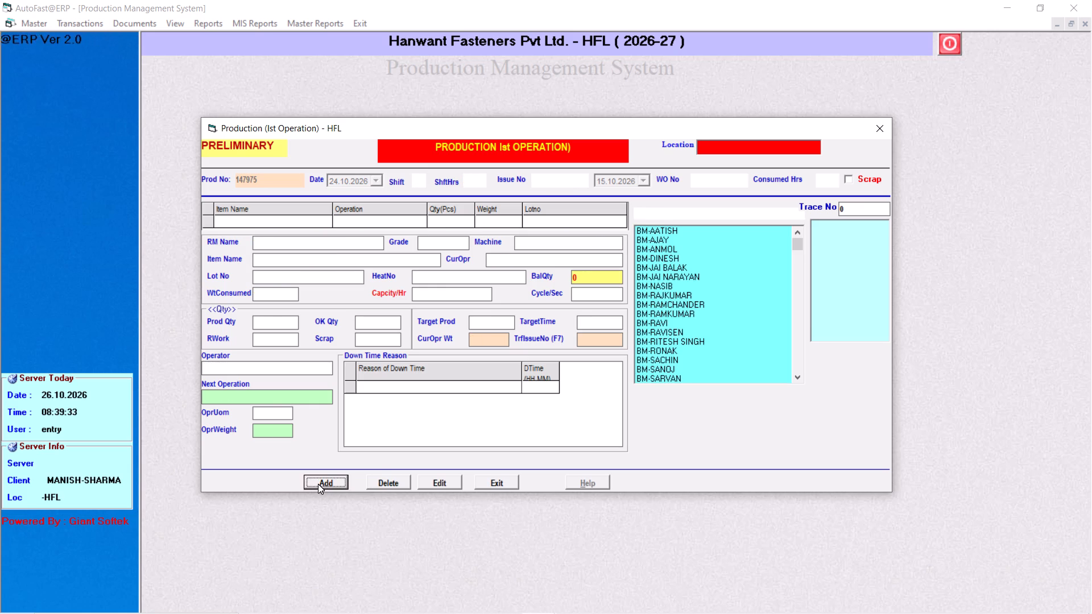
Start a fourth production entry dated 24.10.2026 for shift A with 8 shift hours.
{"action": "key", "text": "Return"}
{"action": "key", "text": "Down"}
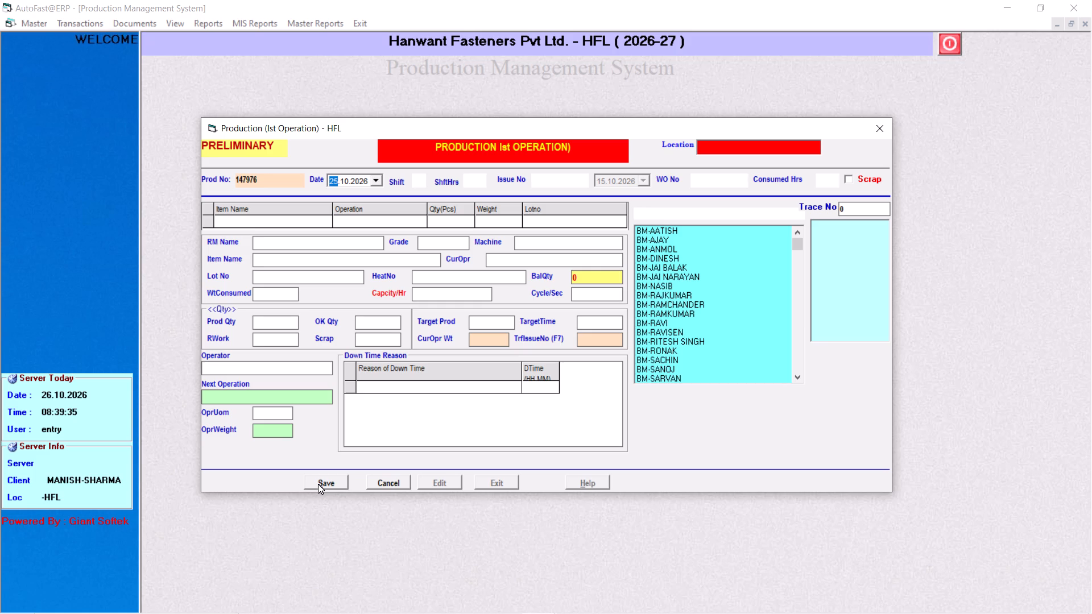
{"action": "key", "text": "Down"}
{"action": "key", "text": "Return"}
{"action": "key", "text": "a"}
{"action": "key", "text": "Return"}
{"action": "key", "text": "8"}
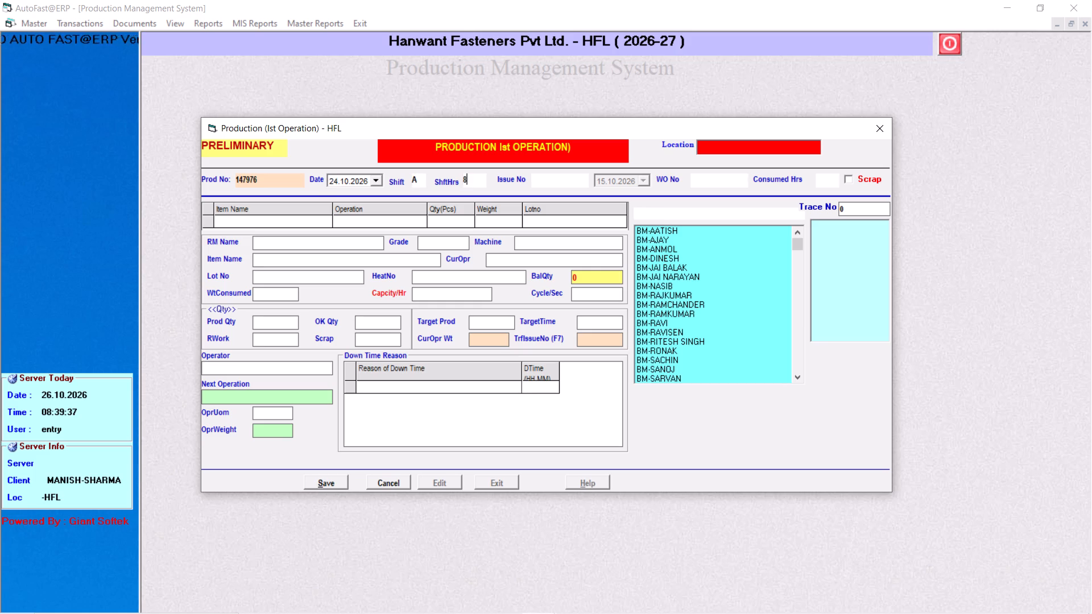
{"action": "key", "text": "Return"}
Load issue number 147980 for blank cutting of STEEL PART M 7006 B01 INNER, accepting machine BS-03.
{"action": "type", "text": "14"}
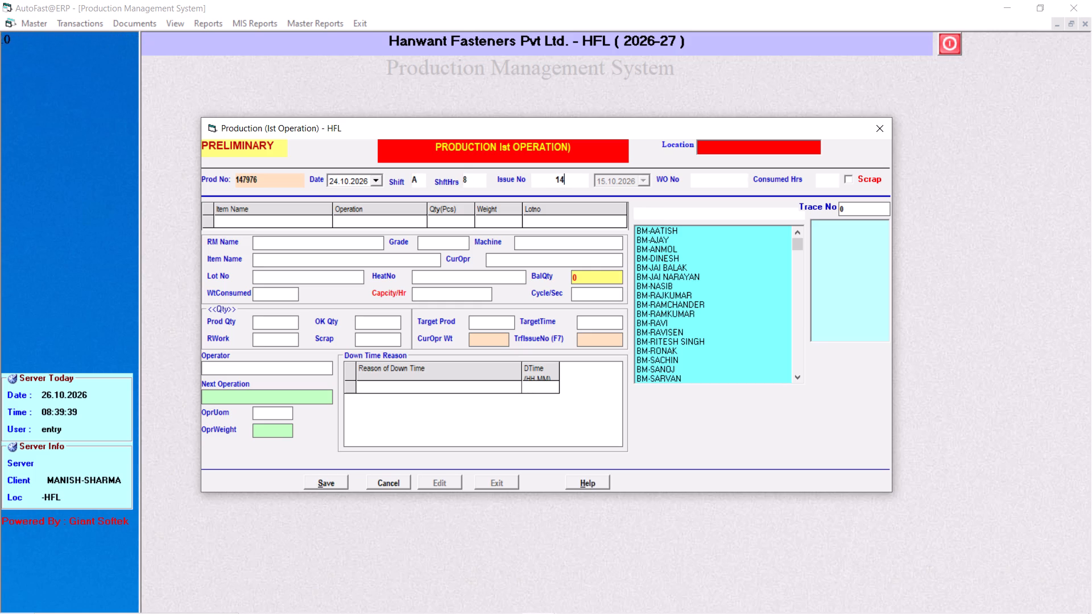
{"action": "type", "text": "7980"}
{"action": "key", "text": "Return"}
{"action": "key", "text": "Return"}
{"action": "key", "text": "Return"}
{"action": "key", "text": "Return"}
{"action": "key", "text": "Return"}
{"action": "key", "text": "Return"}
Set the Cycle/Sec value to 1 for the issue 147980 entry.
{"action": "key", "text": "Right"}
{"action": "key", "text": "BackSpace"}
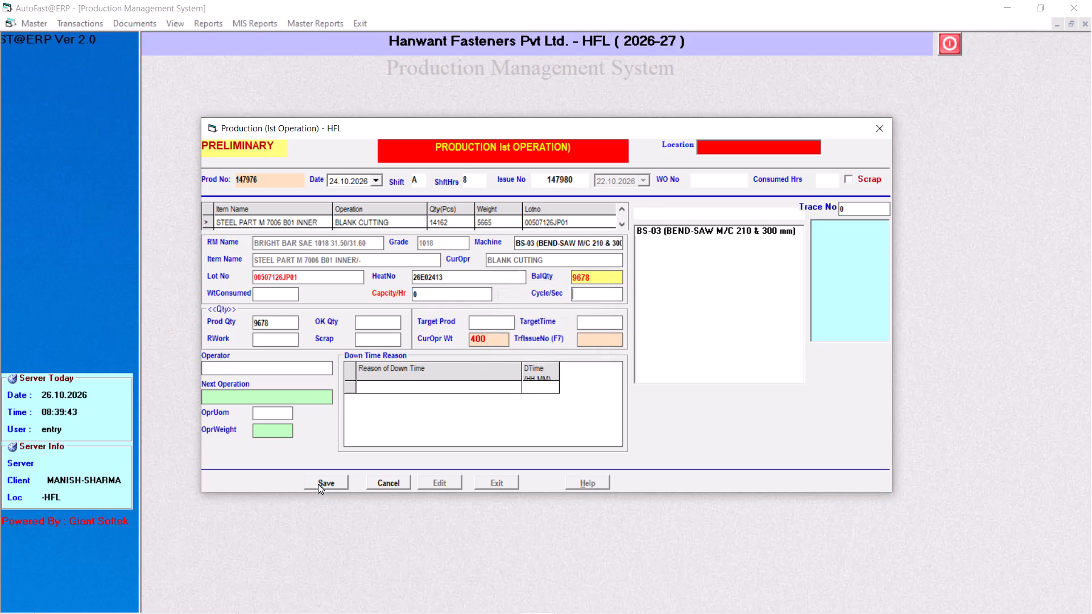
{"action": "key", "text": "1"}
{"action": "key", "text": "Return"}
Set the Prod Qty to 835 for the issue 147980 entry.
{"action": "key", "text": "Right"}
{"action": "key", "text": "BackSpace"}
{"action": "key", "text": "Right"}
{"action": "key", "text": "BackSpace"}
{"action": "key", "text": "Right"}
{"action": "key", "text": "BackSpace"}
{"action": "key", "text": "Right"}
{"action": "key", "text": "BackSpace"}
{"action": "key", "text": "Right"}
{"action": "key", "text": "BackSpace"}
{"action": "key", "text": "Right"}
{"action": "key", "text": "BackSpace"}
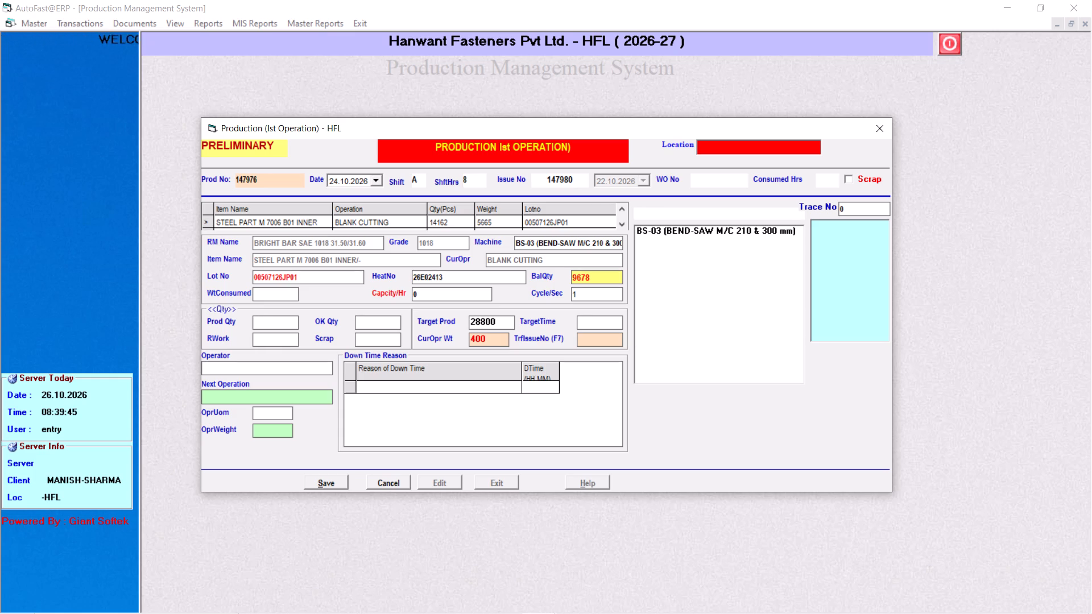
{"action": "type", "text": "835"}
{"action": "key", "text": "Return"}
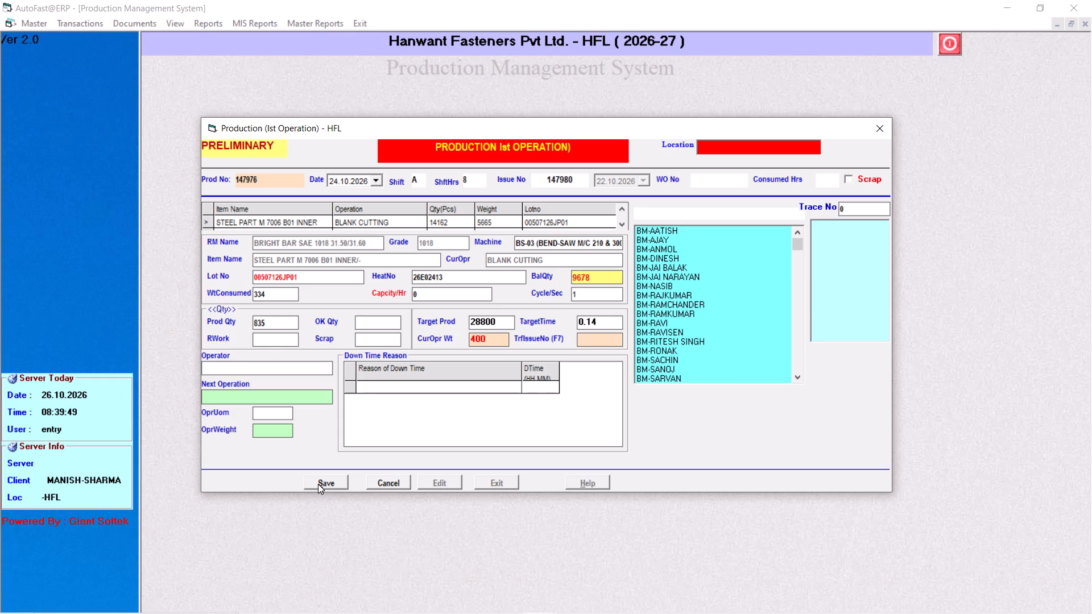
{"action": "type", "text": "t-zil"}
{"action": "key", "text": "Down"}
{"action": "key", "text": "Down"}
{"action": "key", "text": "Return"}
Accept next operation DRILLING-01, leave the downtime reasons empty and save the entry for issue 147980.
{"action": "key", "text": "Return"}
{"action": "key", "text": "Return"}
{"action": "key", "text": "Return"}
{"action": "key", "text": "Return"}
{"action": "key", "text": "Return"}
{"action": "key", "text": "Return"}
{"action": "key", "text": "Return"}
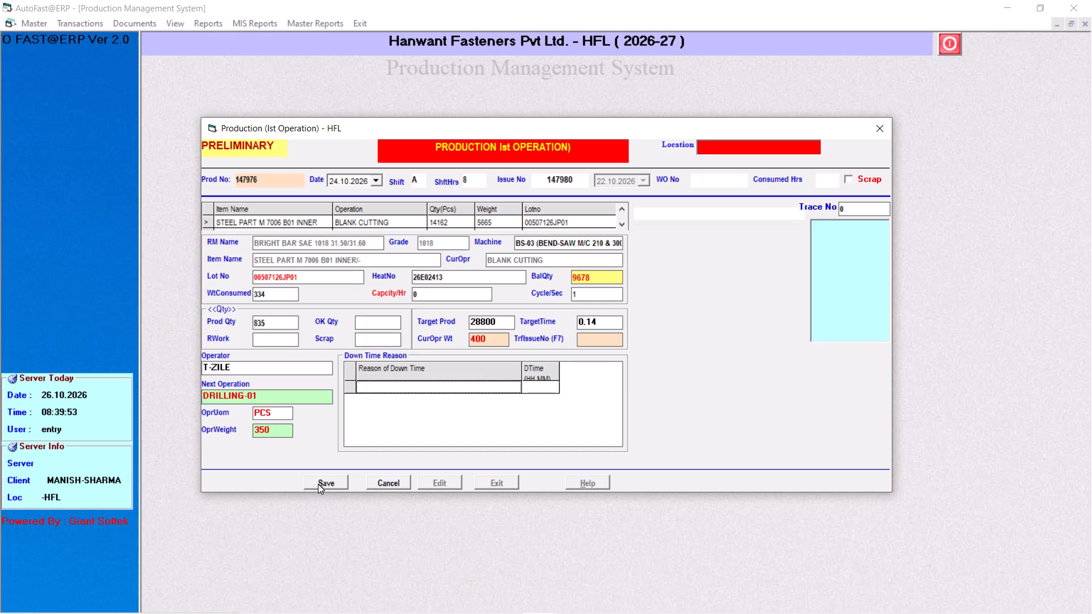
{"action": "left_click", "coordinate": [318, 484]}
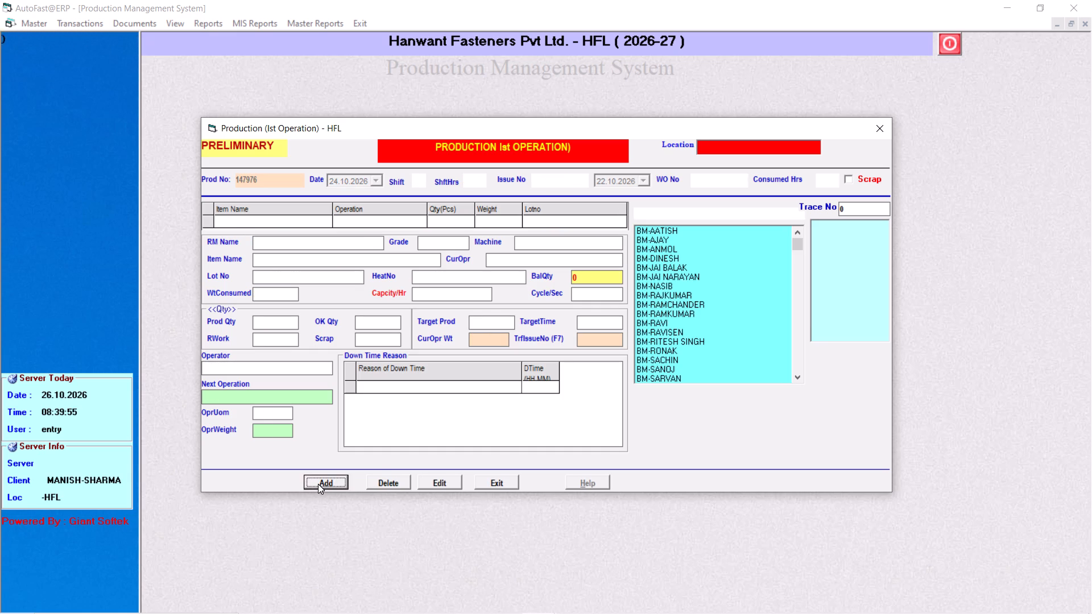
Start a fifth production entry dated 24.10.2026 for shift A with 8 shift hours.
{"action": "key", "text": "Return"}
{"action": "key", "text": "Down"}
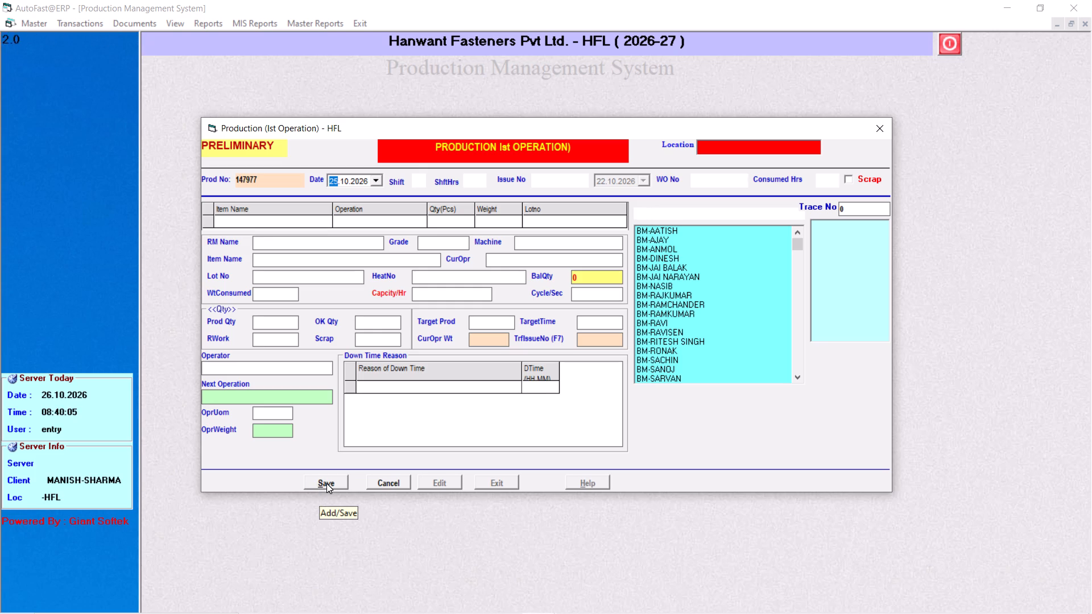
{"action": "key", "text": "Down"}
{"action": "key", "text": "Return"}
{"action": "key", "text": "a"}
{"action": "key", "text": "Return"}
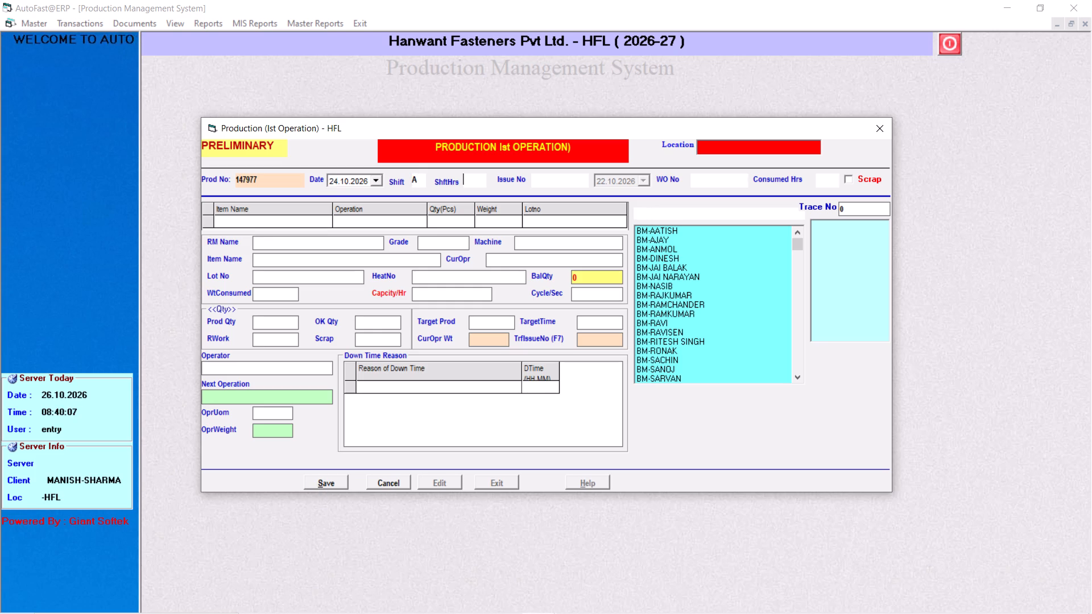
{"action": "key", "text": "8"}
{"action": "key", "text": "Return"}
Load issue number 147829 for blank cutting of SHAFT REAR SPROCKET (N6110560), accepting machine BS-04.
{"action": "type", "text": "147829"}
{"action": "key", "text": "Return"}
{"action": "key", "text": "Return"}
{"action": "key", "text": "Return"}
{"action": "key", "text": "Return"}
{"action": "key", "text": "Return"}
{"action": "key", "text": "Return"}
Set the Cycle/Sec value to 1 for the issue 147829 entry.
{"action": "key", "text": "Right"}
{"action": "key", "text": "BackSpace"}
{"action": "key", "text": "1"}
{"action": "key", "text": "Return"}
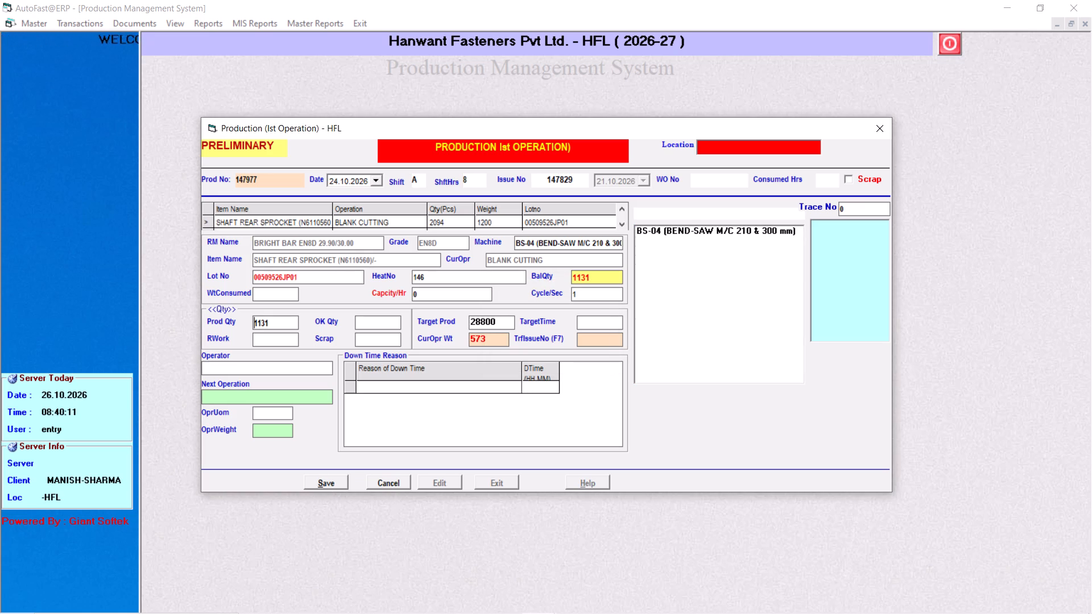
Set the Prod Qty to 594 for the issue 147829 entry.
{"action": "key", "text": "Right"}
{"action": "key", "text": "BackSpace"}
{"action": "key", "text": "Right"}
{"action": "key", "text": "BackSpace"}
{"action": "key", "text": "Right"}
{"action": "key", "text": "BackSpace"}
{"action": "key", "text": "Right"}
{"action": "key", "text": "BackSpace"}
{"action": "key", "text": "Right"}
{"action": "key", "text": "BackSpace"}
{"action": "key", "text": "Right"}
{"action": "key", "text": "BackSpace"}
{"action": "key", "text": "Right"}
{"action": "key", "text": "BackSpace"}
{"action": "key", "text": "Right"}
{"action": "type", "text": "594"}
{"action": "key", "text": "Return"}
Assign operator T-JAIPAL to the issue 147829 entry.
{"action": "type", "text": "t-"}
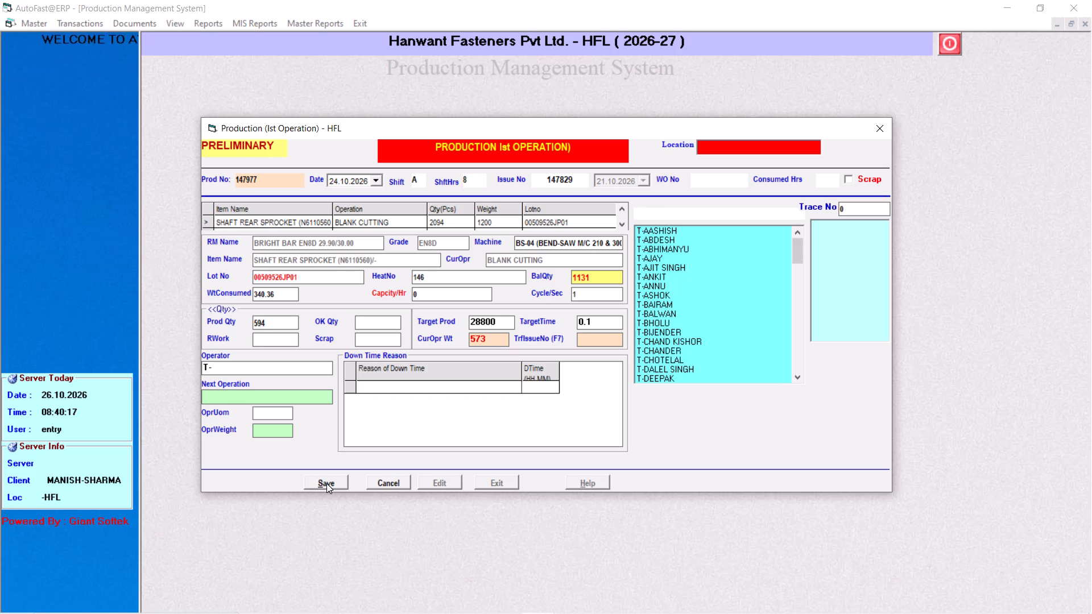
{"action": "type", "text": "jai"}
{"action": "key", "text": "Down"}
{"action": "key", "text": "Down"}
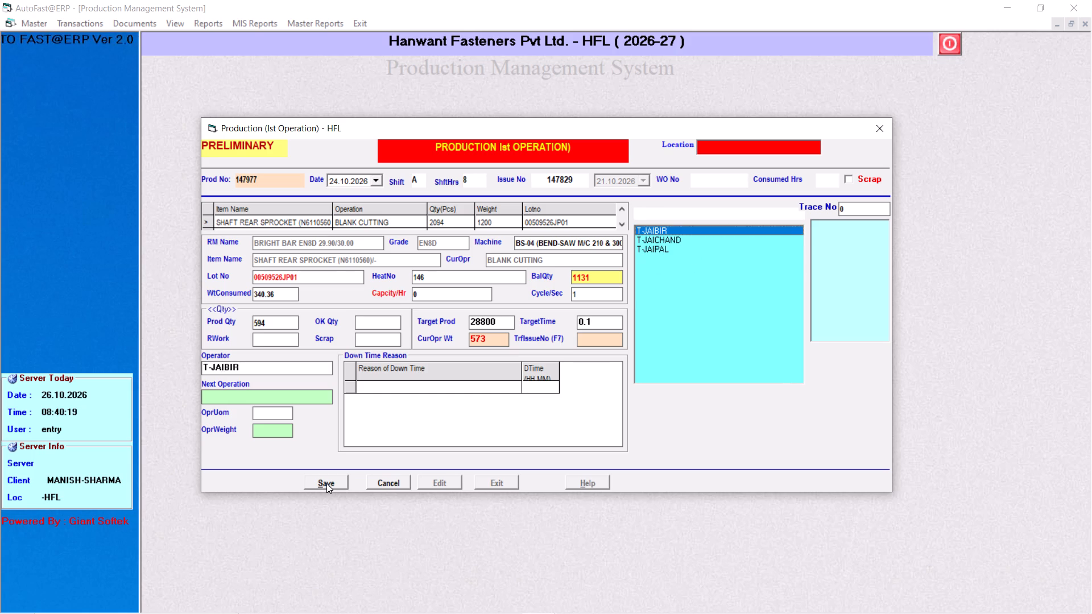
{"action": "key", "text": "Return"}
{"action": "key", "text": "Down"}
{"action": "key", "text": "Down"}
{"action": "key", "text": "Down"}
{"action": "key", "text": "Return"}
Accept next operation DRILLING-01, leave the downtime reasons empty and save the entry for issue 147829.
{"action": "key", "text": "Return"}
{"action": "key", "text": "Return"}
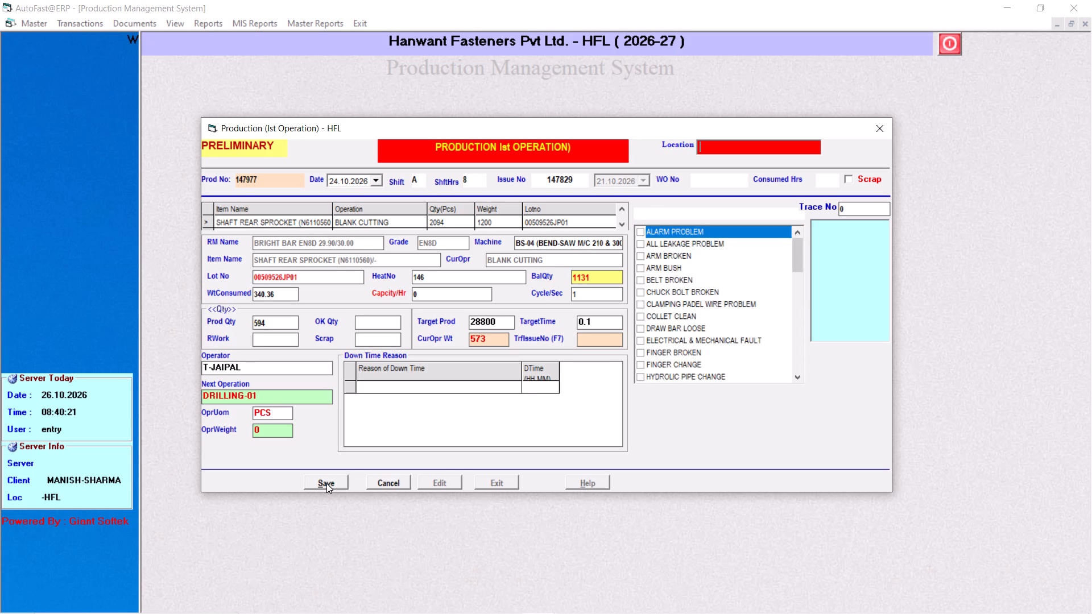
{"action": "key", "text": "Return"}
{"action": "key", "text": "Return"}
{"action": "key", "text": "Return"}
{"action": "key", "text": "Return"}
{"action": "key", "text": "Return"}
{"action": "left_click", "coordinate": [326, 483]}
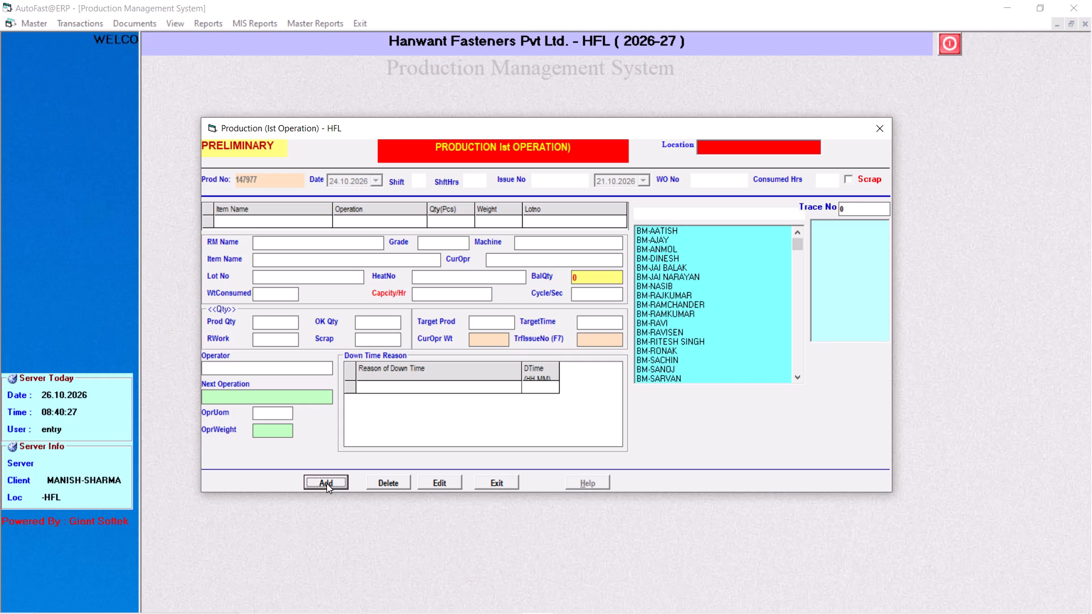
Close the preliminary production form and list the in-house production items pending for inspection as on 26.10.2026.
{"action": "left_click", "coordinate": [871, 134]}
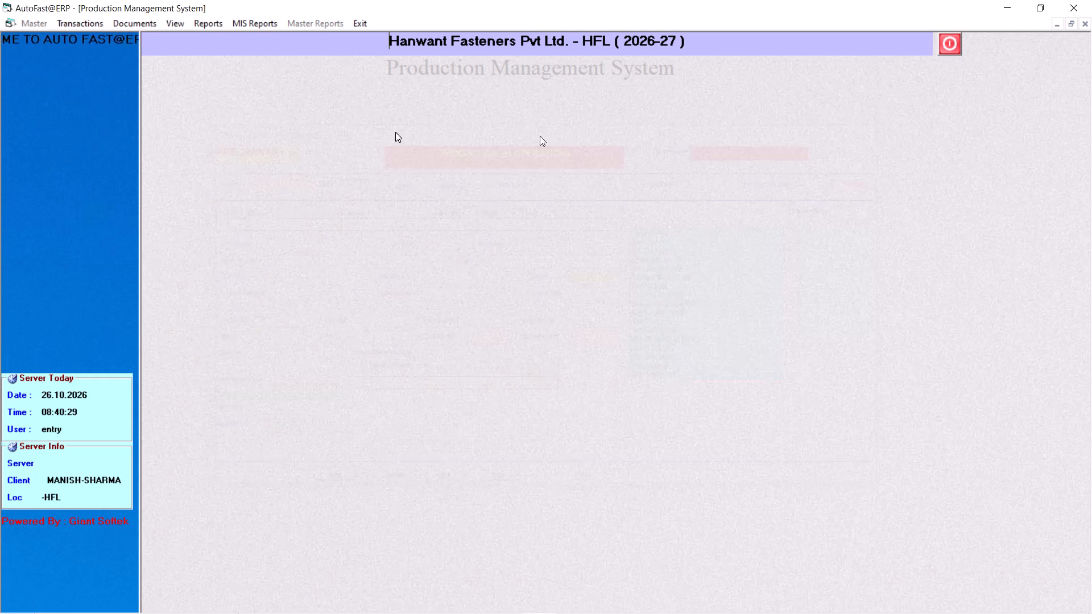
{"action": "left_click", "coordinate": [176, 20]}
{"action": "left_click", "coordinate": [209, 44]}
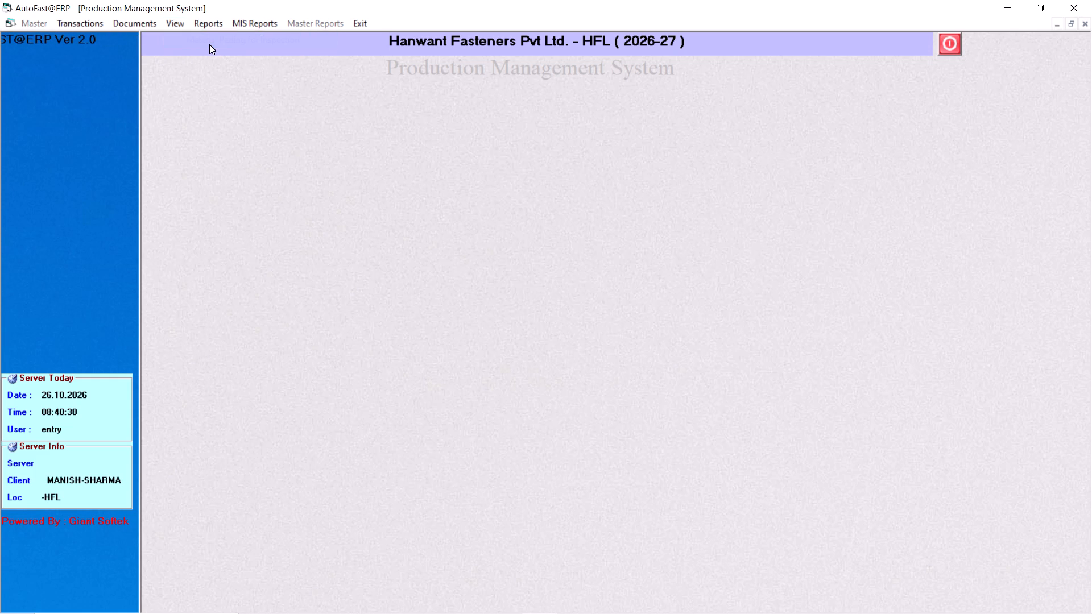
{"action": "key", "text": "Return"}
{"action": "key", "text": "Return"}
{"action": "key", "text": "Return"}
{"action": "key", "text": "Return"}
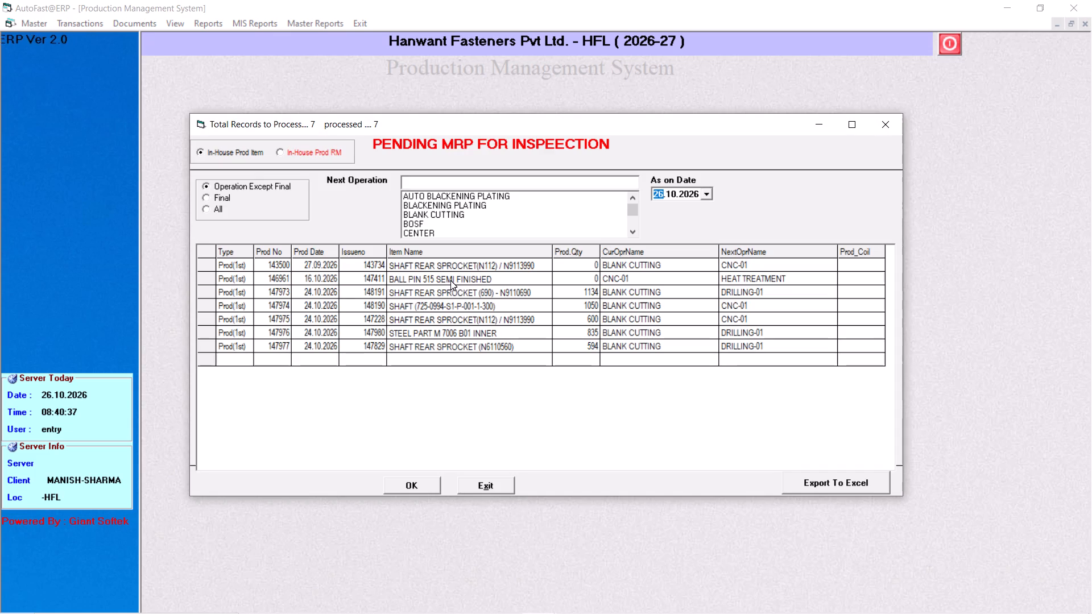
Open pending production number 147973, issue 148191, in the final first-operation production form.
{"action": "left_click", "coordinate": [502, 289]}
{"action": "key", "text": "Return"}
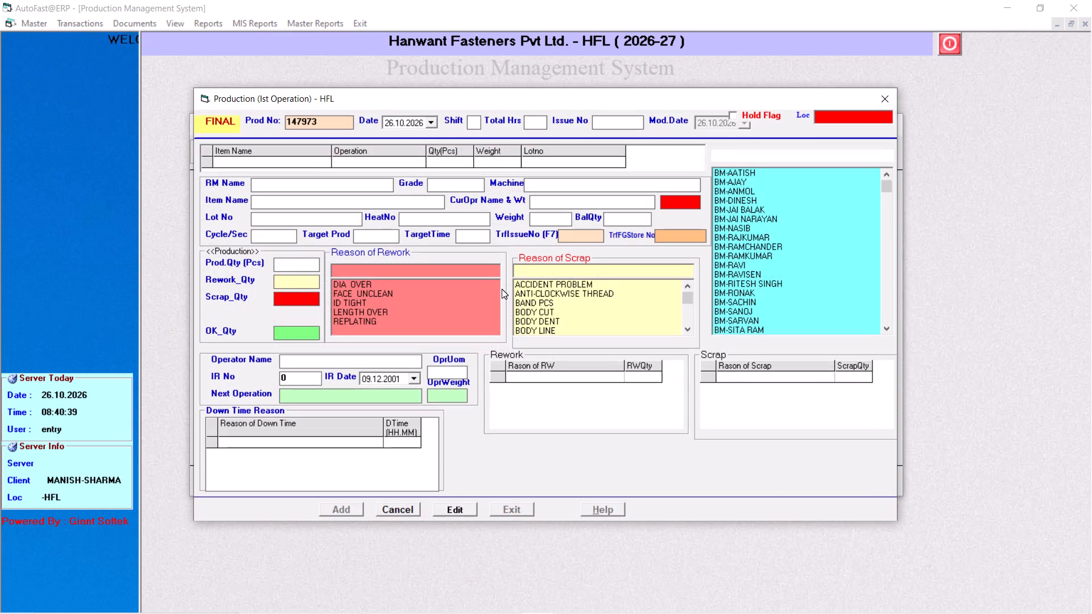
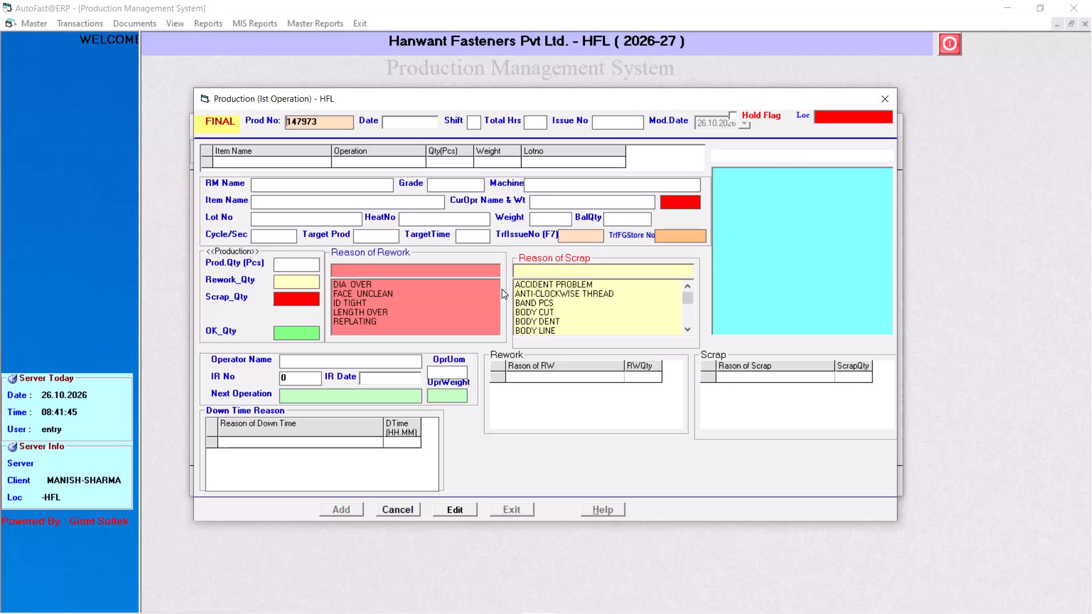
Close the blank final production form and list again the in-house production items pending for inspection as on 26.10.2026.
{"action": "double_click", "coordinate": [890, 106]}
{"action": "left_click", "coordinate": [887, 99]}
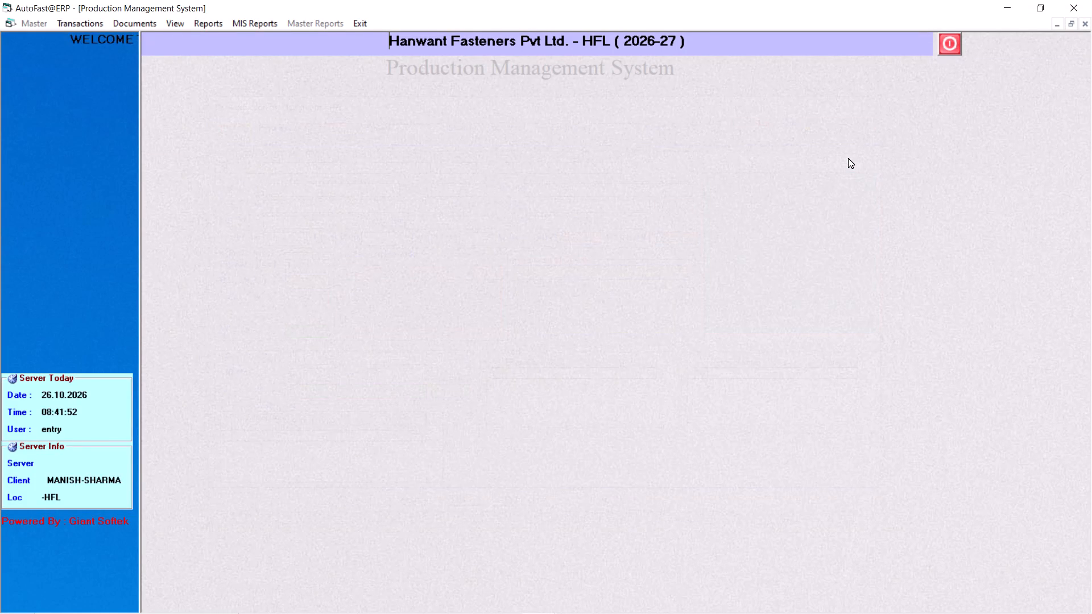
{"action": "left_click", "coordinate": [166, 22]}
{"action": "left_click", "coordinate": [188, 40]}
{"action": "key", "text": "Return"}
{"action": "key", "text": "Return"}
{"action": "key", "text": "Return"}
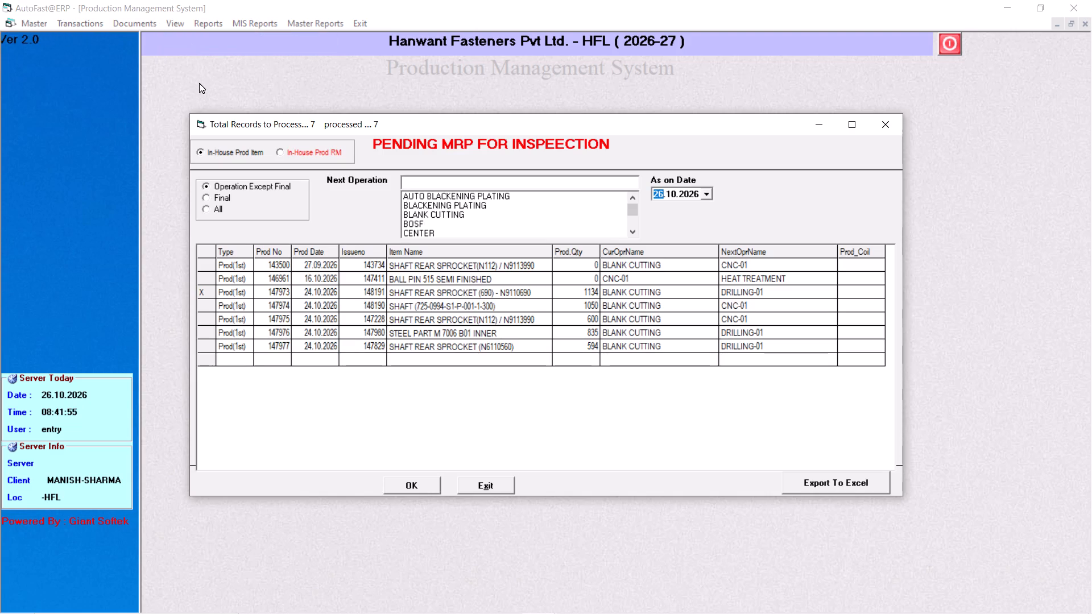
{"action": "key", "text": "Return"}
{"action": "key", "text": "Return"}
{"action": "key", "text": "Return"}
{"action": "key", "text": "Return"}
{"action": "key", "text": "Return"}
{"action": "key", "text": "Return"}
{"action": "key", "text": "Return"}
{"action": "key", "text": "Return"}
{"action": "key", "text": "Return"}
{"action": "key", "text": "Return"}
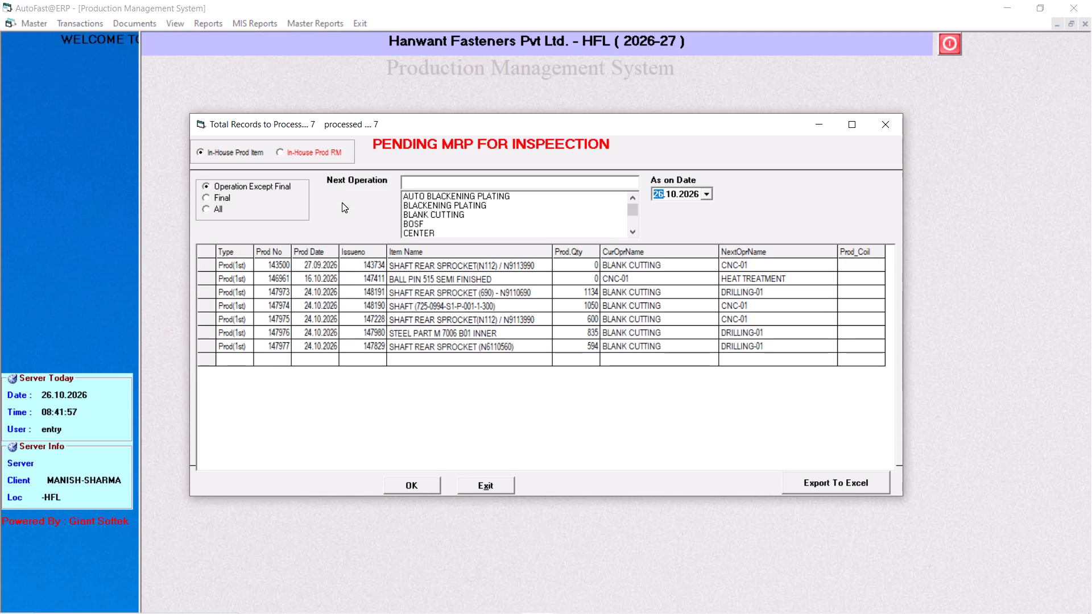
{"action": "key", "text": "Return"}
{"action": "key", "text": "Return"}
{"action": "key", "text": "Return"}
{"action": "key", "text": "Return"}
{"action": "key", "text": "Return"}
{"action": "key", "text": "Return"}
{"action": "key", "text": "Return"}
{"action": "key", "text": "Return"}
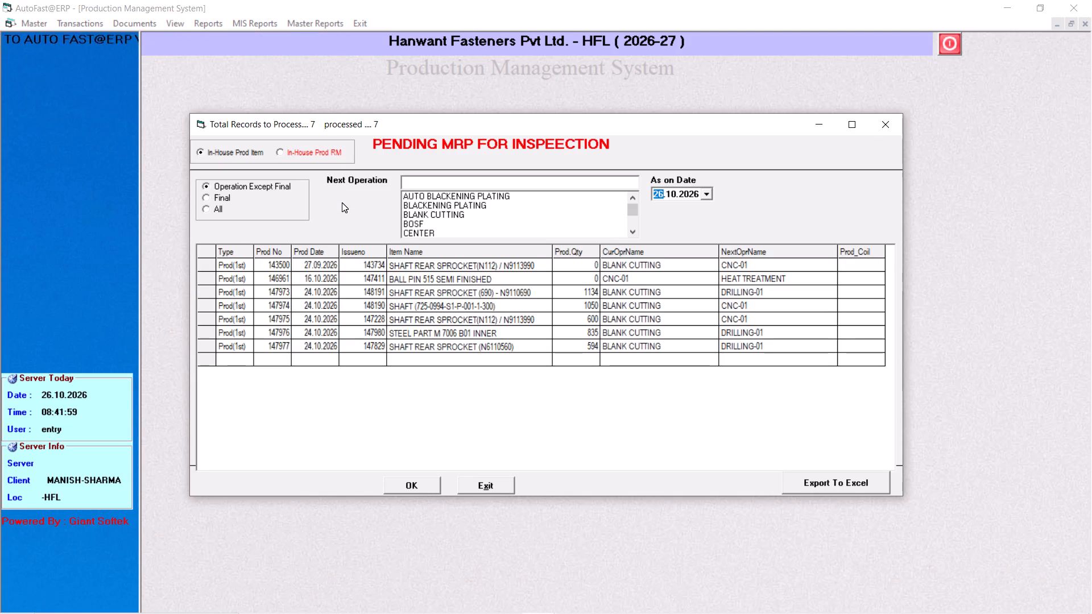
{"action": "key", "text": "Return"}
{"action": "key", "text": "Return"}
{"action": "key", "text": "Return"}
{"action": "key", "text": "Return"}
{"action": "key", "text": "Return"}
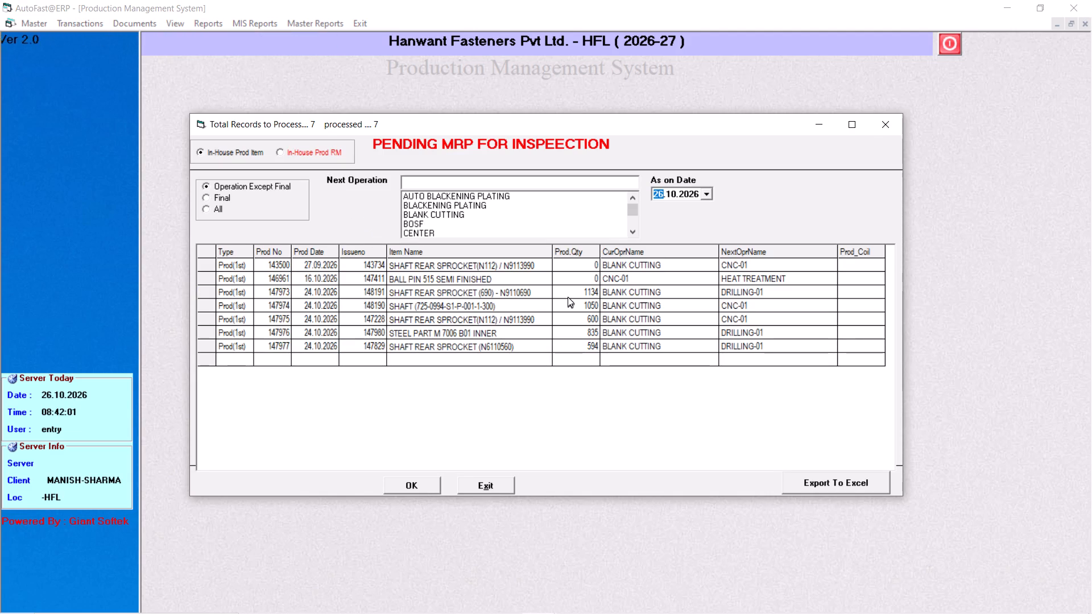
Open pending production number 147973, issue 148191, in the final form and accept its details up to the next operation.
{"action": "left_click", "coordinate": [568, 297]}
{"action": "key", "text": "Return"}
{"action": "key", "text": "Return"}
{"action": "key", "text": "Return"}
{"action": "key", "text": "Return"}
{"action": "key", "text": "Return"}
{"action": "key", "text": "Return"}
{"action": "key", "text": "Return"}
{"action": "key", "text": "Return"}
{"action": "key", "text": "Return"}
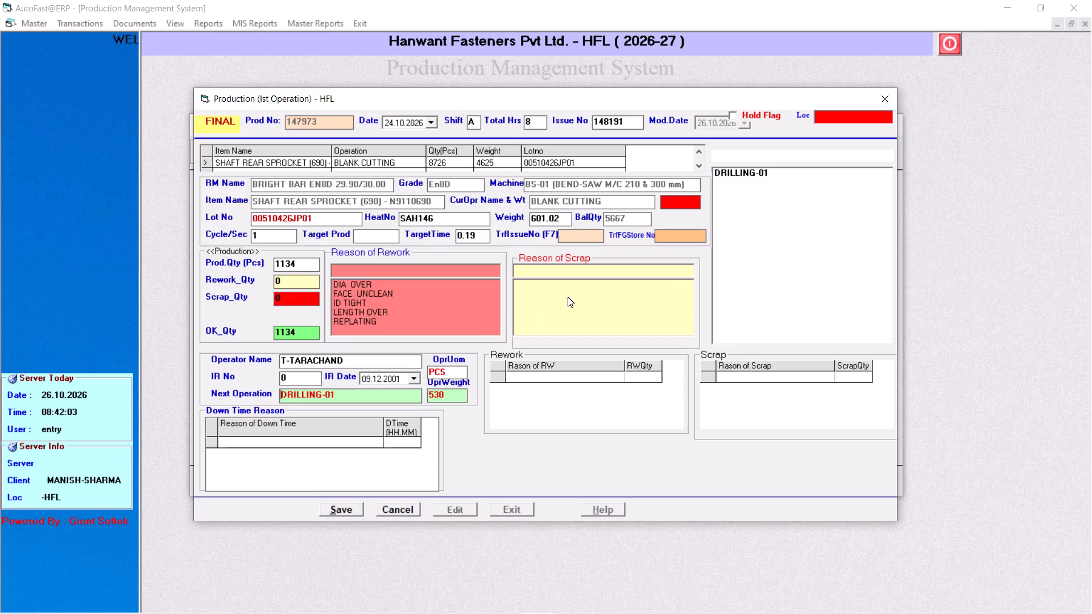
Accept next operation DRILLING-01, leave the downtime reasons empty, save the final entry for production 147973 and close the form.
{"action": "key", "text": "Return"}
{"action": "key", "text": "Return"}
{"action": "key", "text": "Return"}
{"action": "key", "text": "Return"}
{"action": "key", "text": "Return"}
{"action": "key", "text": "Return"}
{"action": "key", "text": "Return"}
{"action": "key", "text": "Return"}
{"action": "key", "text": "Return"}
{"action": "key", "text": "Return"}
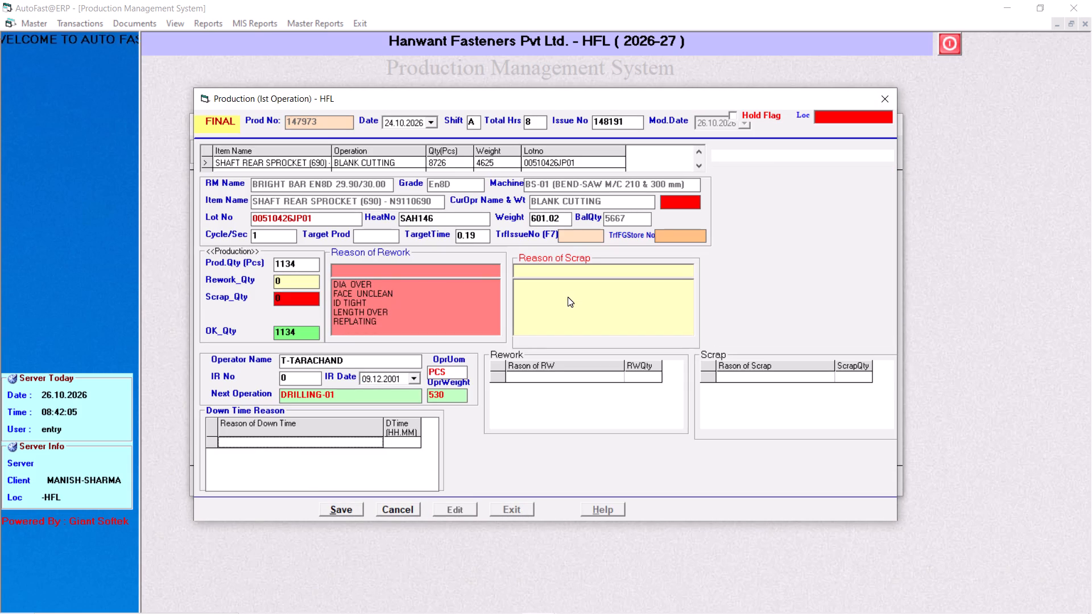
{"action": "key", "text": "Return"}
{"action": "key", "text": "Return"}
{"action": "key", "text": "Return"}
{"action": "key", "text": "Return"}
{"action": "key", "text": "Return"}
{"action": "key", "text": "Return"}
{"action": "key", "text": "Return"}
{"action": "key", "text": "Return"}
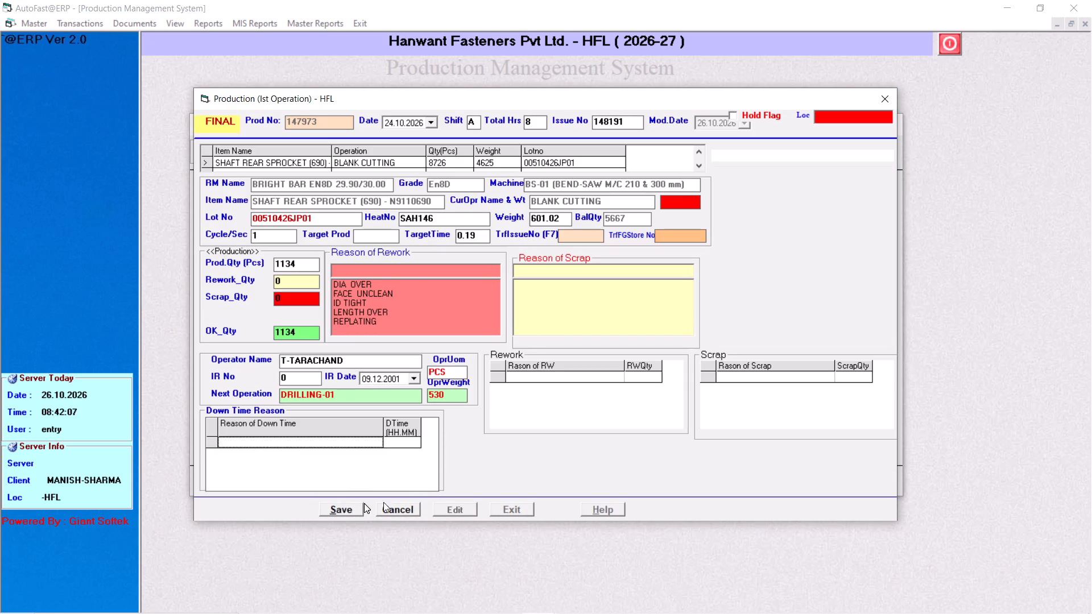
{"action": "left_click", "coordinate": [325, 505]}
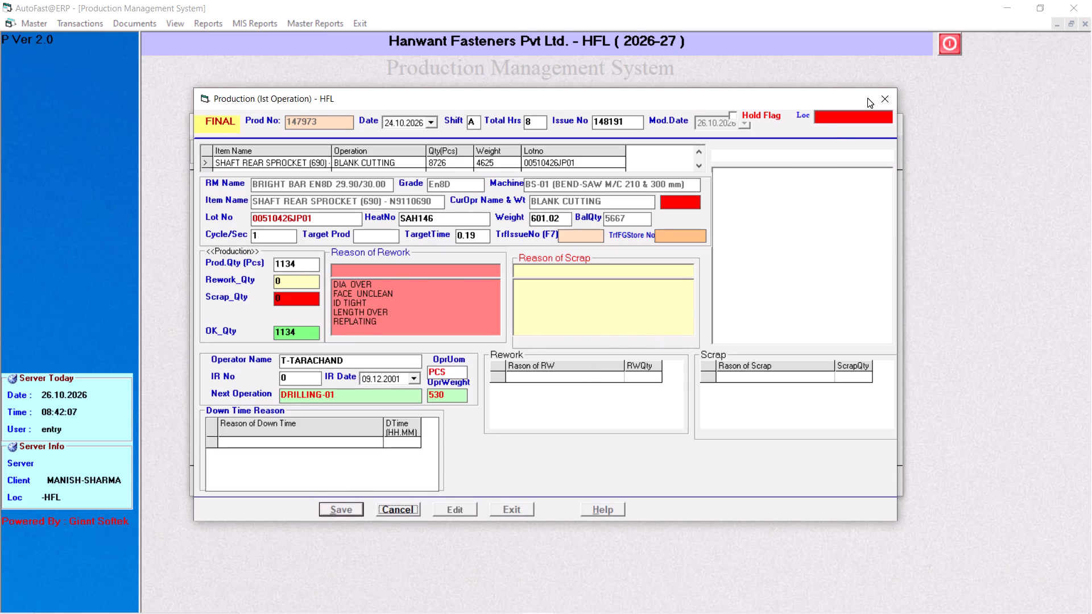
{"action": "left_click", "coordinate": [874, 98]}
Open pending production number 147975, issue 147228, in the final form and accept its details with next operation CNC-01.
{"action": "left_click", "coordinate": [595, 312]}
{"action": "key", "text": "Return"}
{"action": "key", "text": "Return"}
{"action": "key", "text": "Return"}
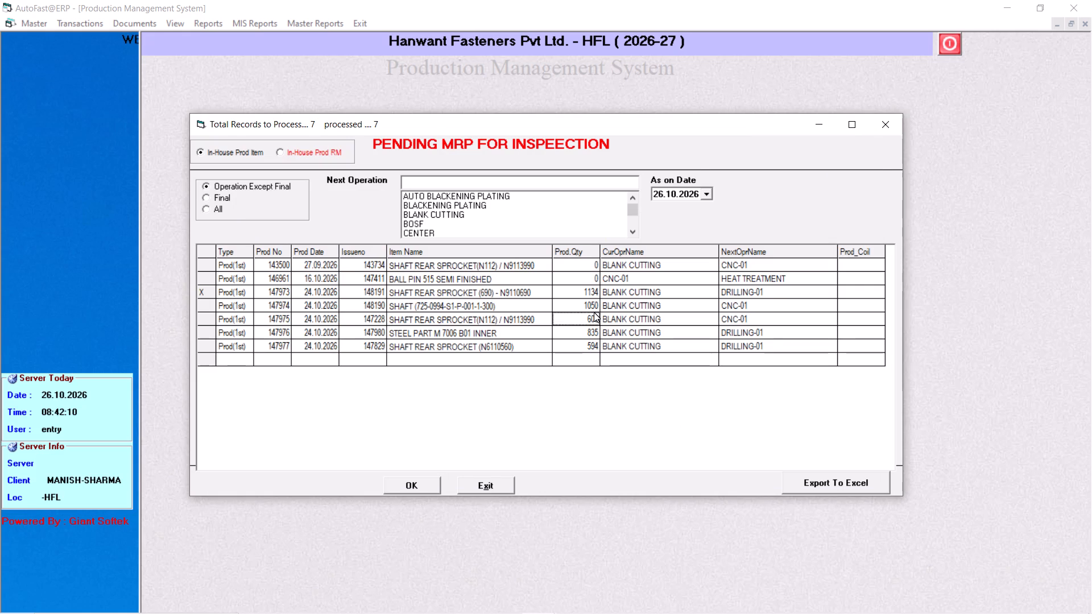
{"action": "key", "text": "Return"}
{"action": "key", "text": "Return"}
{"action": "key", "text": "Return"}
{"action": "key", "text": "Return"}
{"action": "key", "text": "Return"}
{"action": "key", "text": "Return"}
{"action": "key", "text": "Return"}
{"action": "key", "text": "Return"}
{"action": "key", "text": "Return"}
{"action": "key", "text": "Return"}
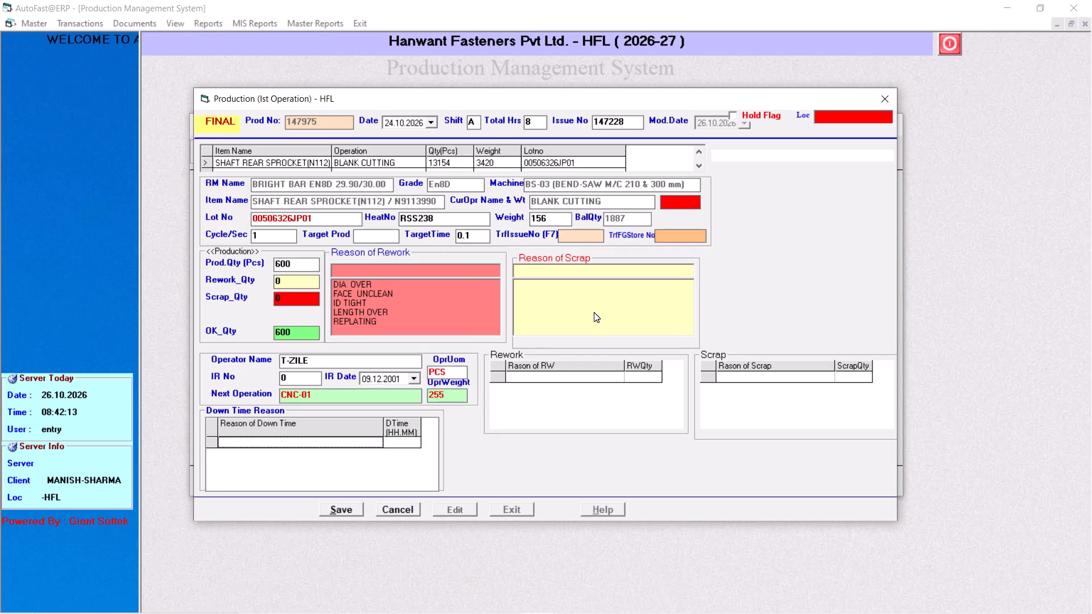
Leave the downtime reasons empty, save the final entry for production 147975 and close the form.
{"action": "key", "text": "Return"}
{"action": "key", "text": "Return"}
{"action": "key", "text": "Return"}
{"action": "key", "text": "Return"}
{"action": "key", "text": "Return"}
{"action": "key", "text": "Return"}
{"action": "key", "text": "Return"}
{"action": "key", "text": "Return"}
{"action": "key", "text": "Return"}
{"action": "key", "text": "Return"}
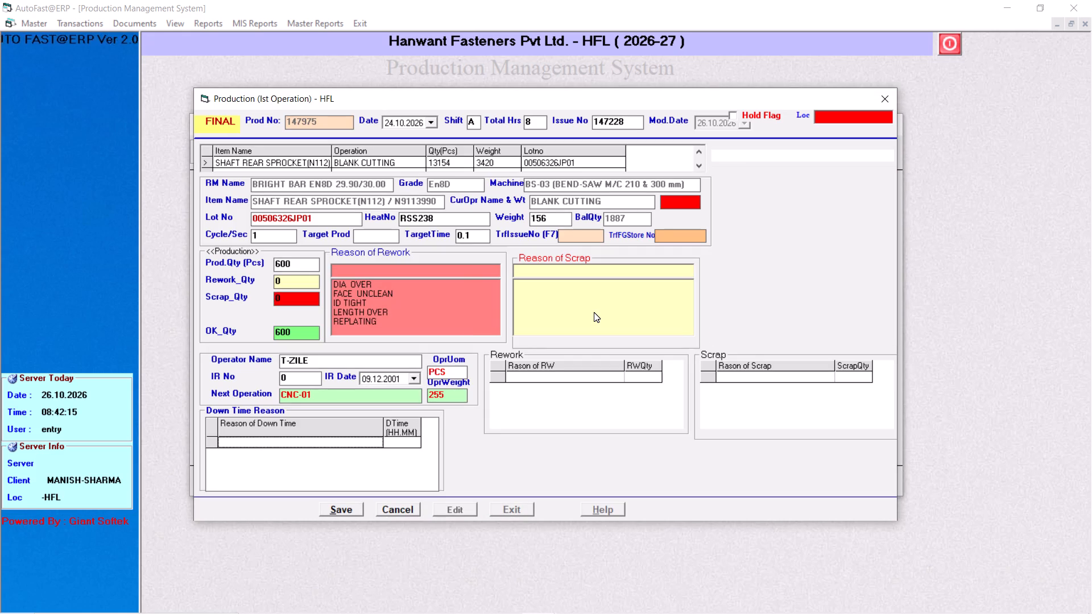
{"action": "key", "text": "Return"}
{"action": "key", "text": "Return"}
{"action": "key", "text": "Return"}
{"action": "key", "text": "Return"}
{"action": "key", "text": "Return"}
{"action": "key", "text": "Return"}
{"action": "key", "text": "Return"}
{"action": "key", "text": "Return"}
{"action": "key", "text": "Return"}
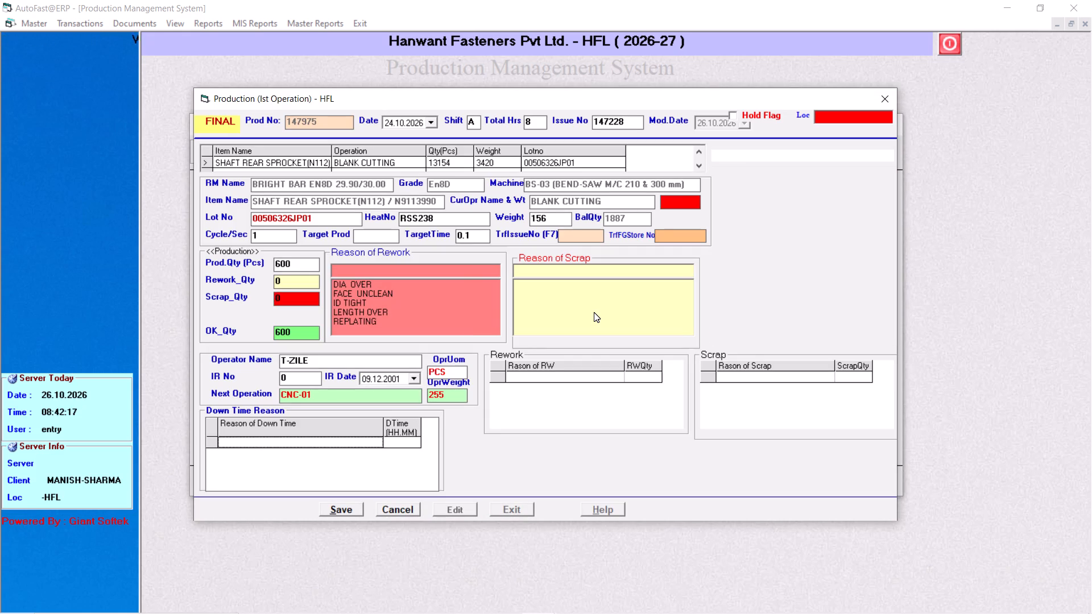
{"action": "key", "text": "Return"}
{"action": "key", "text": "Return"}
{"action": "key", "text": "Return"}
{"action": "key", "text": "Return"}
{"action": "left_click", "coordinate": [347, 512]}
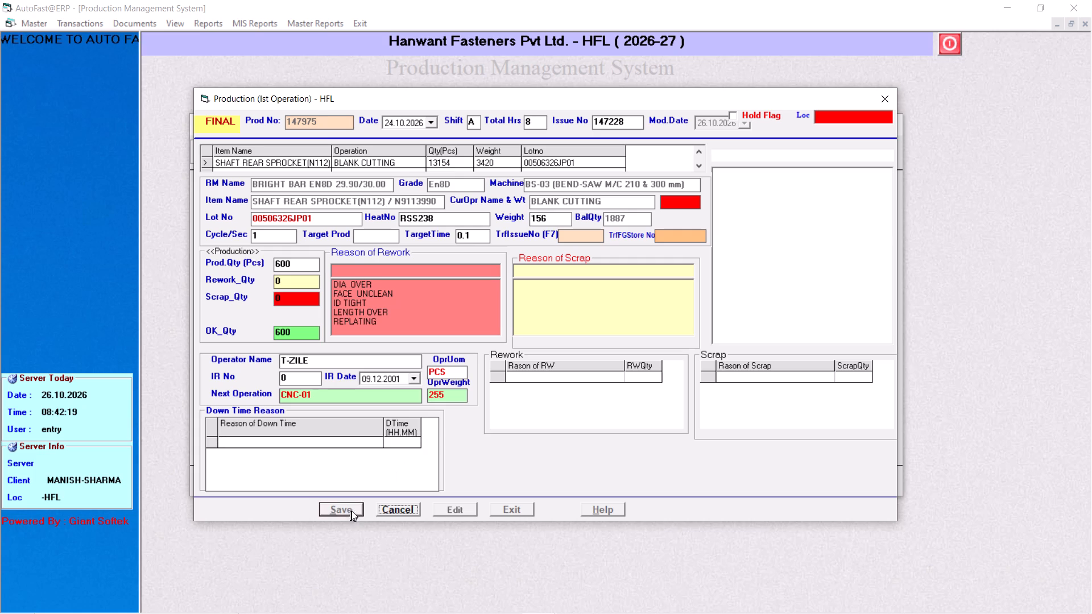
{"action": "left_click", "coordinate": [882, 102]}
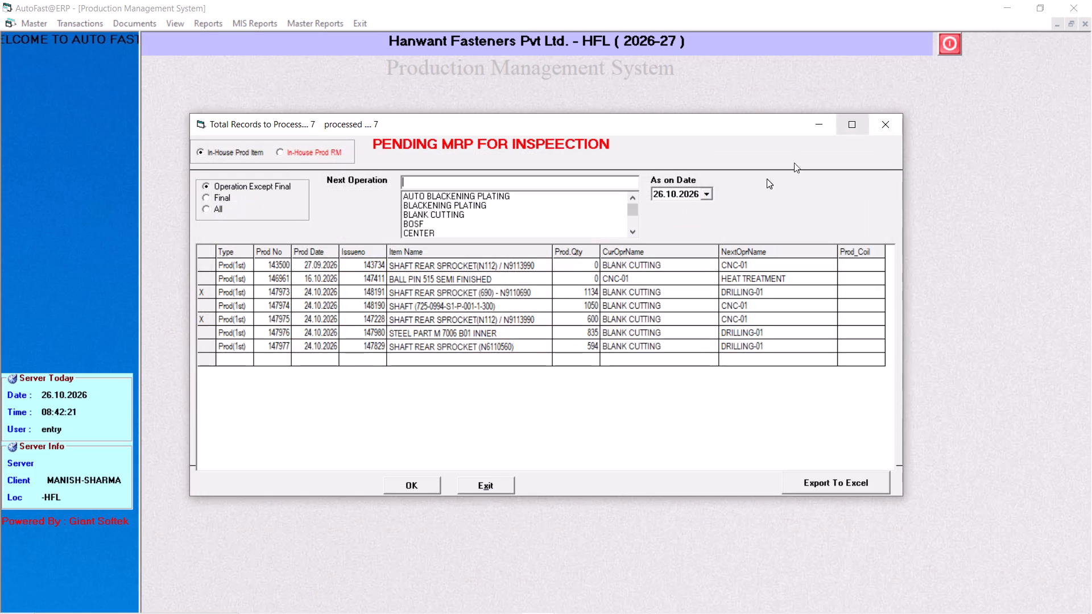
Open pending production number 147974, issue 148190, in the final form and accept its details with next operation CNC-01.
{"action": "left_click", "coordinate": [375, 305]}
{"action": "key", "text": "Return"}
{"action": "key", "text": "Return"}
{"action": "key", "text": "Return"}
{"action": "key", "text": "Return"}
{"action": "key", "text": "Return"}
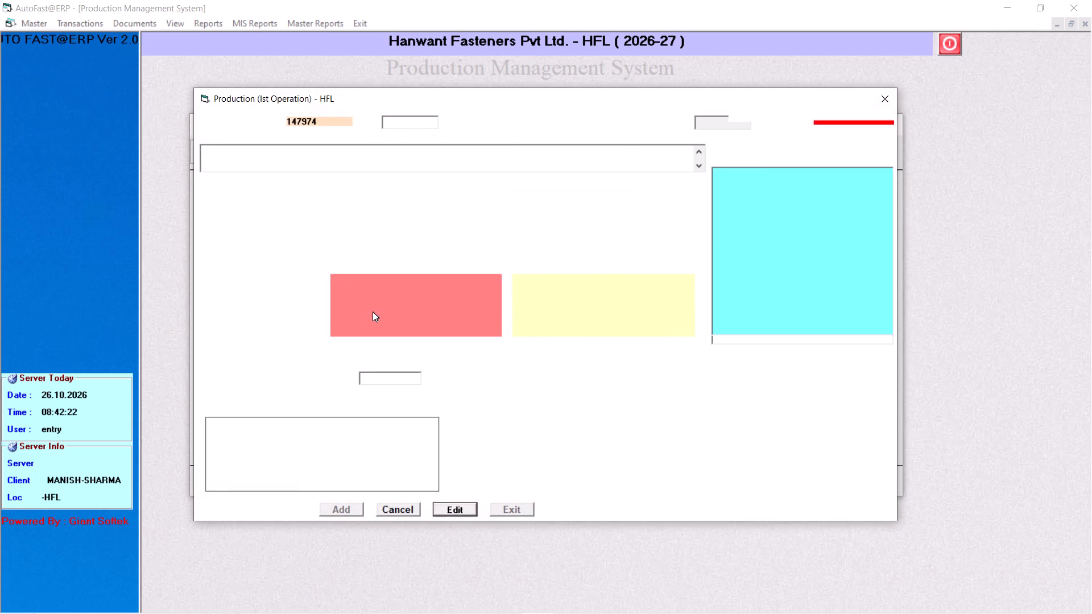
{"action": "key", "text": "Return"}
{"action": "key", "text": "Return"}
{"action": "key", "text": "Return"}
{"action": "key", "text": "Return"}
{"action": "key", "text": "Return"}
{"action": "key", "text": "Return"}
{"action": "key", "text": "Return"}
{"action": "key", "text": "Return"}
{"action": "key", "text": "Return"}
{"action": "key", "text": "Return"}
{"action": "key", "text": "Return"}
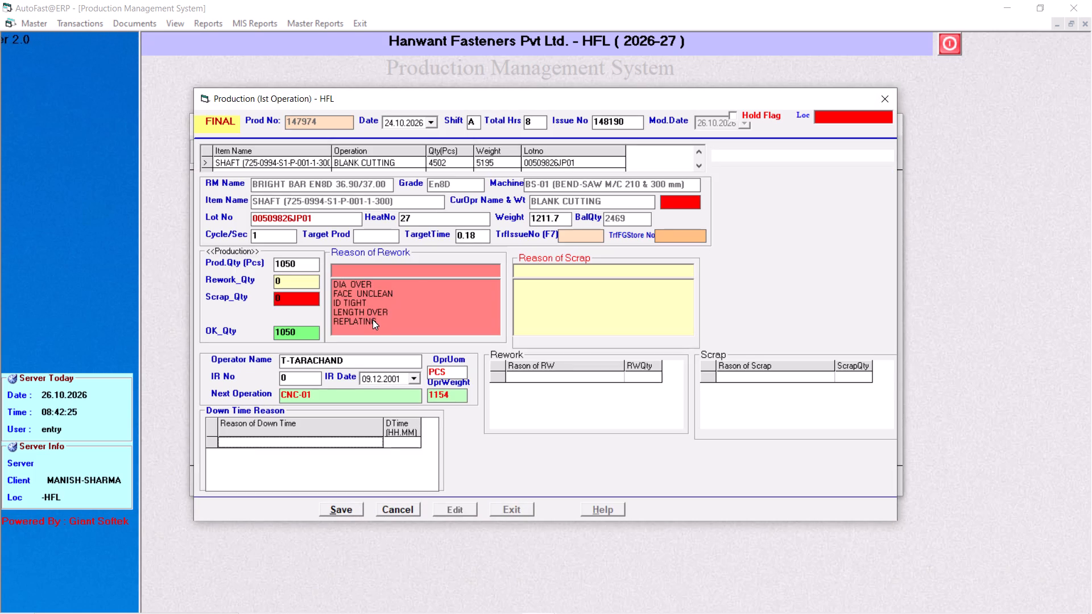
Leave the downtime reasons empty, save the final entry for production 147974 and close the form.
{"action": "key", "text": "Return"}
{"action": "key", "text": "Return"}
{"action": "key", "text": "Return"}
{"action": "key", "text": "Return"}
{"action": "key", "text": "Return"}
{"action": "key", "text": "Return"}
{"action": "key", "text": "Return"}
{"action": "key", "text": "Return"}
{"action": "key", "text": "Return"}
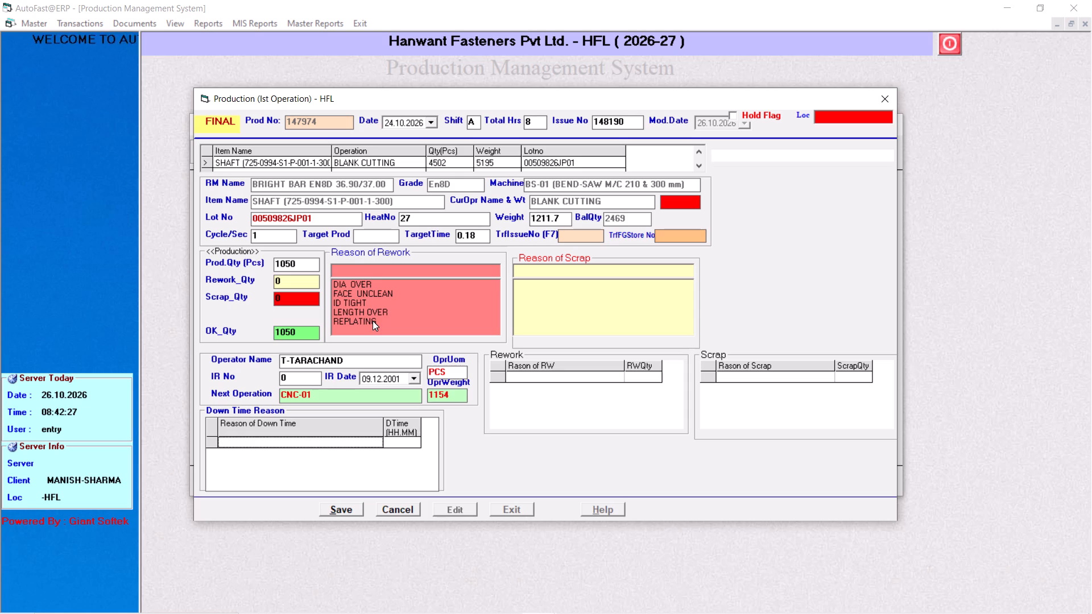
{"action": "key", "text": "Return"}
{"action": "key", "text": "Return"}
{"action": "key", "text": "Return"}
{"action": "left_click", "coordinate": [335, 524]}
{"action": "left_click", "coordinate": [344, 517]}
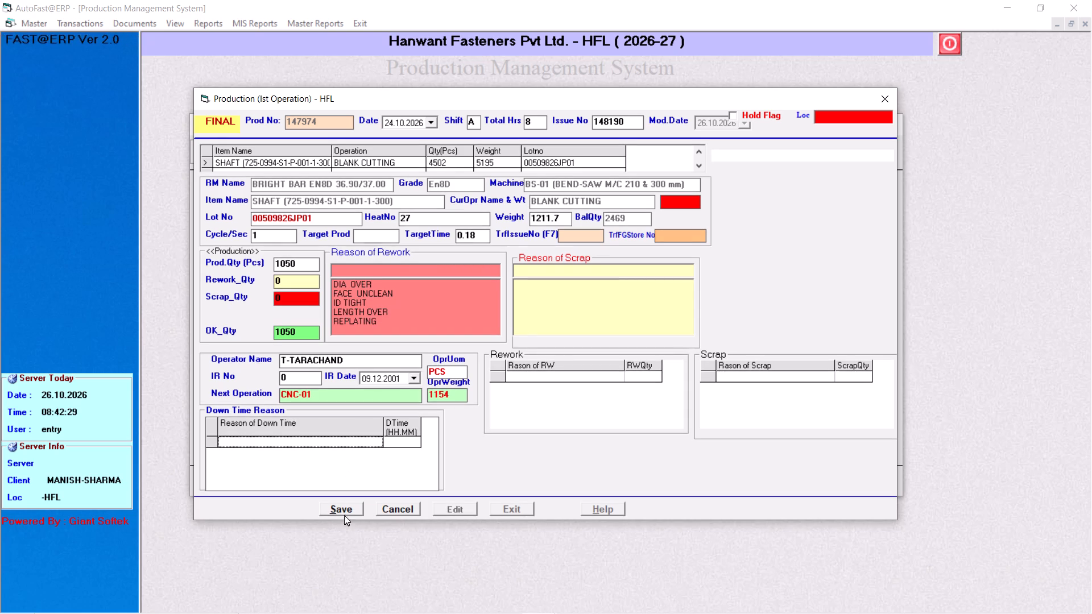
{"action": "left_click", "coordinate": [345, 506]}
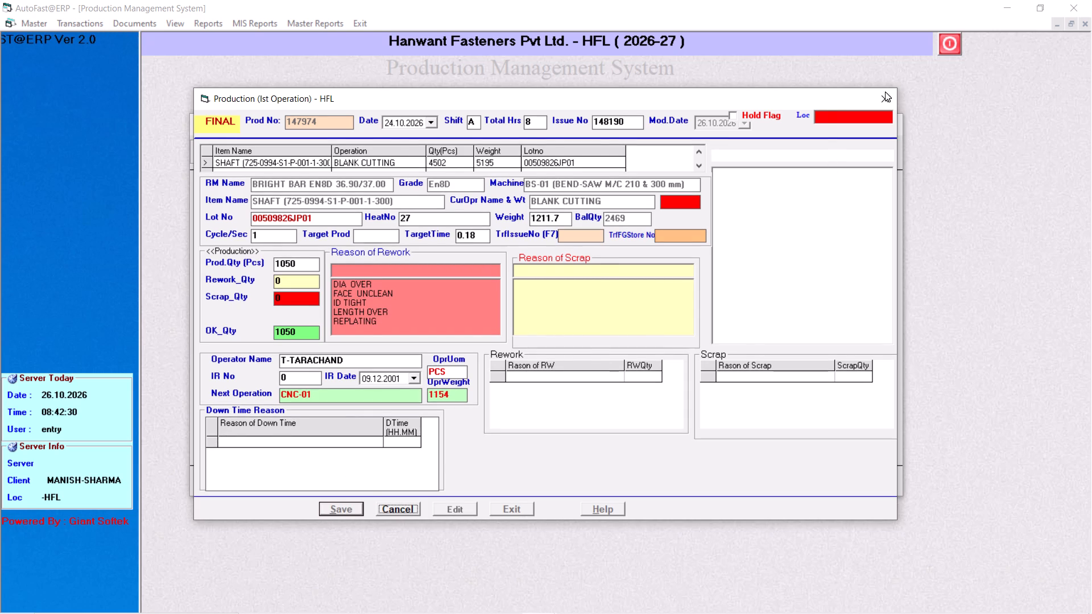
{"action": "left_click", "coordinate": [882, 92]}
Open pending production number 147977, issue 147829, in the final form and accept its details with next operation DRILLING-01.
{"action": "left_click", "coordinate": [415, 341]}
{"action": "key", "text": "Return"}
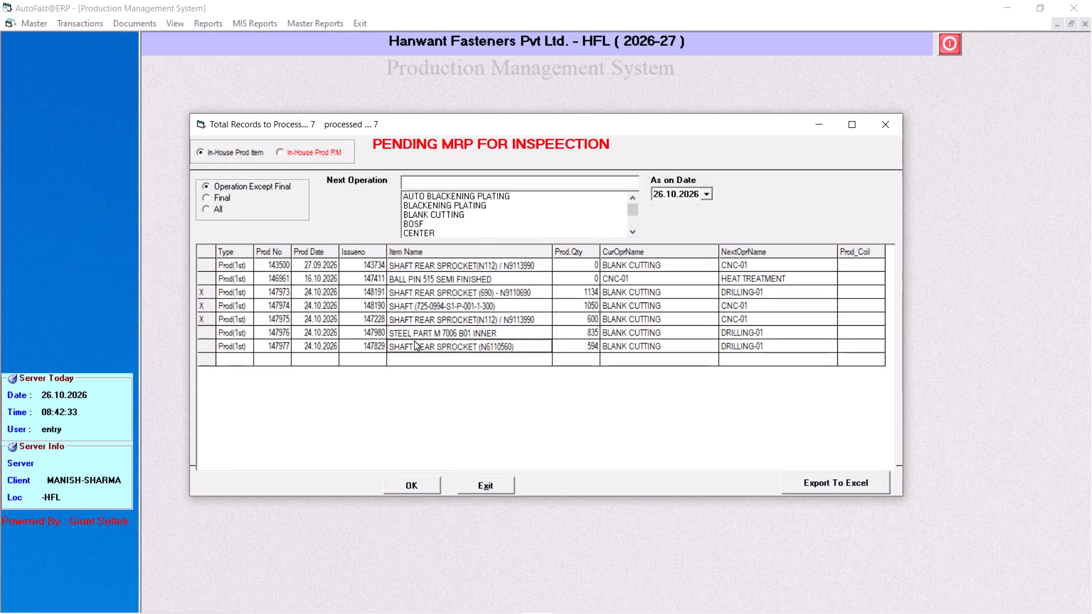
{"action": "key", "text": "Return"}
{"action": "key", "text": "Return"}
{"action": "key", "text": "Return"}
{"action": "key", "text": "Return"}
{"action": "key", "text": "Return"}
{"action": "key", "text": "Return"}
{"action": "key", "text": "Return"}
{"action": "key", "text": "Return"}
{"action": "key", "text": "Return"}
{"action": "key", "text": "Return"}
{"action": "key", "text": "Return"}
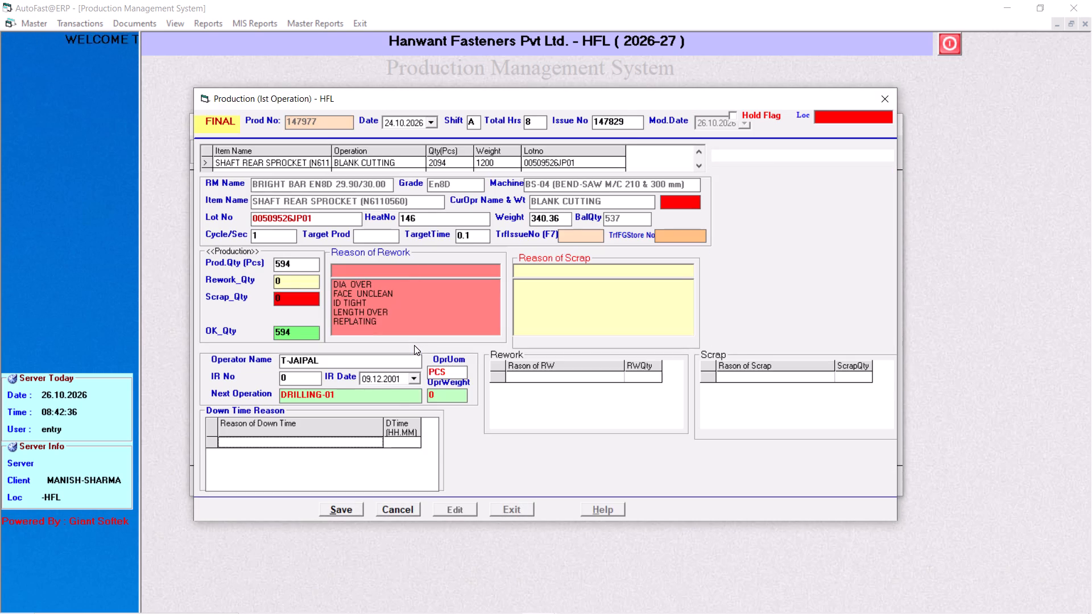
Leave the downtime reasons empty, save the final entry for production 147977 and close the form.
{"action": "key", "text": "Return"}
{"action": "key", "text": "Return"}
{"action": "key", "text": "Return"}
{"action": "key", "text": "Return"}
{"action": "key", "text": "Return"}
{"action": "key", "text": "Return"}
{"action": "left_click", "coordinate": [348, 513]}
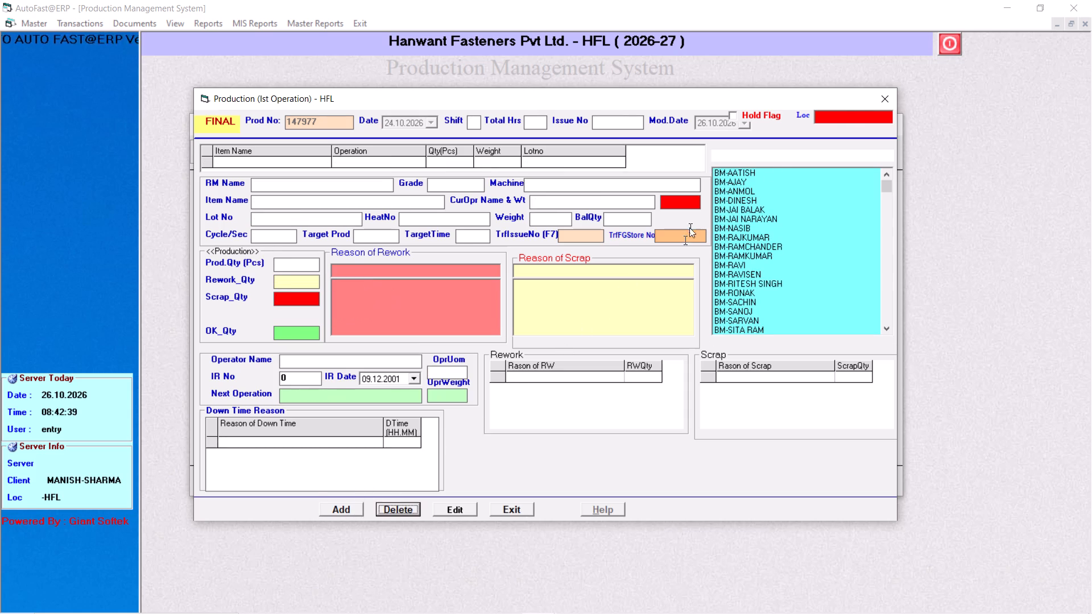
{"action": "left_click", "coordinate": [886, 99]}
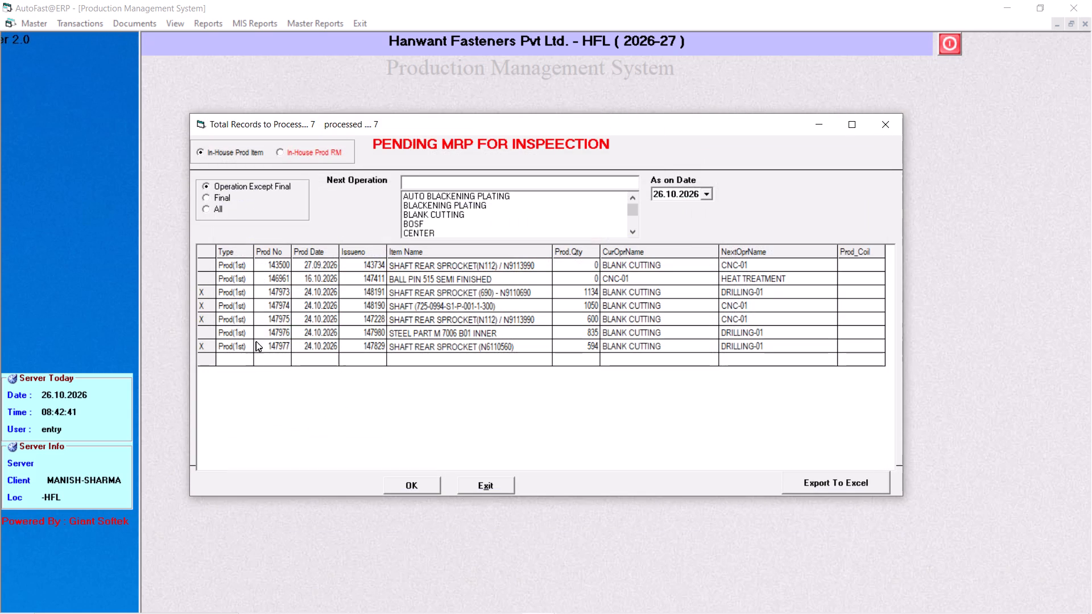
Open pending production number 147976, issue 147980, in the final form and accept its details with next operation DRILLING-01.
{"action": "left_click", "coordinate": [262, 332]}
{"action": "key", "text": "Return"}
{"action": "key", "text": "Return"}
{"action": "key", "text": "Return"}
{"action": "key", "text": "Return"}
{"action": "key", "text": "Return"}
{"action": "key", "text": "Return"}
{"action": "key", "text": "Return"}
{"action": "key", "text": "Return"}
{"action": "key", "text": "Return"}
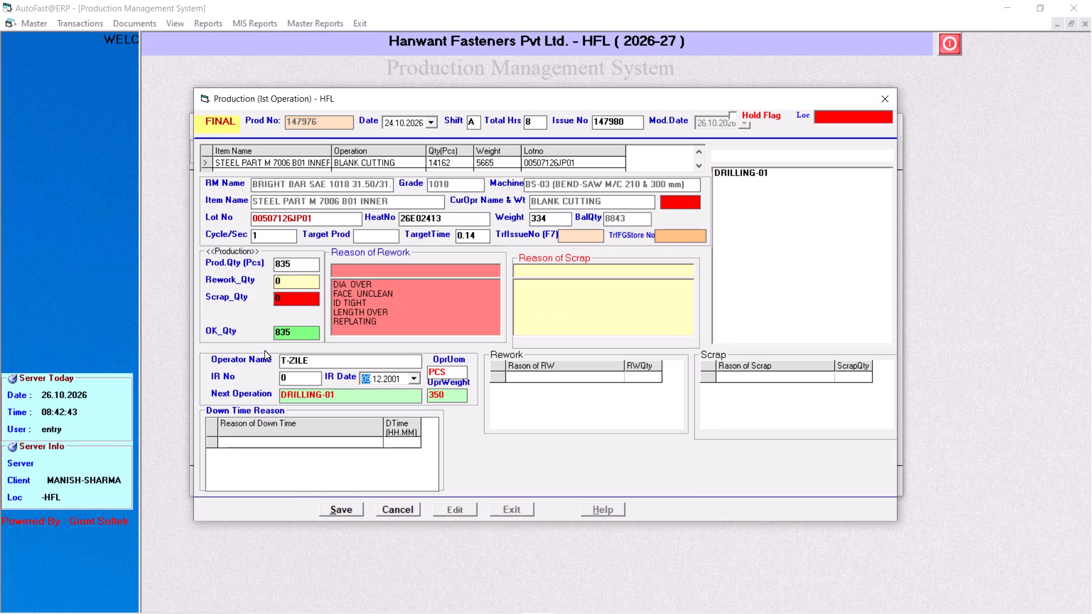
{"action": "key", "text": "Return"}
{"action": "key", "text": "Return"}
{"action": "key", "text": "Return"}
{"action": "key", "text": "Return"}
{"action": "key", "text": "Return"}
{"action": "key", "text": "Return"}
{"action": "key", "text": "Return"}
{"action": "key", "text": "Return"}
{"action": "key", "text": "Return"}
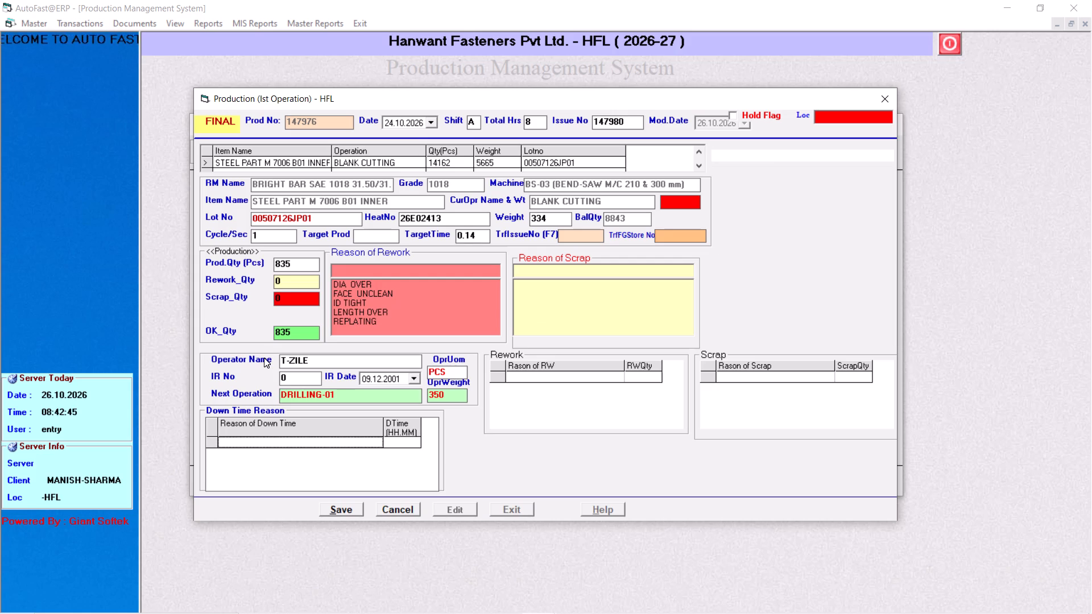
Leave the downtime reasons empty, save the final entry for production 147976 and close the form.
{"action": "key", "text": "Return"}
{"action": "key", "text": "Return"}
{"action": "key", "text": "Return"}
{"action": "key", "text": "Return"}
{"action": "key", "text": "Return"}
{"action": "key", "text": "Return"}
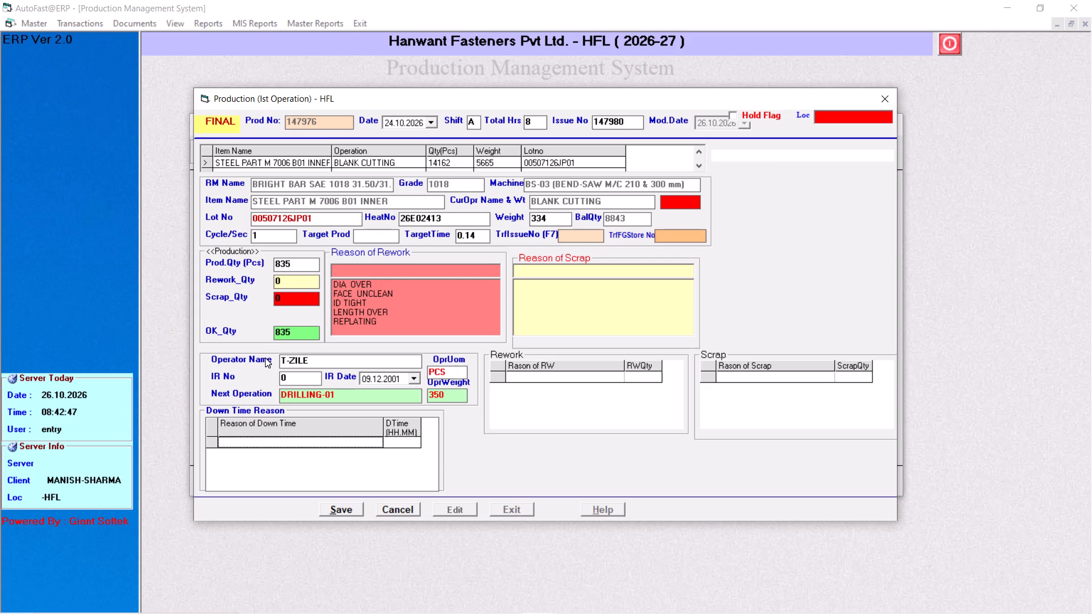
{"action": "key", "text": "Return"}
{"action": "key", "text": "Return"}
{"action": "key", "text": "Return"}
{"action": "key", "text": "Return"}
{"action": "key", "text": "Return"}
{"action": "key", "text": "Return"}
{"action": "key", "text": "Return"}
{"action": "key", "text": "Return"}
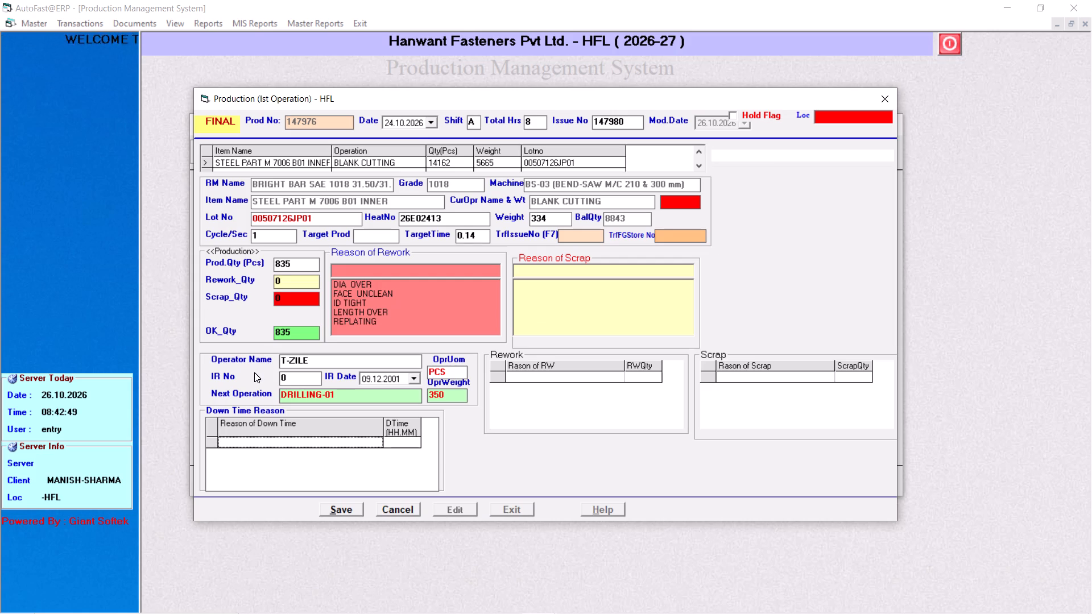
{"action": "key", "text": "Return"}
{"action": "left_click", "coordinate": [342, 511]}
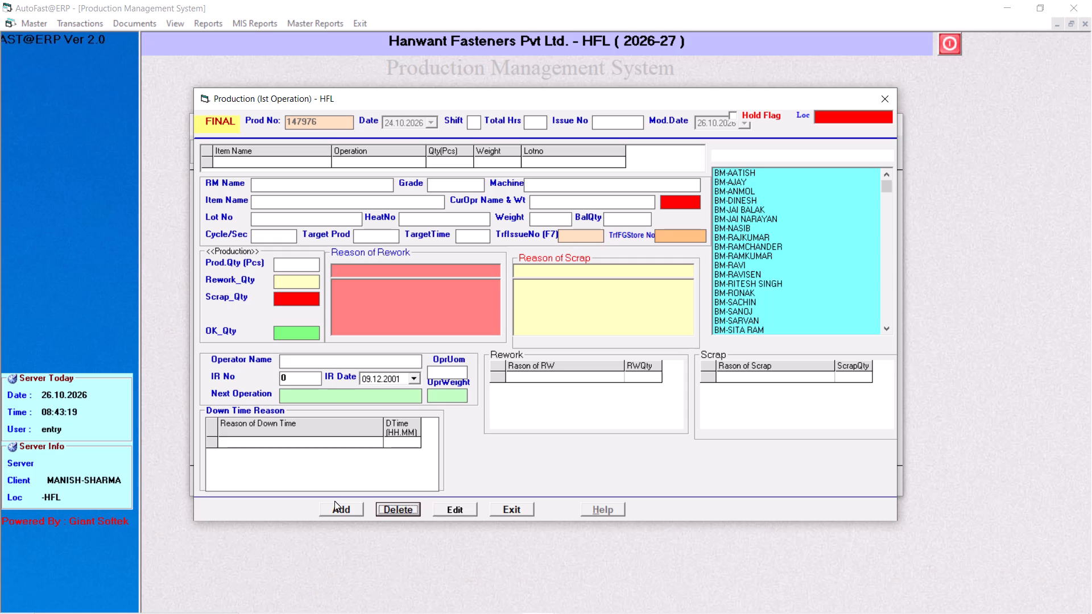
{"action": "left_click", "coordinate": [907, 78]}
Reload the in-house production items pending for inspection as on 26.10.2026, check the list and close it.
{"action": "left_click", "coordinate": [168, 24]}
{"action": "left_click", "coordinate": [188, 37]}
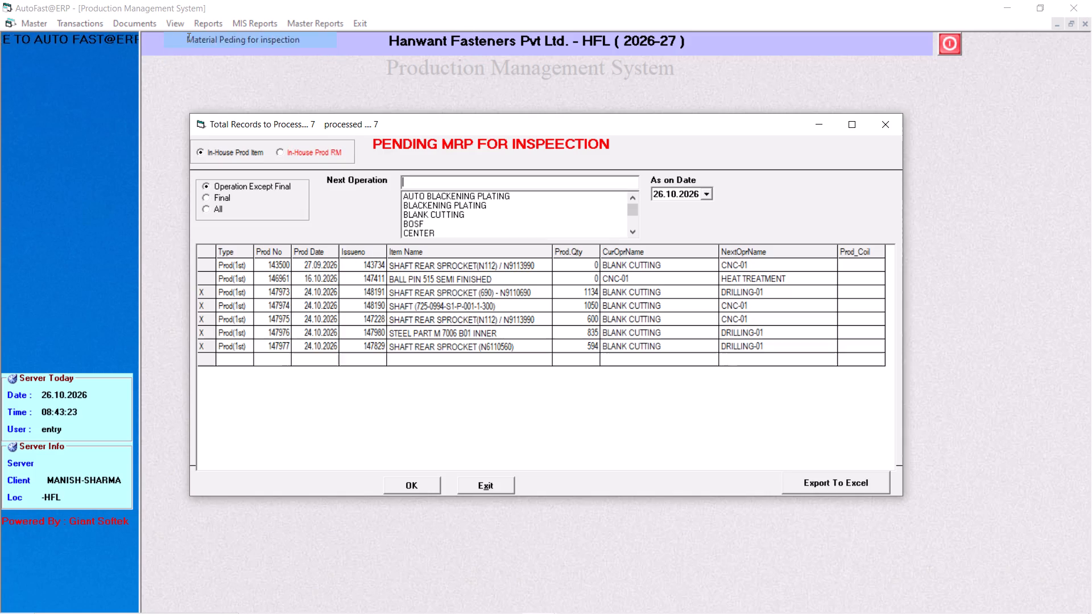
{"action": "key", "text": "Return"}
{"action": "key", "text": "Return"}
{"action": "key", "text": "Return"}
{"action": "left_click", "coordinate": [891, 125]}
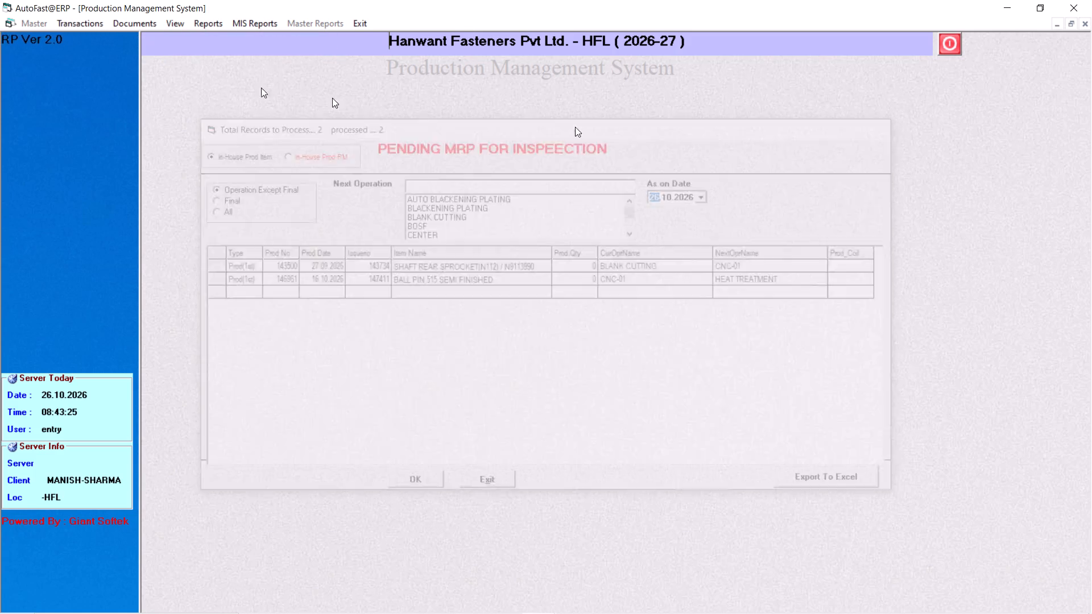
Start a new preliminary first-operation production entry and set its date to 24.10.2026.
{"action": "left_click", "coordinate": [64, 22]}
{"action": "left_click", "coordinate": [181, 65]}
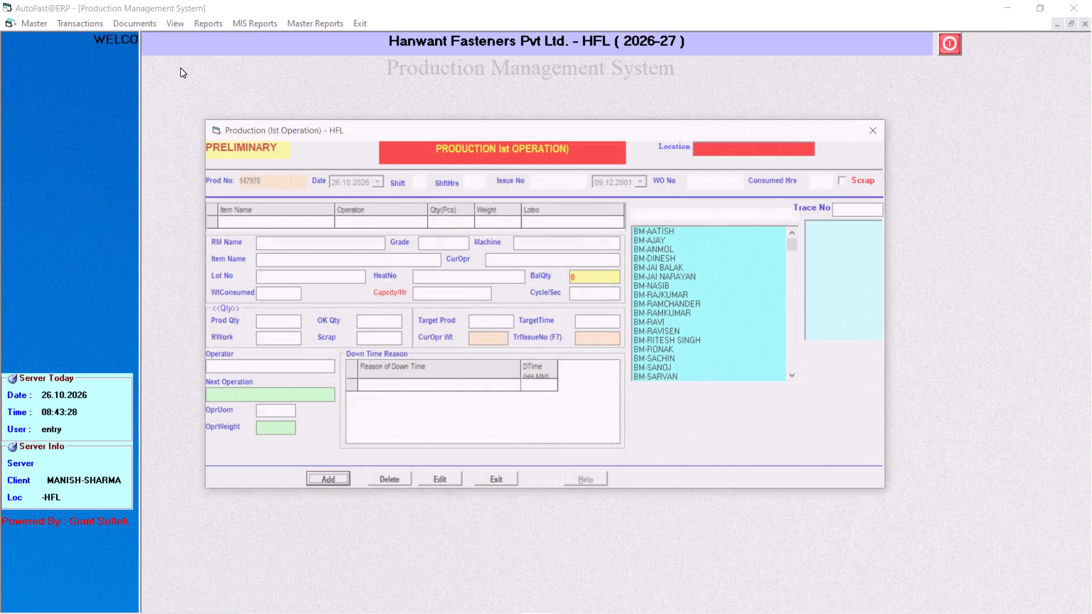
{"action": "key", "text": "Return"}
{"action": "key", "text": "Down"}
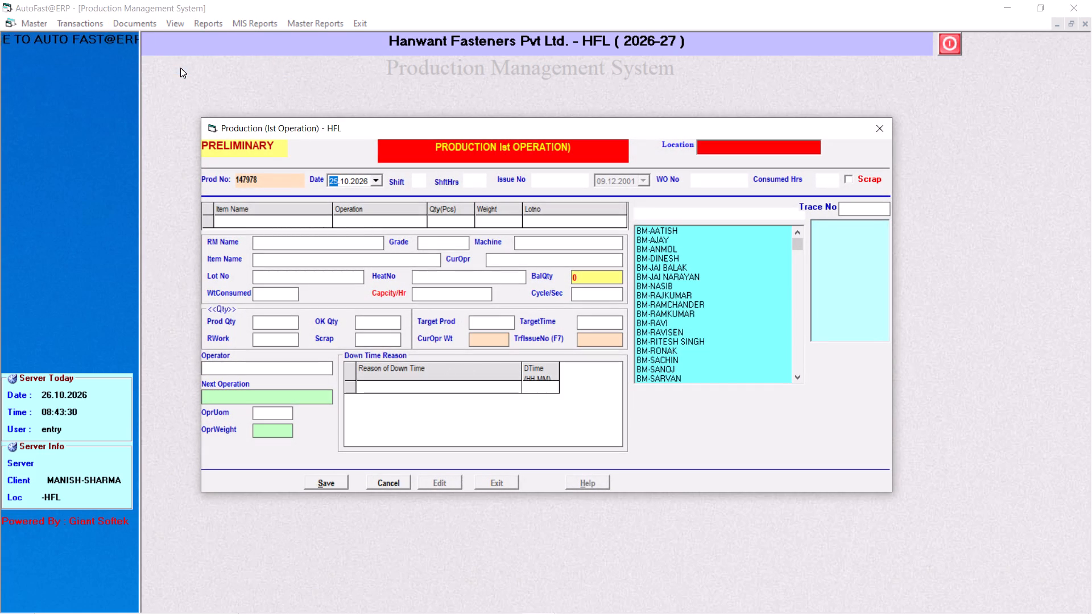
{"action": "key", "text": "Down"}
{"action": "key", "text": "Return"}
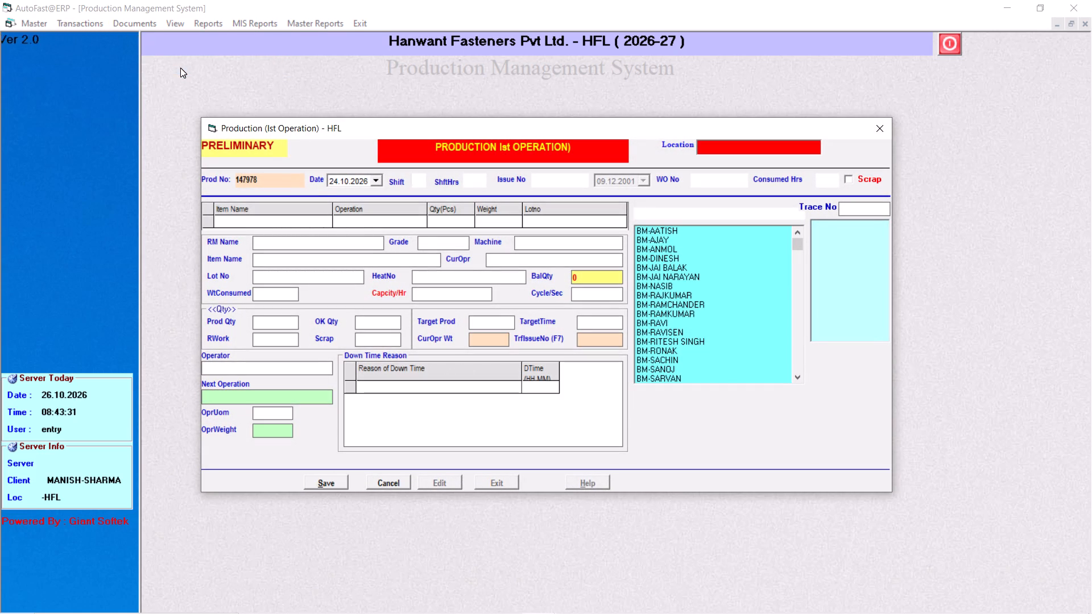
Set the shift of the new preliminary first-operation production entry to A.
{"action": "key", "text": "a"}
{"action": "key", "text": "Return"}
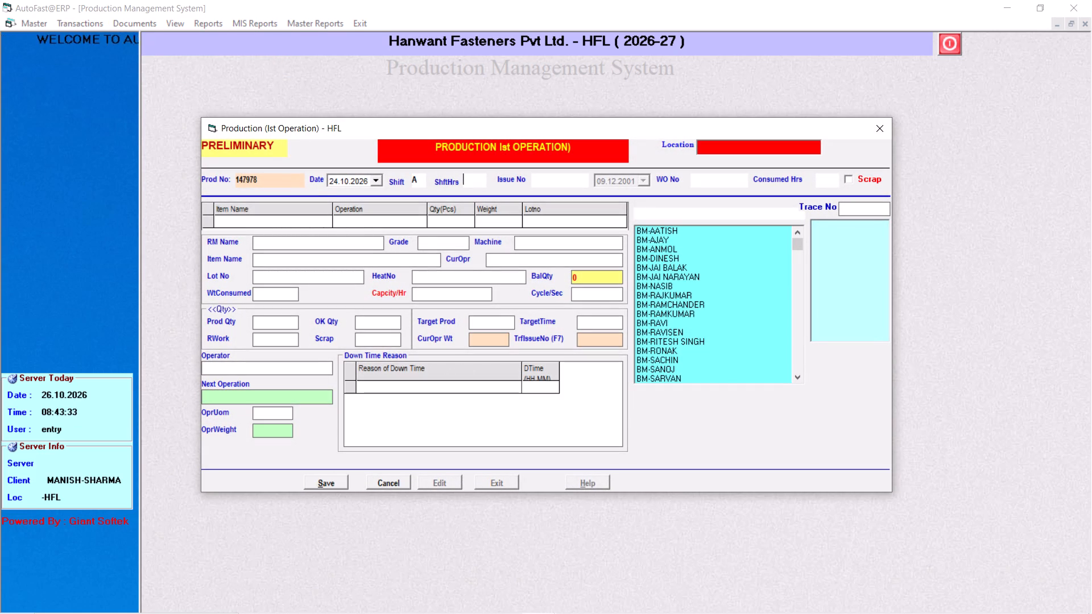
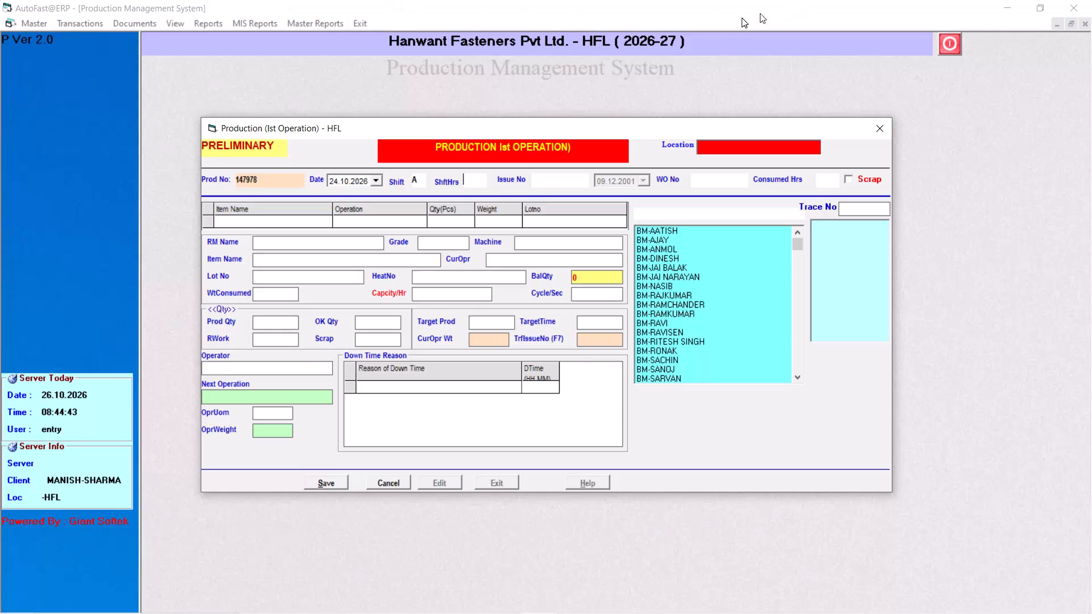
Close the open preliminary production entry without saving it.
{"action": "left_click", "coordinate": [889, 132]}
Load the in-house production items pending for inspection as on 26.10.2026, check the list and close it.
{"action": "left_click", "coordinate": [182, 24]}
{"action": "left_click", "coordinate": [187, 35]}
{"action": "key", "text": "Return"}
{"action": "key", "text": "Return"}
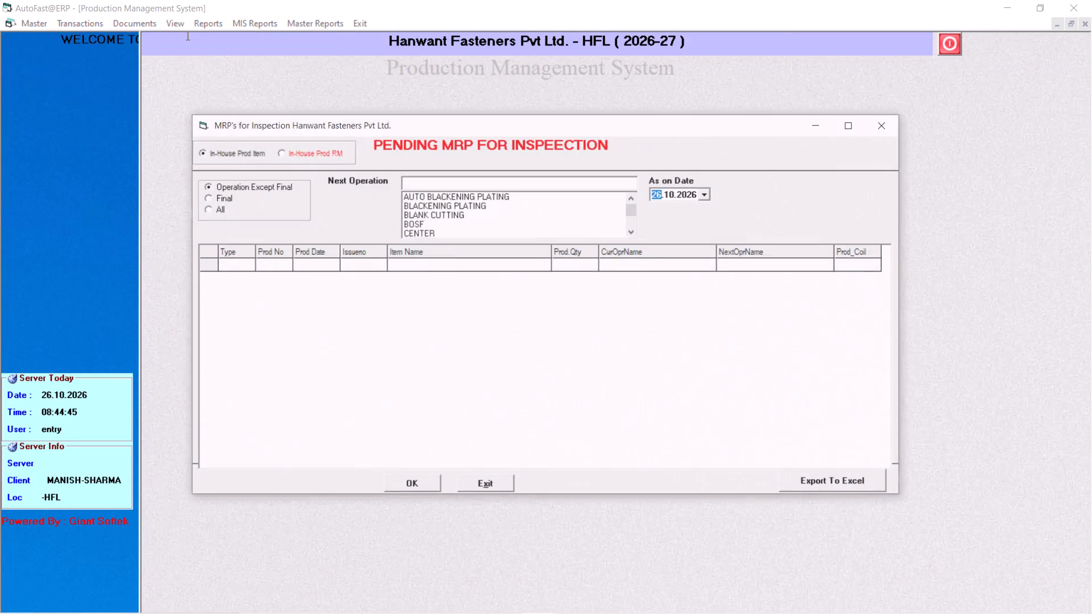
{"action": "key", "text": "Return"}
{"action": "key", "text": "Return"}
{"action": "key", "text": "Return"}
{"action": "key", "text": "Return"}
{"action": "left_click", "coordinate": [883, 115]}
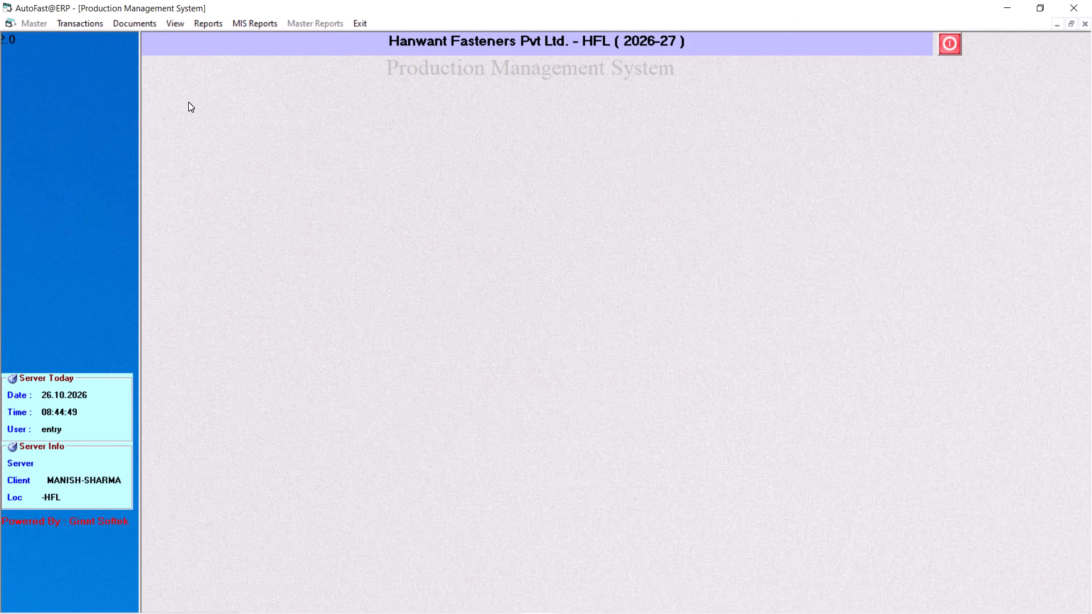
Start a new preliminary first-operation production entry and set its date to 25.10.2026.
{"action": "left_click", "coordinate": [64, 23]}
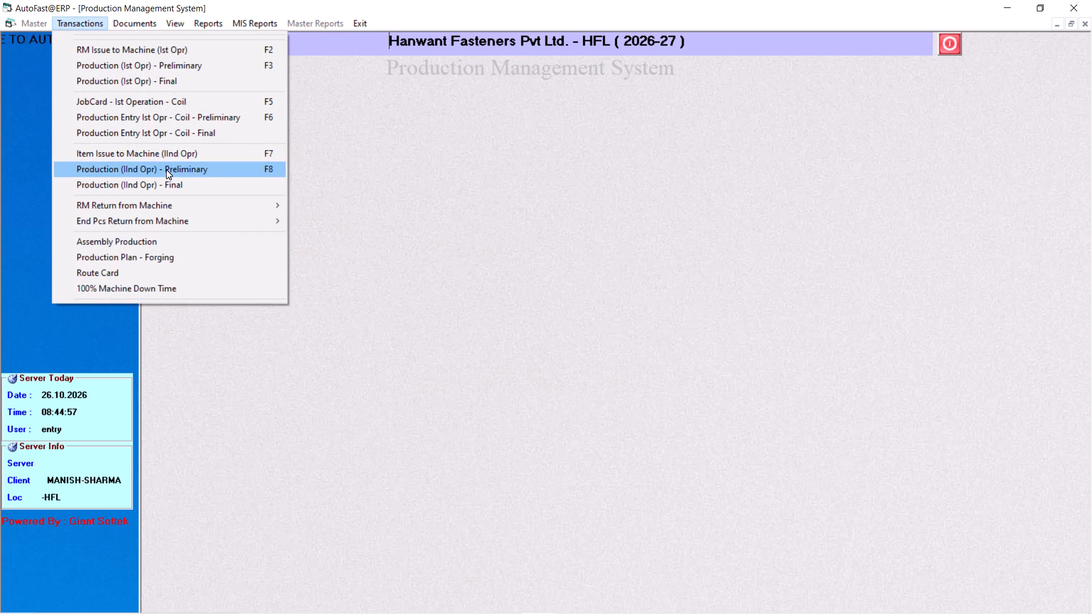
{"action": "left_click", "coordinate": [191, 58]}
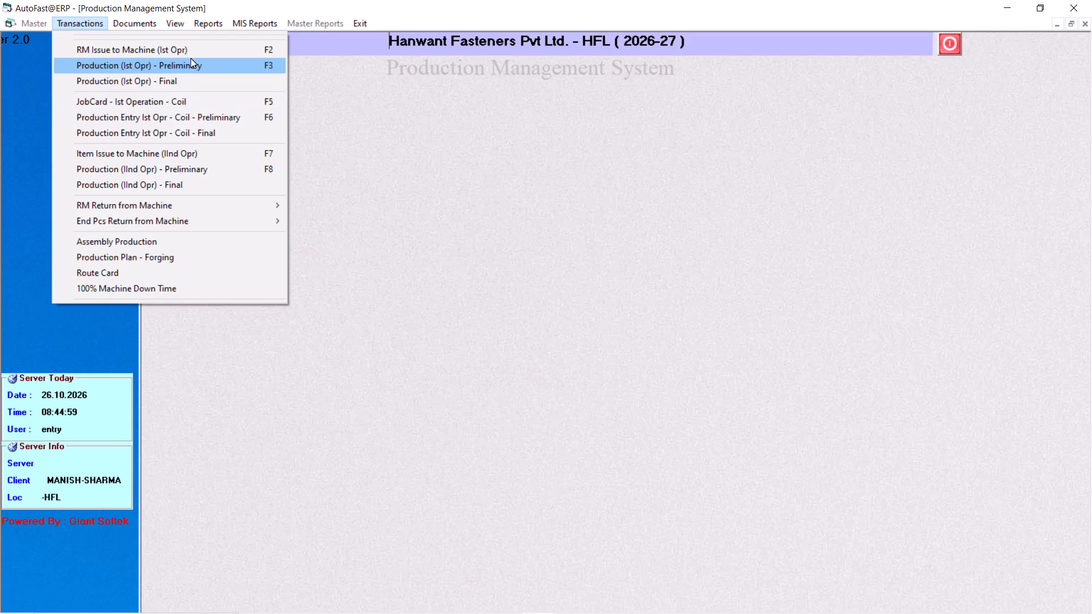
{"action": "key", "text": "Return"}
{"action": "key", "text": "Down"}
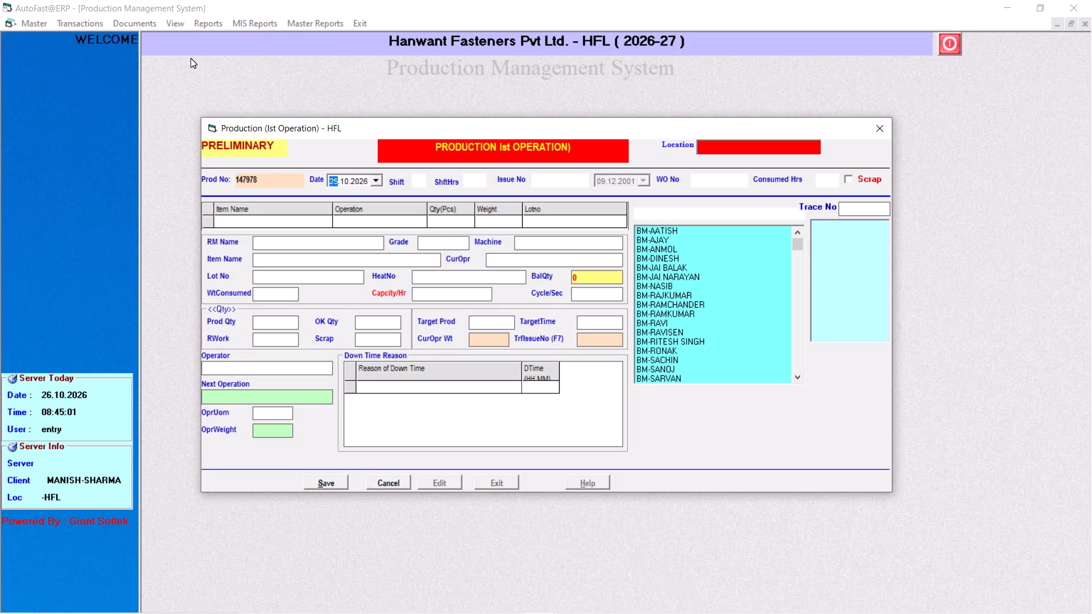
Set the new production entry's date to 24.10.2026 and its shift to B.
{"action": "key", "text": "Down"}
{"action": "key", "text": "Return"}
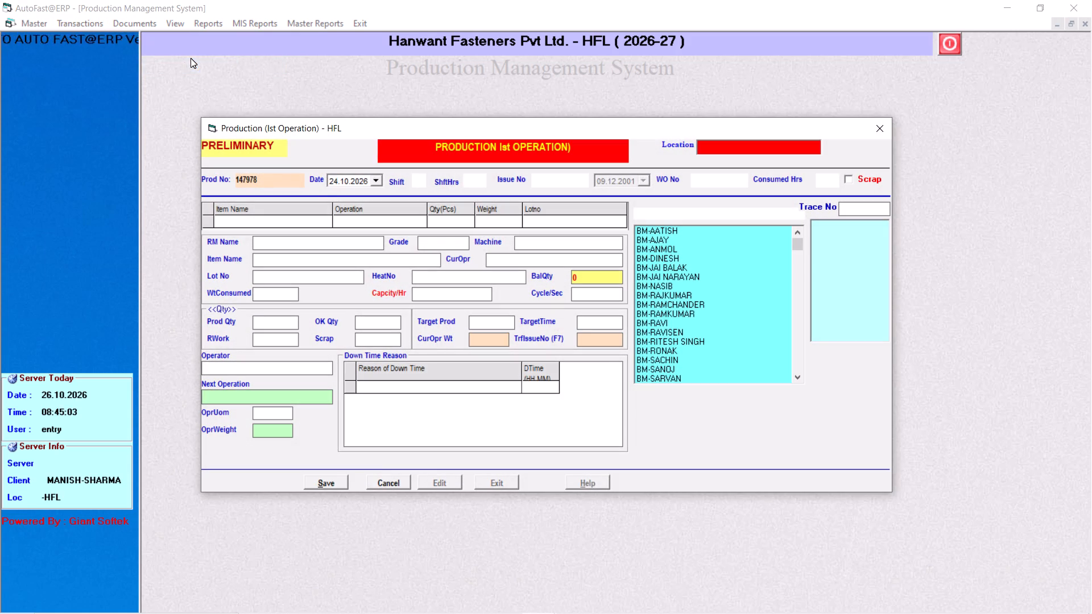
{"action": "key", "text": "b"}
{"action": "key", "text": "Return"}
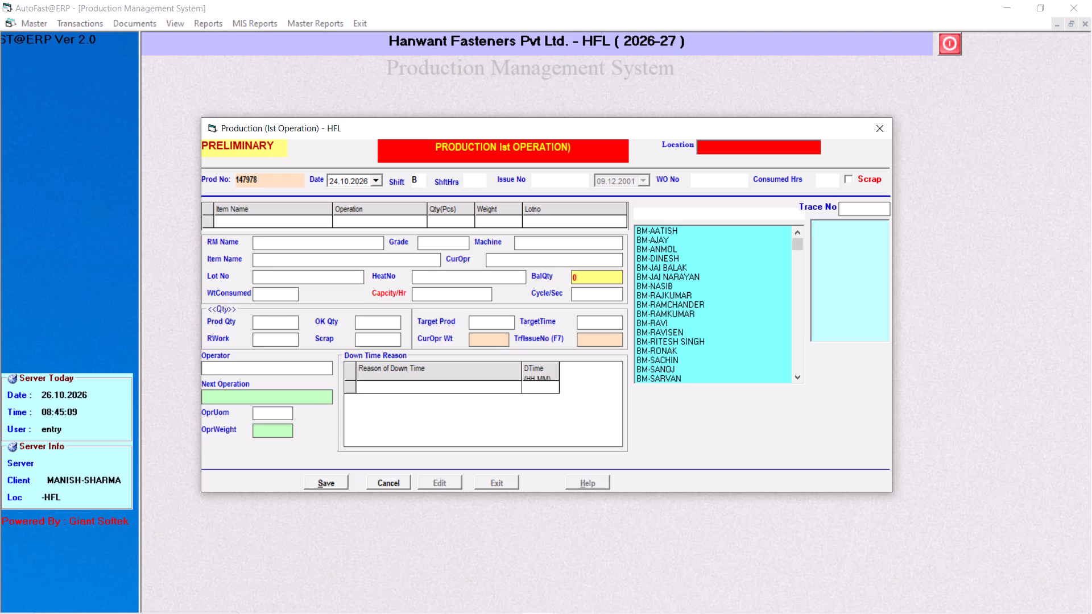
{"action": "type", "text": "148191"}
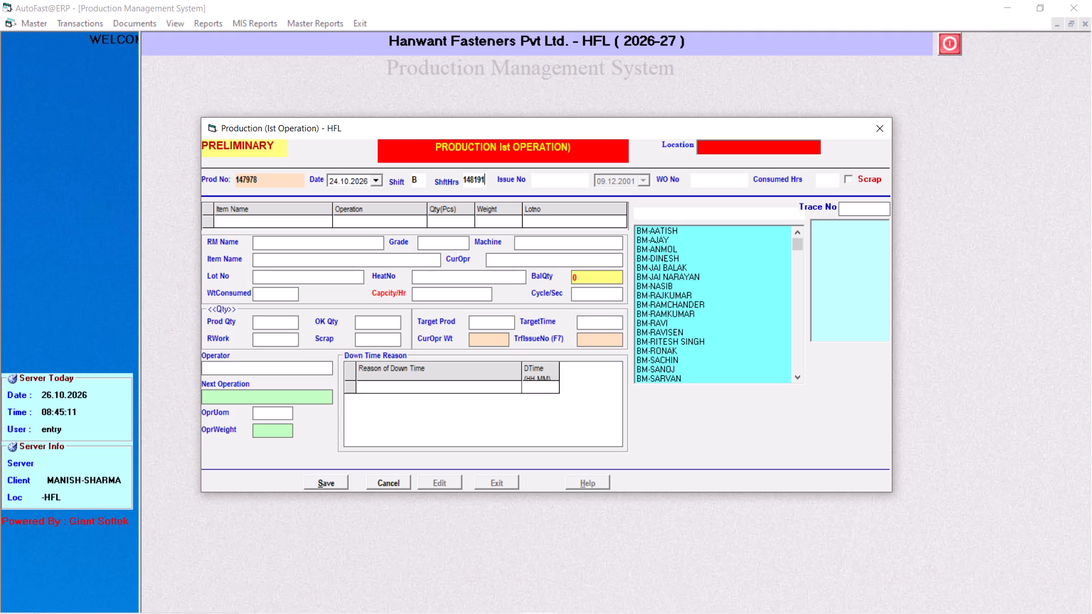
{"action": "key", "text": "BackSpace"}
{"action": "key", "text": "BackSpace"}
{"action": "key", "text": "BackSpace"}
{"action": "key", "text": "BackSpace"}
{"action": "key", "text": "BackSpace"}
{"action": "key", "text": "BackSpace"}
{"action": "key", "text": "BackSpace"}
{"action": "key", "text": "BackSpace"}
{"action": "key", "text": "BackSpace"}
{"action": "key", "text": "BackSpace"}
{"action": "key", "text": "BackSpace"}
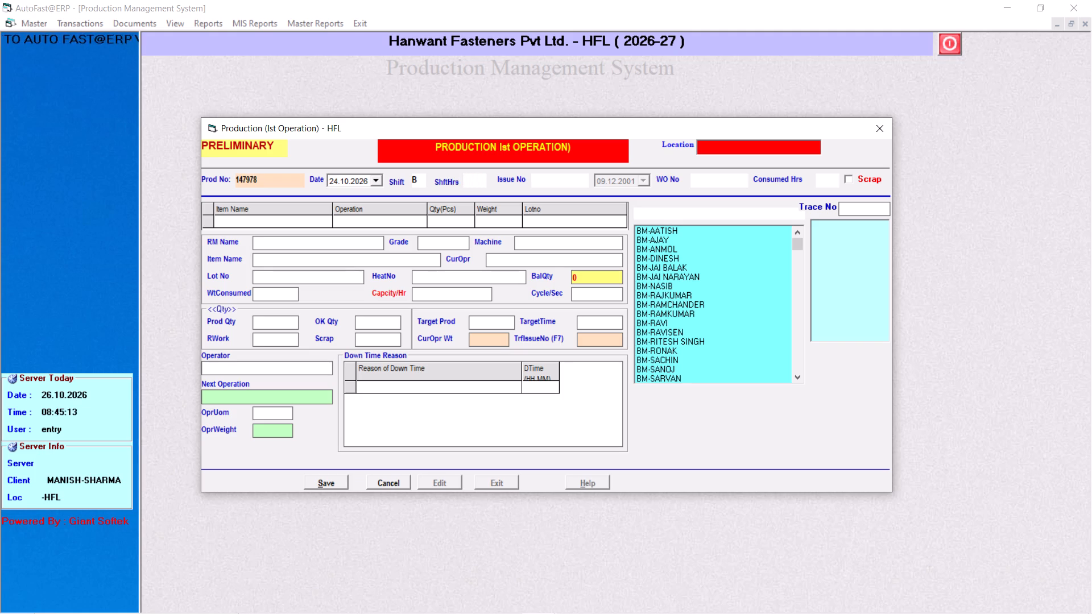
Set the shift hours to 8 and load issue number 148191 into the production entry.
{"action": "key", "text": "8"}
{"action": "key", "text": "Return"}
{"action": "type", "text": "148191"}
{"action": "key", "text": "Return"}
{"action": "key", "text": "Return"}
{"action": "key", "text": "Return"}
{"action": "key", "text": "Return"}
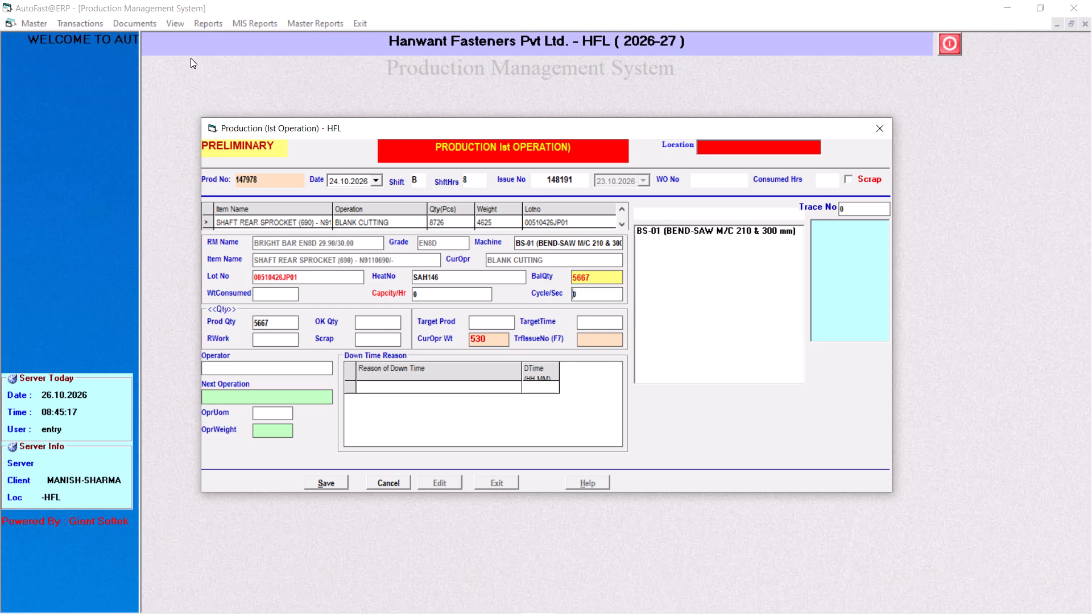
Set the cycle time to 1 second and the production quantity to 3960 for issue 148191.
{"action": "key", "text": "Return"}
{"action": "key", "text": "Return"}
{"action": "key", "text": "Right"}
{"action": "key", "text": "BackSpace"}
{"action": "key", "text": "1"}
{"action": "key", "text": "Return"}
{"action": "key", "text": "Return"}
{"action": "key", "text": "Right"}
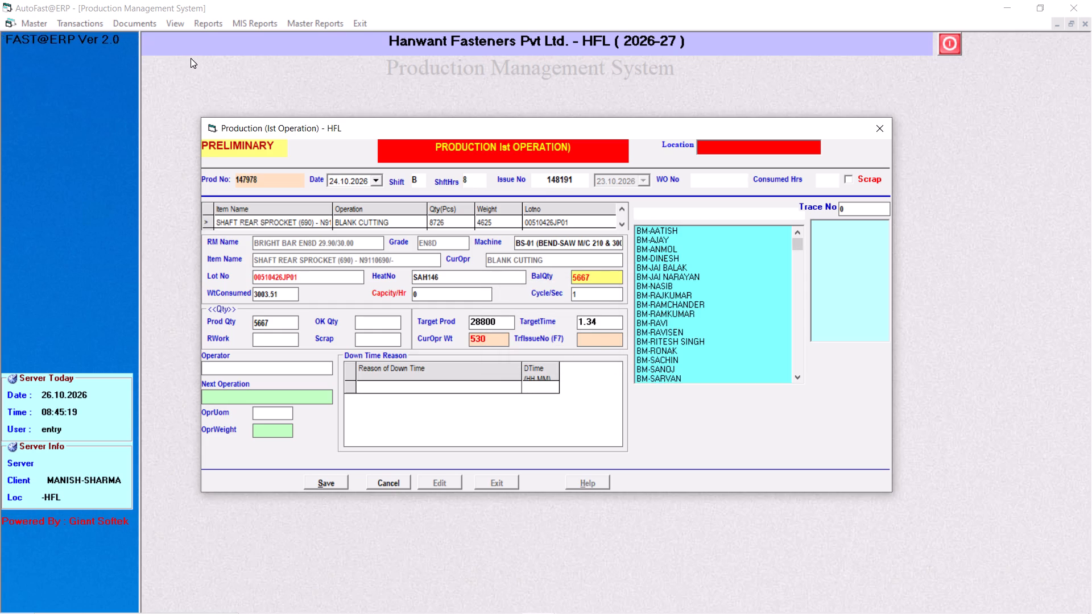
{"action": "left_click", "coordinate": [276, 324]}
{"action": "key", "text": "BackSpace"}
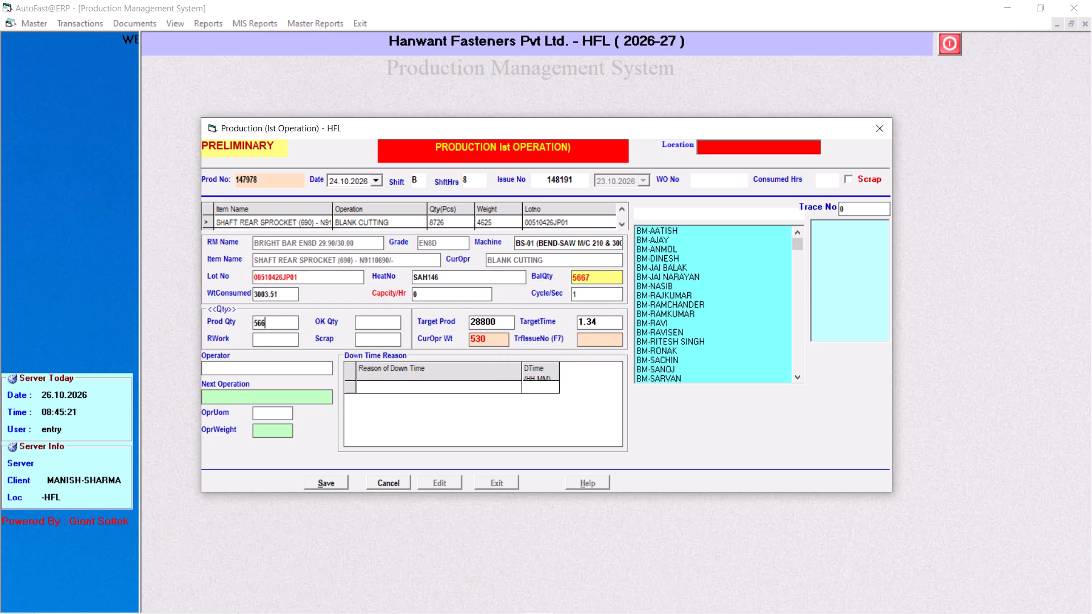
{"action": "key", "text": "BackSpace"}
{"action": "key", "text": "BackSpace"}
{"action": "key", "text": "BackSpace"}
{"action": "key", "text": "BackSpace"}
{"action": "key", "text": "BackSpace"}
{"action": "key", "text": "BackSpace"}
{"action": "key", "text": "BackSpace"}
{"action": "key", "text": "BackSpace"}
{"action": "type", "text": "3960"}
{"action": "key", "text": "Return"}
Assign the operator matching T-DAL, accept next operation DRILLING-01, leave downtime reasons empty and save the preliminary entry.
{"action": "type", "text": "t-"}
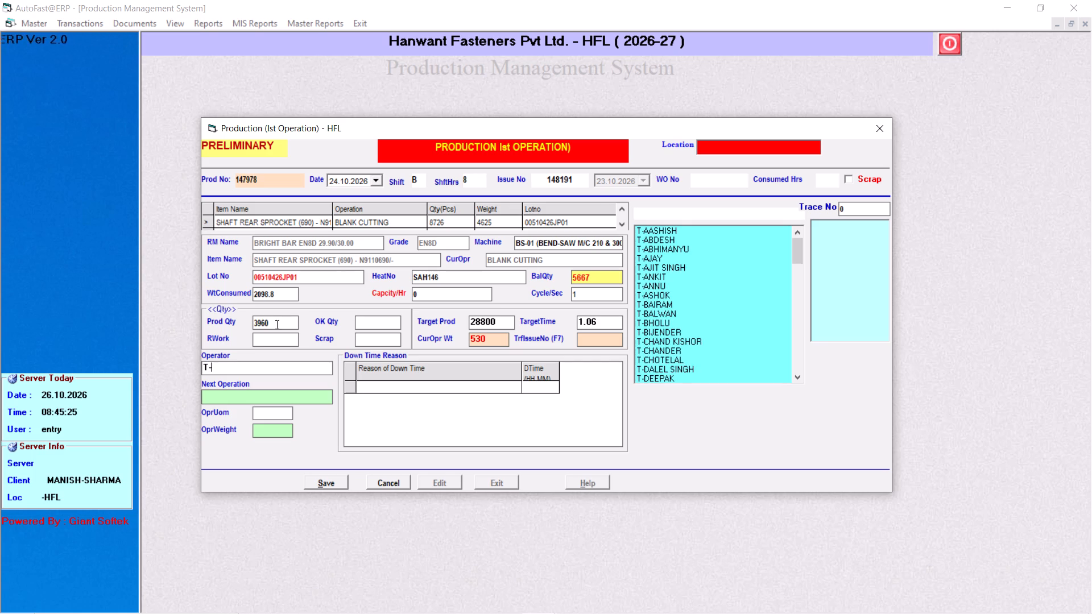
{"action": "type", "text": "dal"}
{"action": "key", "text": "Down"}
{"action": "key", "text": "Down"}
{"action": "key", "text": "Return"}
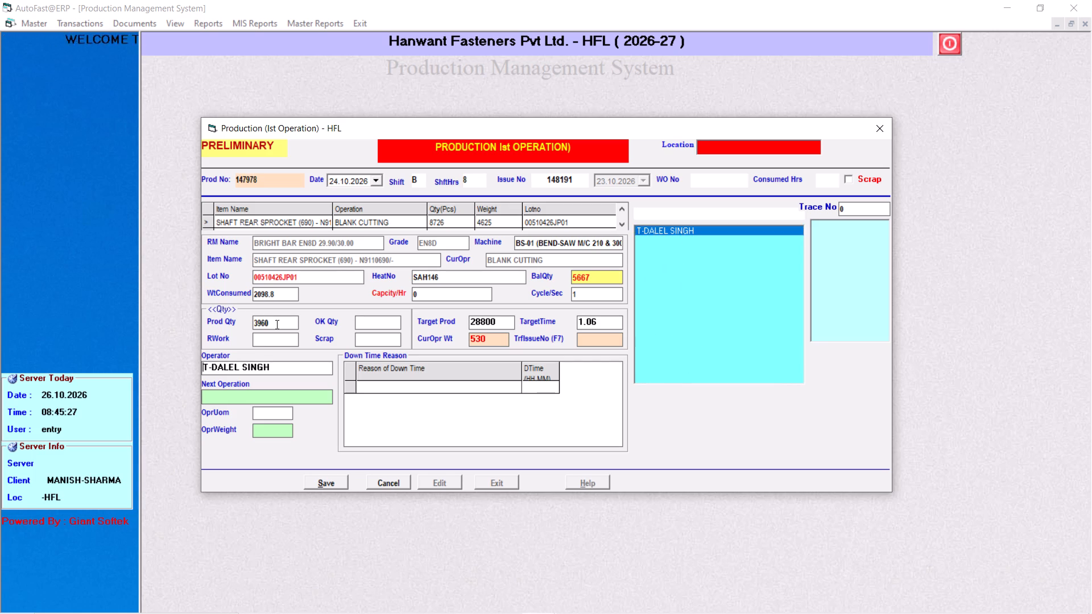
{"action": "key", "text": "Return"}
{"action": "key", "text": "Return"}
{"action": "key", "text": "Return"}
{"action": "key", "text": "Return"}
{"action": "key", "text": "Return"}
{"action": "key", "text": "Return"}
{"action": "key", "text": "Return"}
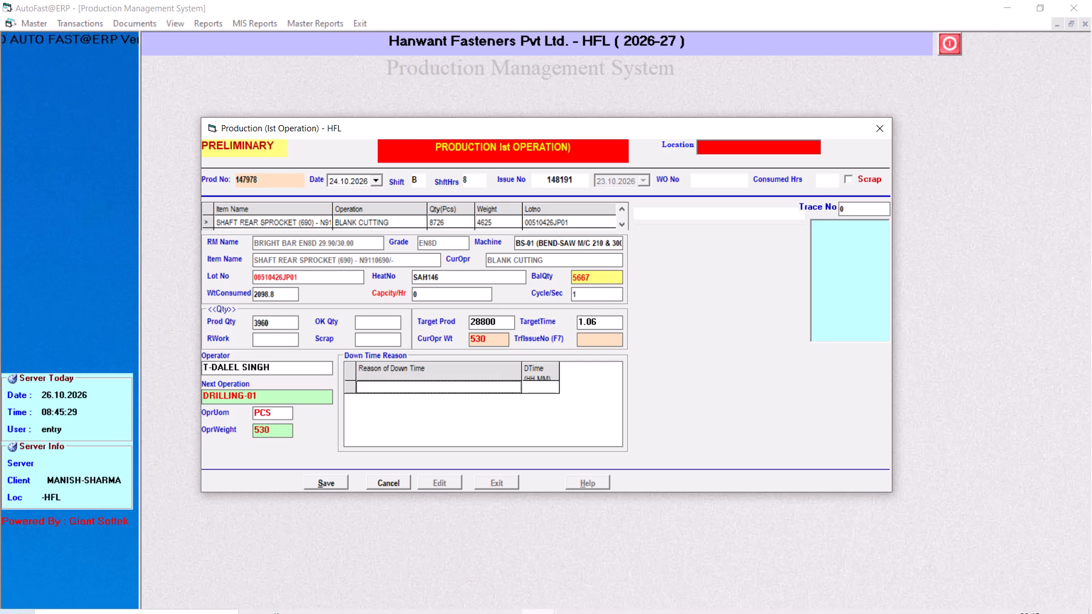
{"action": "left_click", "coordinate": [326, 482]}
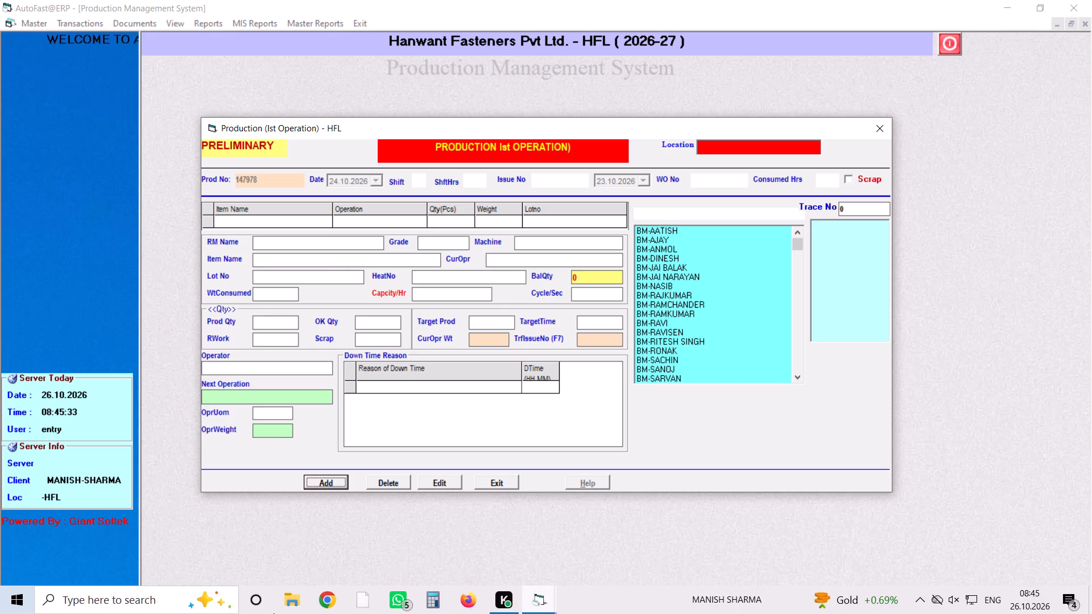
Start another preliminary first-operation entry dated 24.10.2026 with shift B and 8 shift hours.
{"action": "key", "text": "Return"}
{"action": "key", "text": "Down"}
{"action": "key", "text": "Down"}
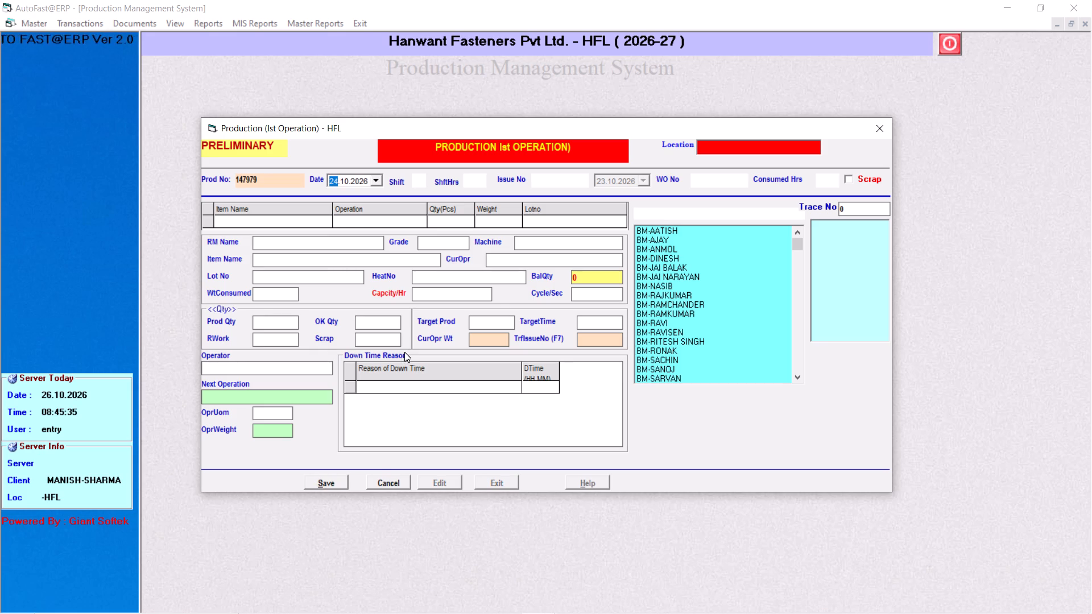
{"action": "key", "text": "Return"}
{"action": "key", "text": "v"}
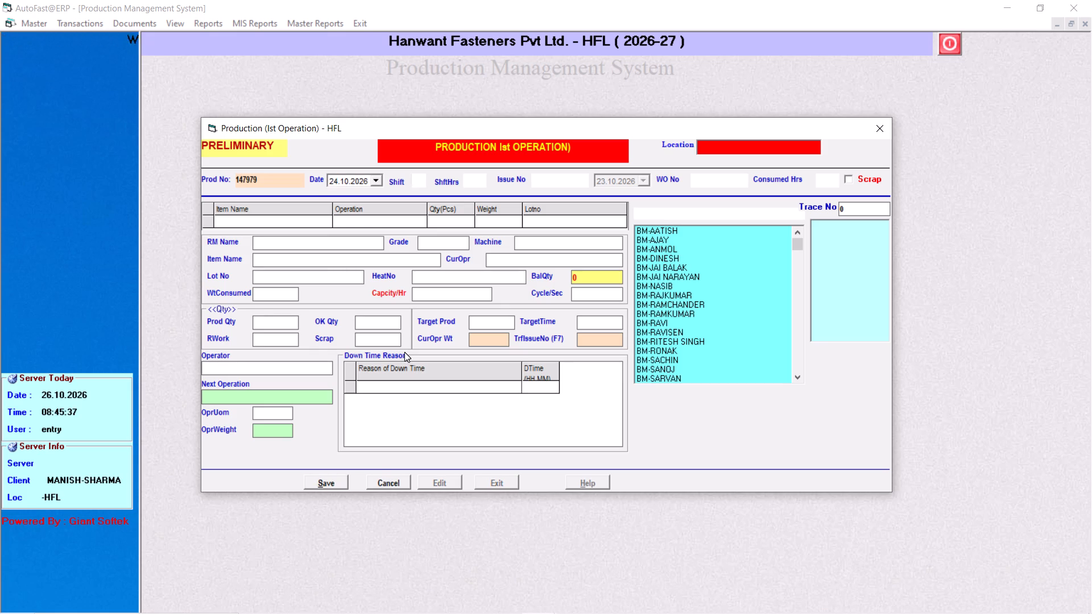
{"action": "key", "text": "BackSpace"}
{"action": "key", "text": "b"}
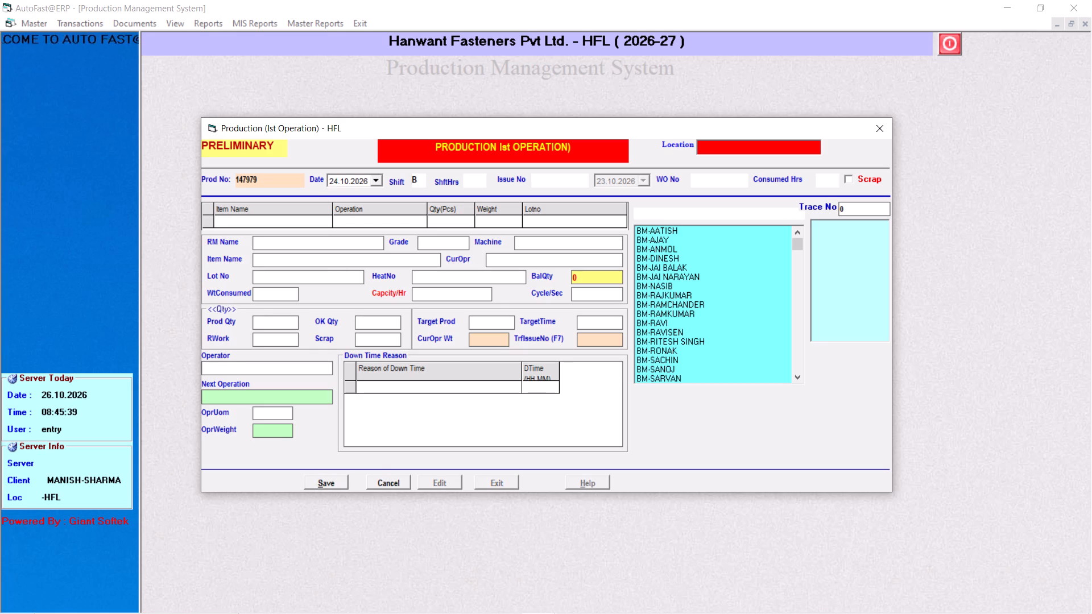
{"action": "key", "text": "Return"}
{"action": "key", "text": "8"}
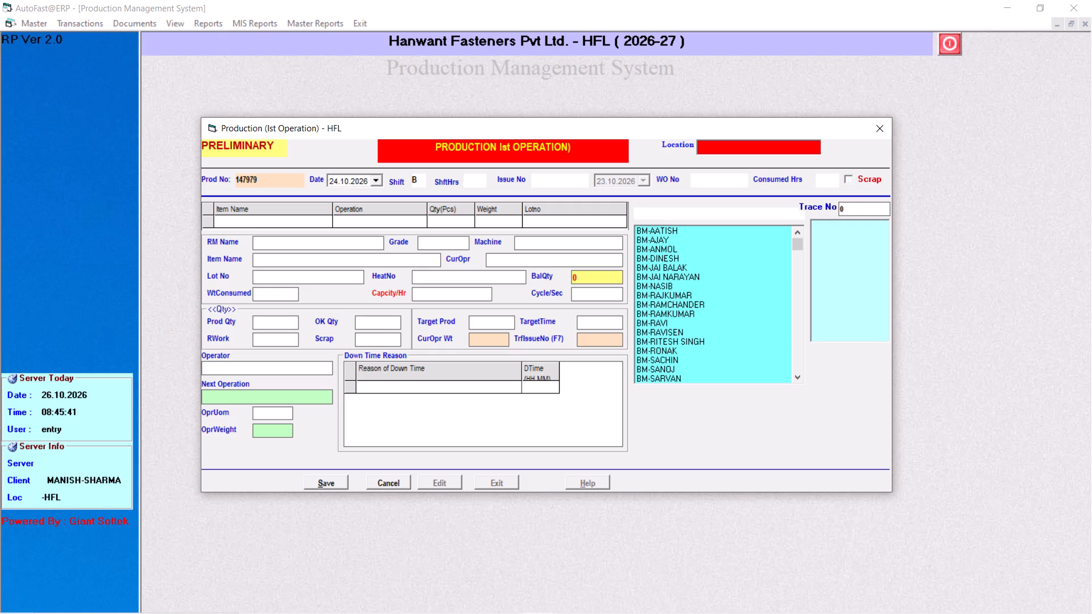
{"action": "key", "text": "Return"}
Load issue number 147228 into the entry and set its cycle time to 1 second.
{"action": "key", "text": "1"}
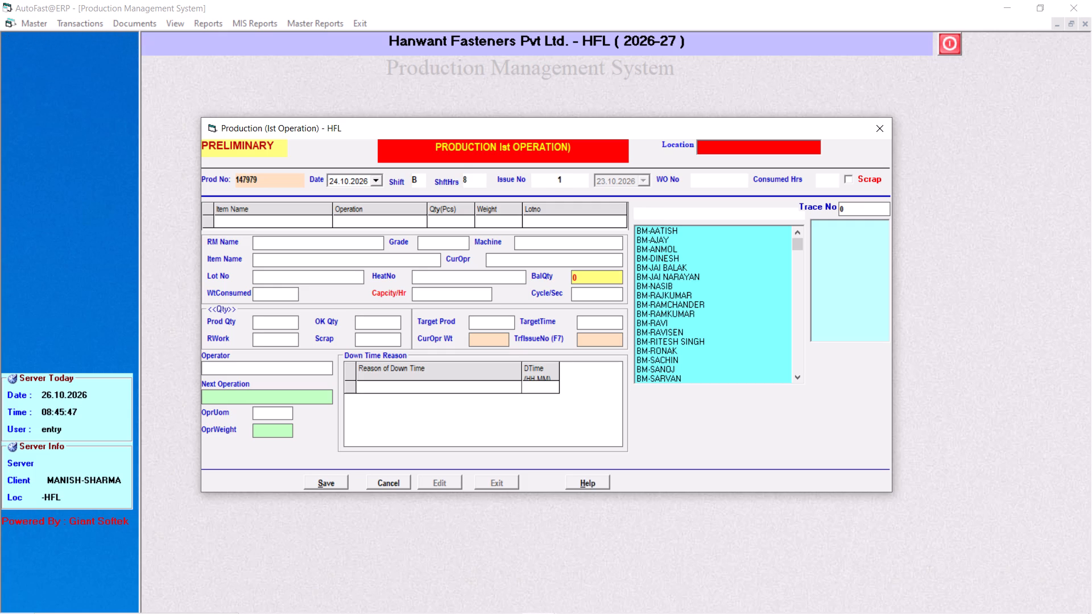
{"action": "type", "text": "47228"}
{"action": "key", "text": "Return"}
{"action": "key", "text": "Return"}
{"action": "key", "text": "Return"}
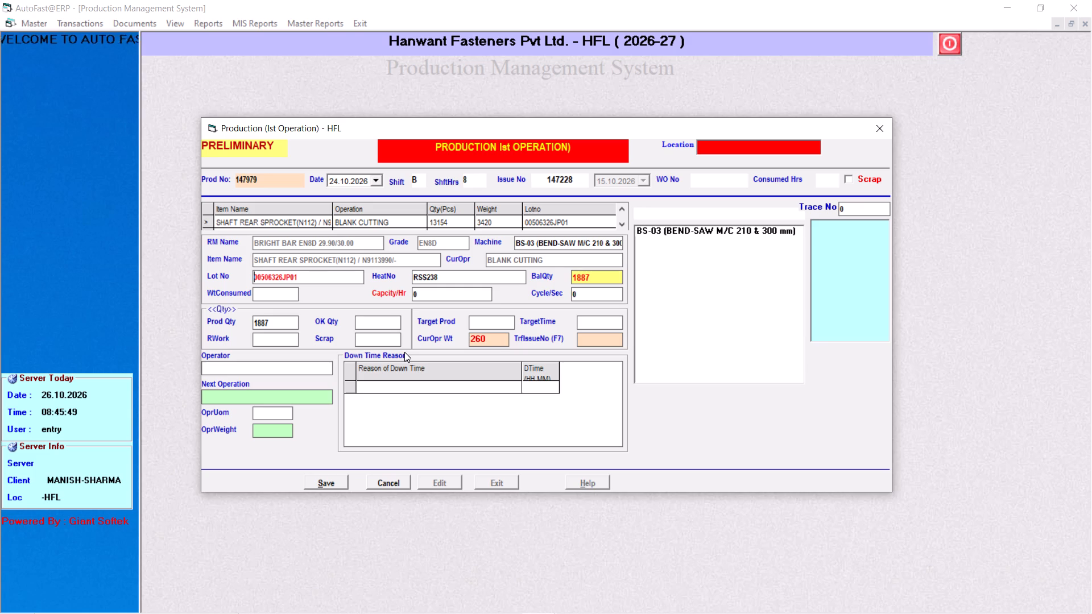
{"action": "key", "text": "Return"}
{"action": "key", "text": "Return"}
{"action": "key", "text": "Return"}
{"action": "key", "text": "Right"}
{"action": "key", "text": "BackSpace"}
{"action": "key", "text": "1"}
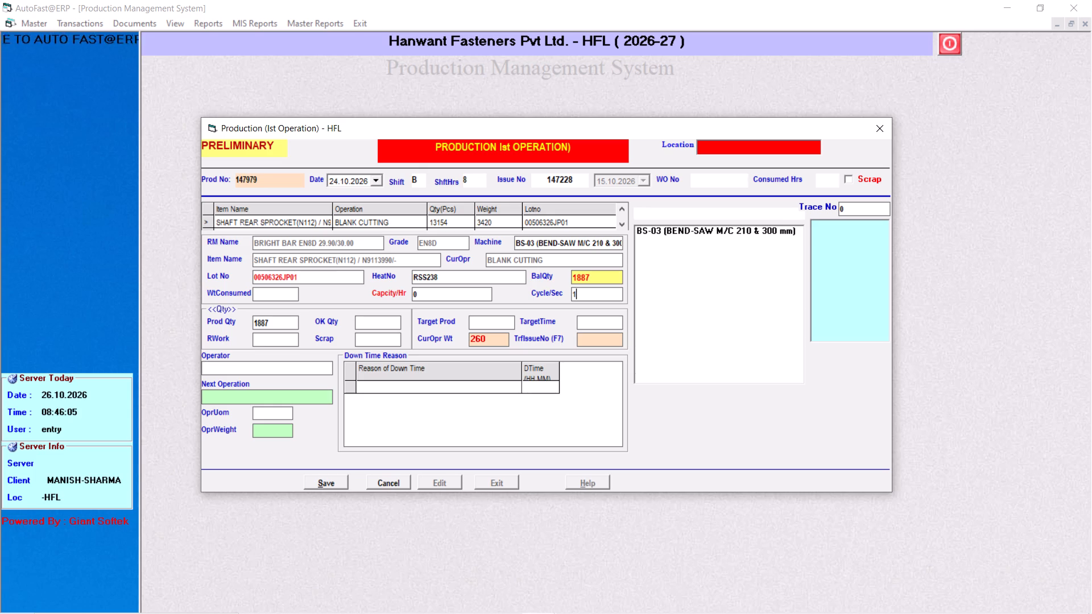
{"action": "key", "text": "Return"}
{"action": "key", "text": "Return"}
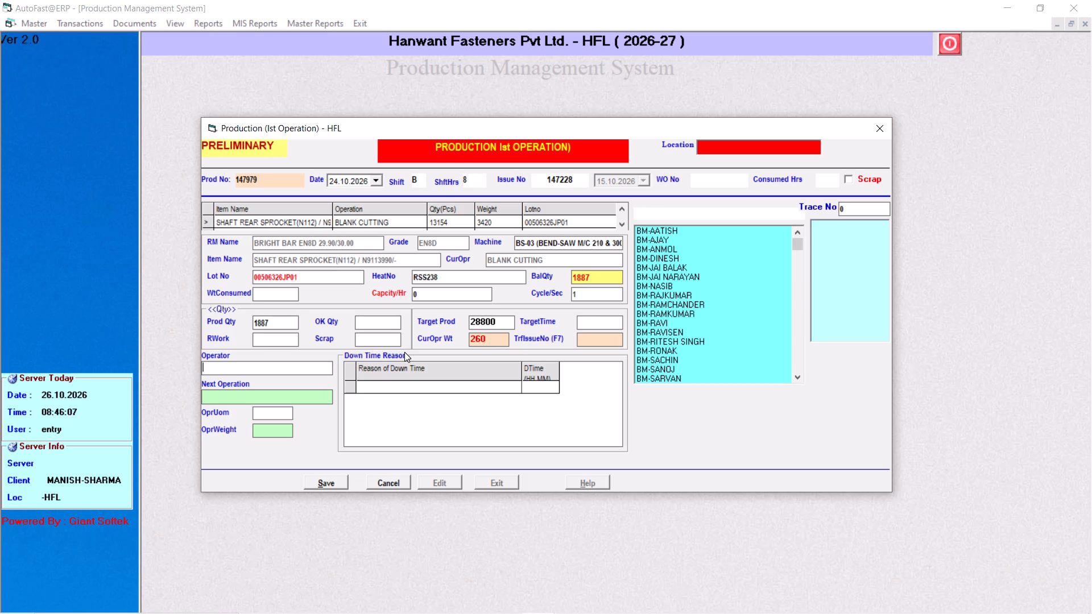
Assign the operator matching T-PATT, accept next operation CNC-01, leave downtime reasons empty and save the preliminary entry.
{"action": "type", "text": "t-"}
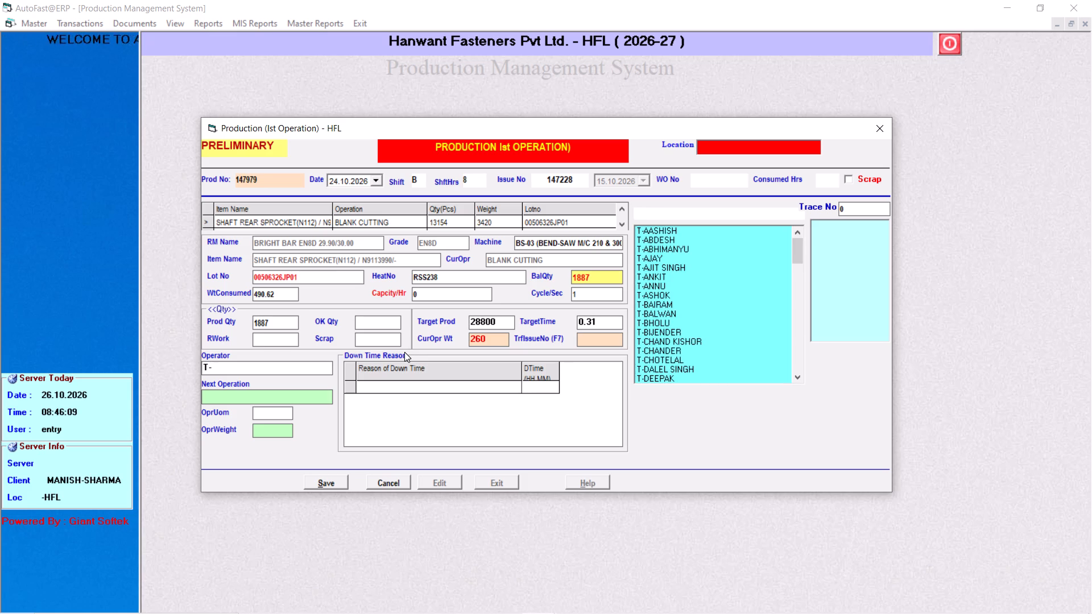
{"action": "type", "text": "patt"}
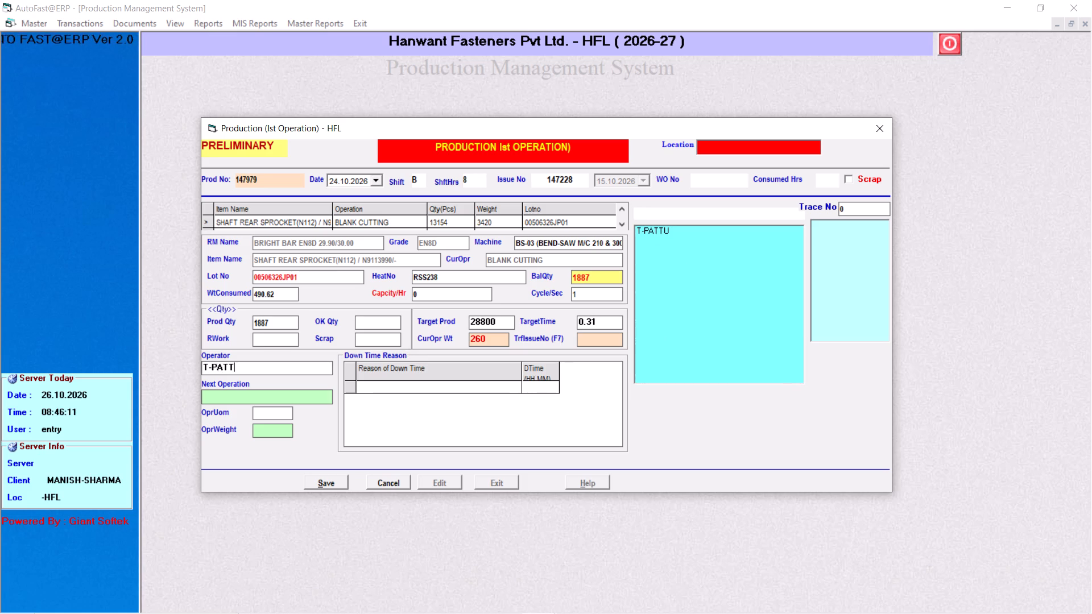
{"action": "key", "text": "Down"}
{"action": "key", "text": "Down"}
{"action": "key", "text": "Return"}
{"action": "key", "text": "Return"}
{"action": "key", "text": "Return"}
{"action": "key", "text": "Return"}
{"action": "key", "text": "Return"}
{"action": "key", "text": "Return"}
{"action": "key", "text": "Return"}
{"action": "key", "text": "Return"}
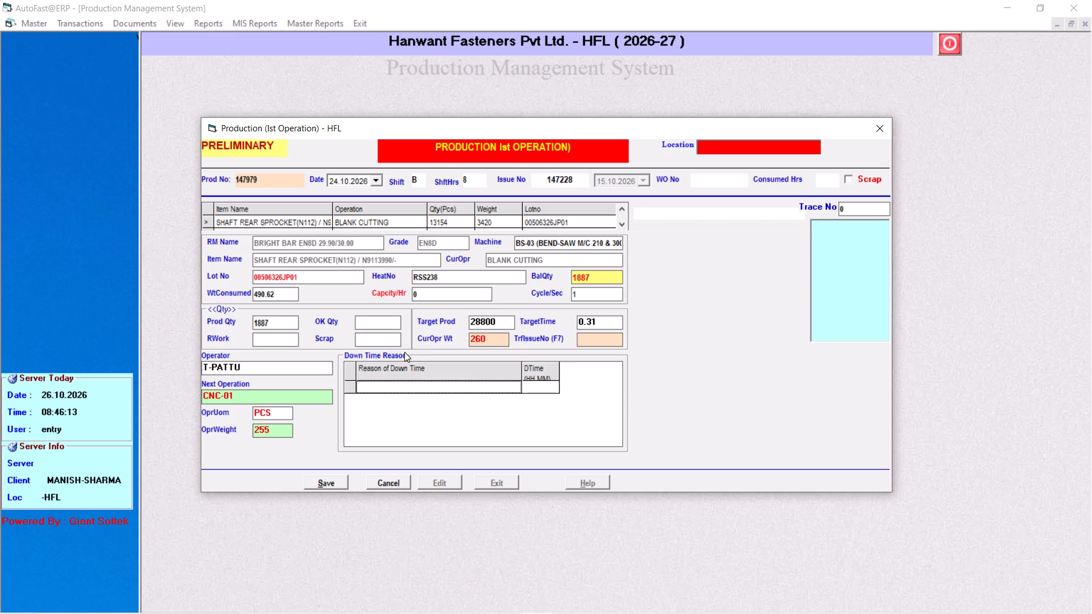
{"action": "left_click", "coordinate": [344, 480]}
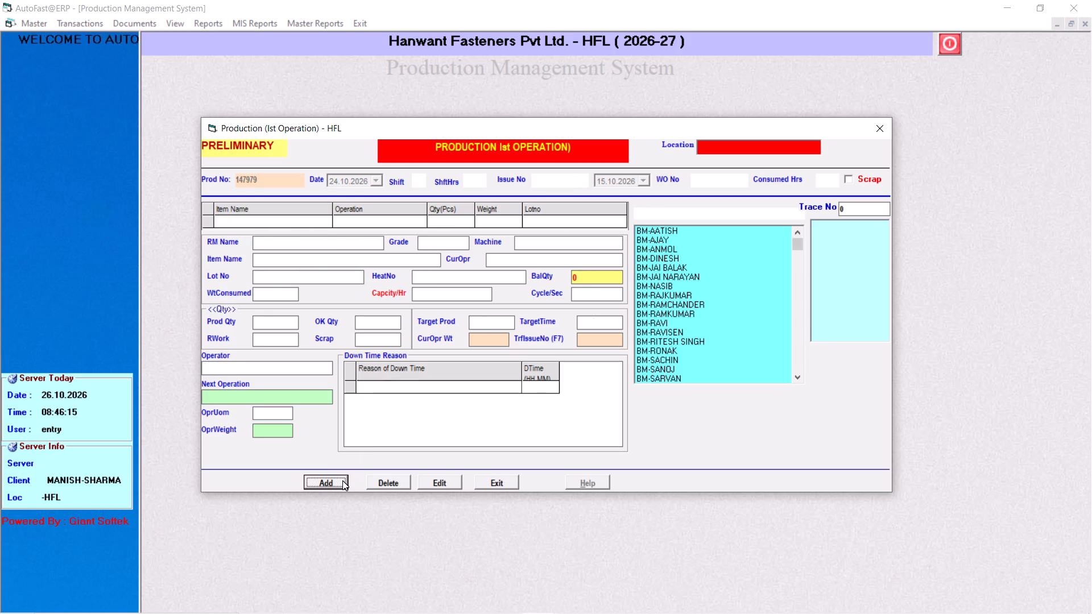
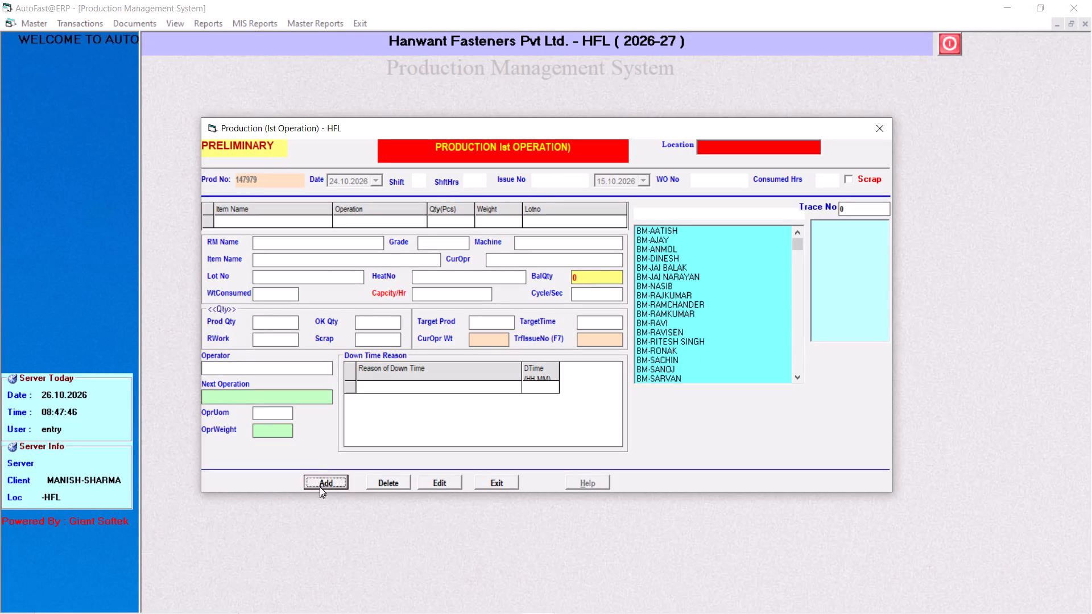
Close the first-operation production form and start a new Raw Material Issue to Machine entry.
{"action": "left_click", "coordinate": [883, 118]}
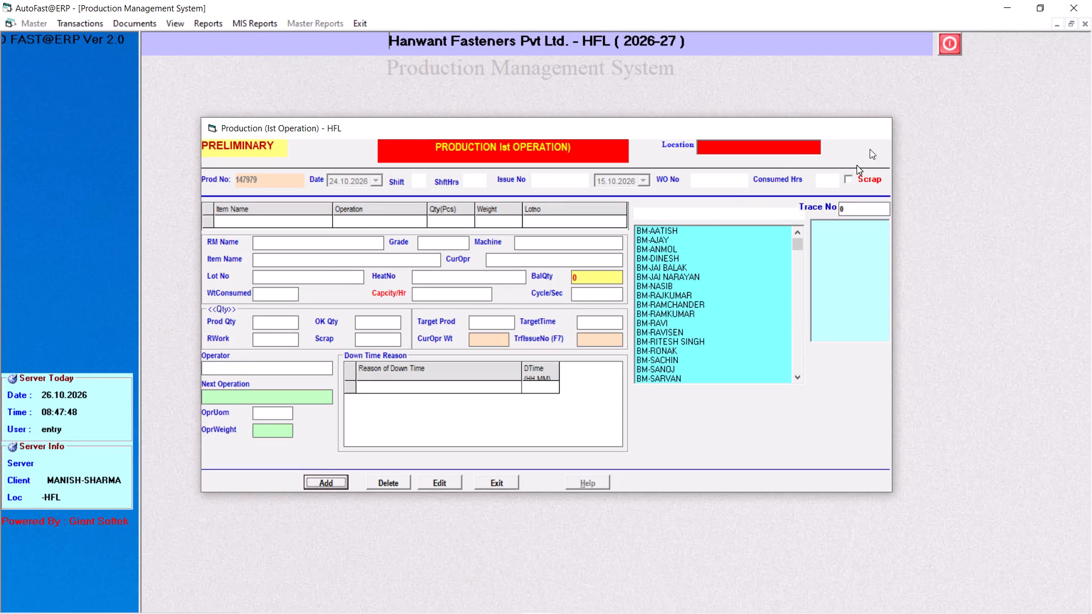
{"action": "left_click", "coordinate": [172, 14]}
{"action": "left_click", "coordinate": [174, 18]}
{"action": "left_click_drag", "start_coordinate": [199, 30], "coordinate": [151, 48]}
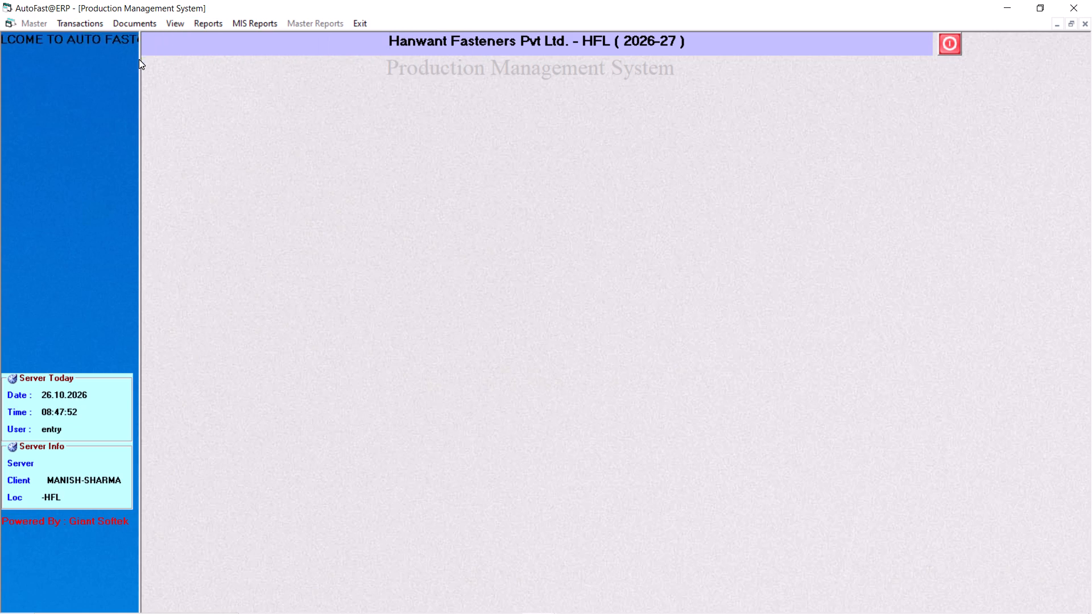
{"action": "left_click", "coordinate": [76, 21]}
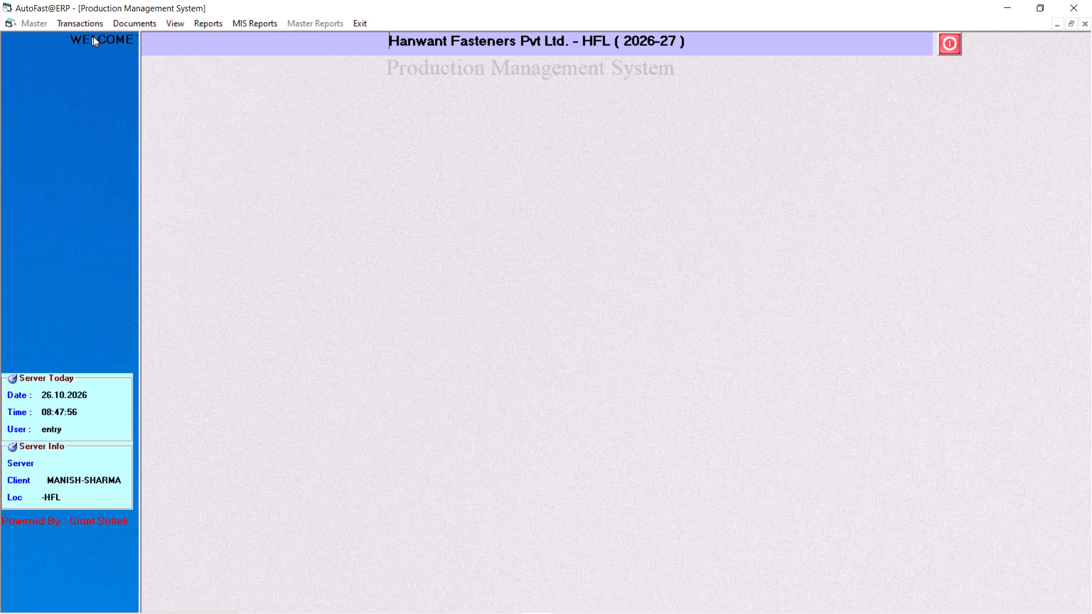
{"action": "left_click", "coordinate": [112, 48]}
{"action": "key", "text": "Return"}
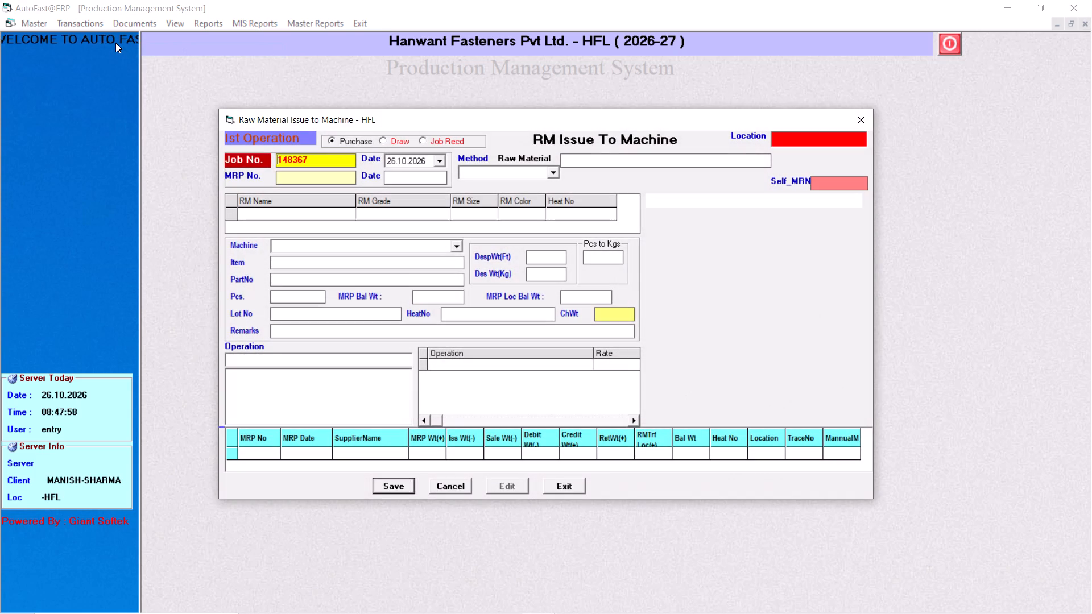
Set the material issue date to 24.10.2026 and the method to TURNING.
{"action": "key", "text": "Return"}
{"action": "key", "text": "Down"}
{"action": "key", "text": "Down"}
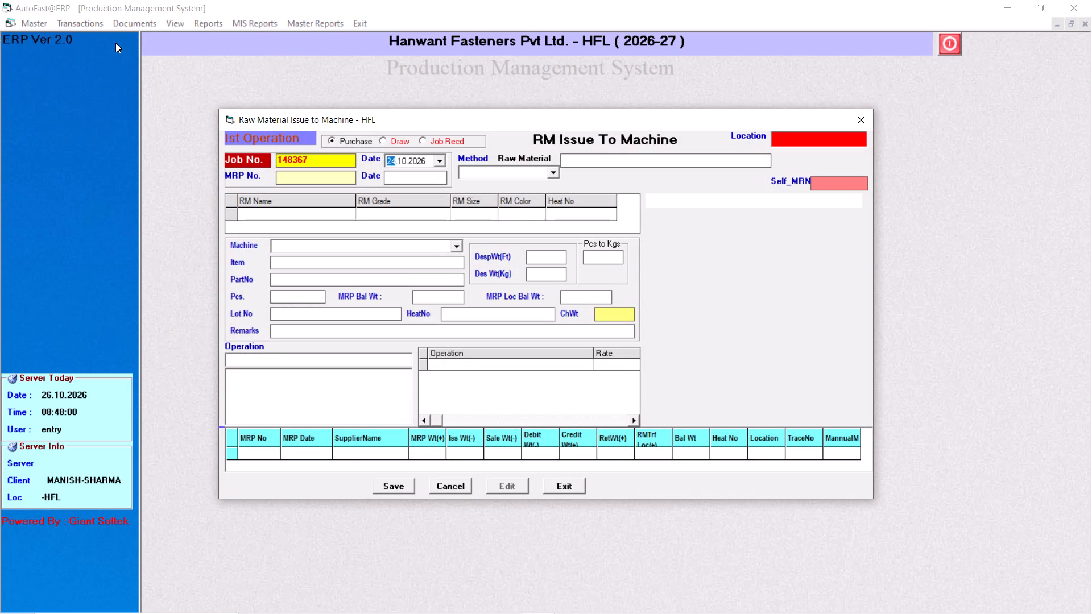
{"action": "key", "text": "Return"}
{"action": "left_click", "coordinate": [552, 169]}
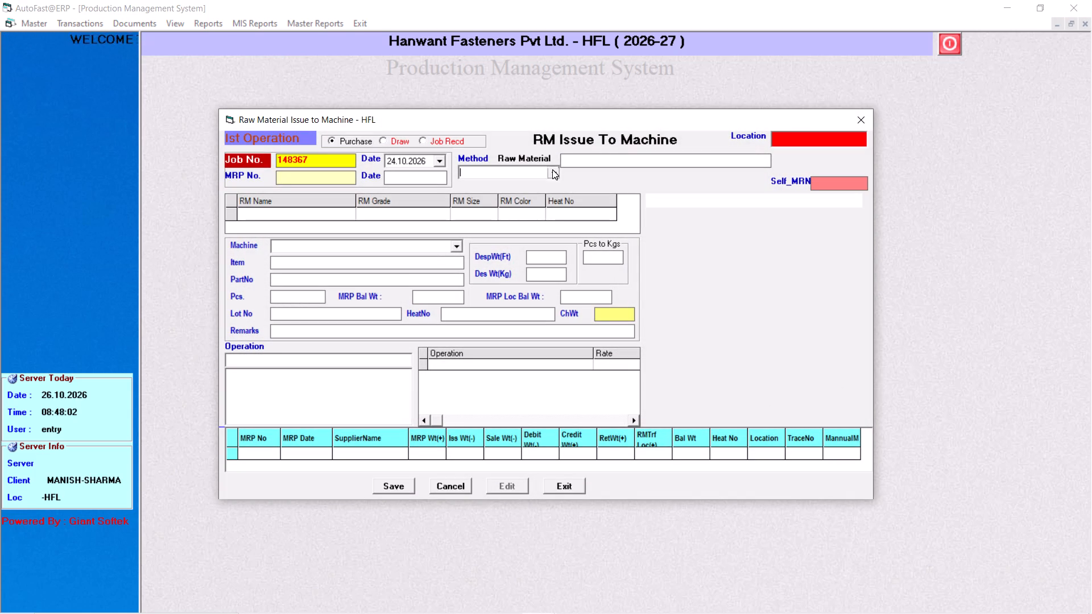
{"action": "left_click", "coordinate": [528, 191]}
Search raw materials for %30 and choose BRIGHT BAR EN8D 29.90/30.00, not the variant marked DELETE.
{"action": "left_click", "coordinate": [600, 159]}
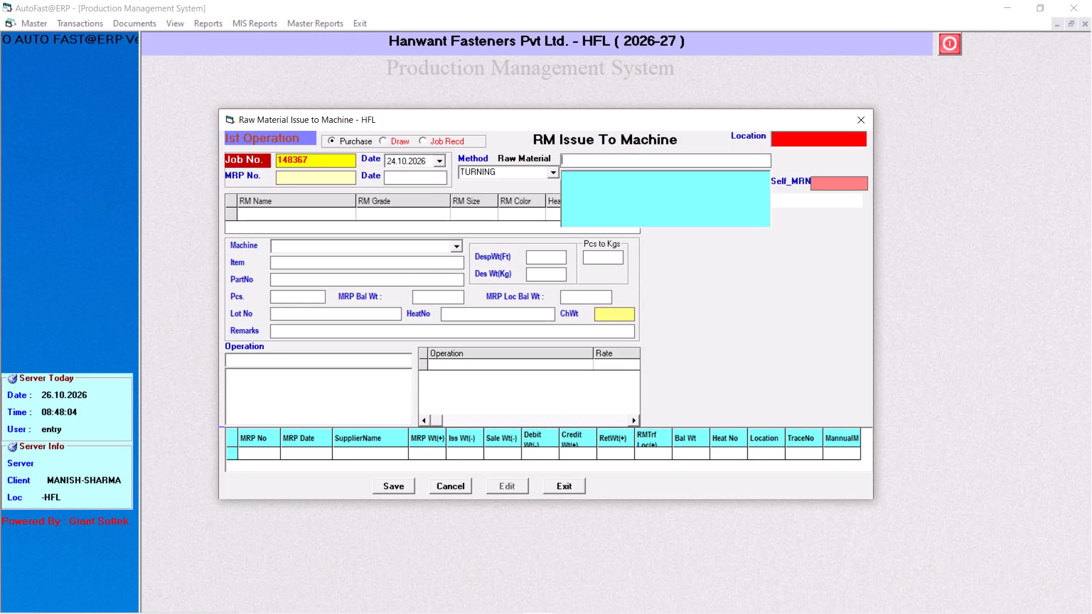
{"action": "key", "text": "shift+percent"}
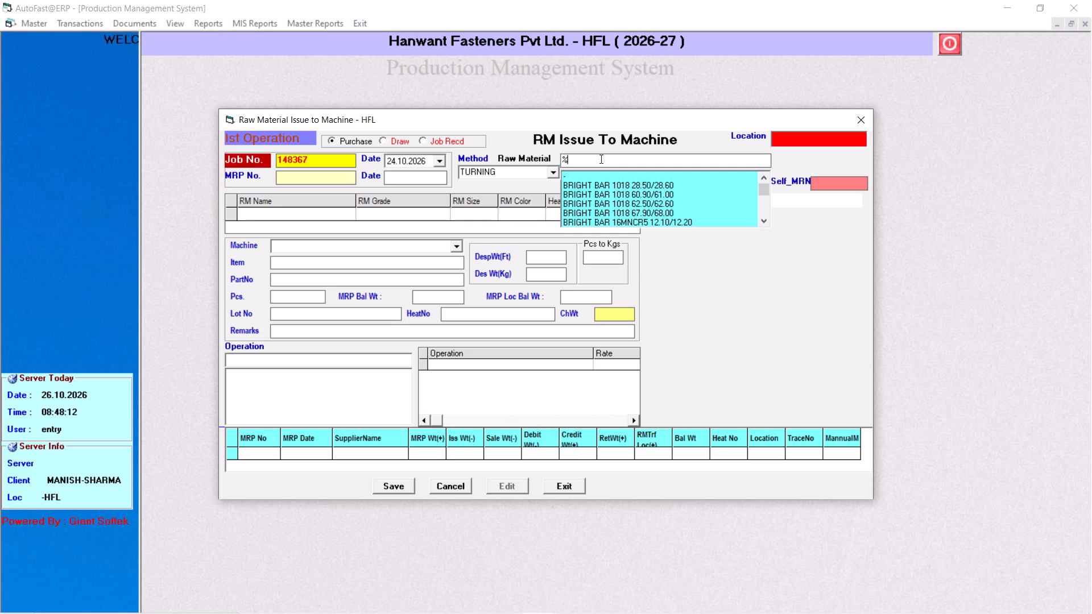
{"action": "type", "text": "30"}
{"action": "key", "text": "Down"}
{"action": "key", "text": "Down"}
{"action": "key", "text": "Down"}
{"action": "key", "text": "Down"}
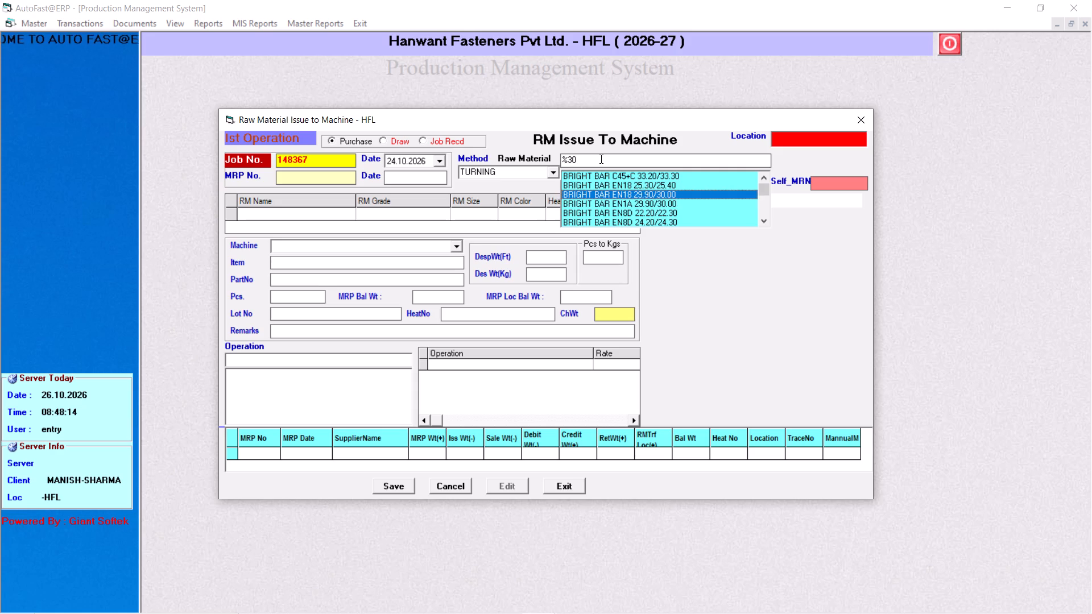
{"action": "key", "text": "Down"}
{"action": "key", "text": "Down"}
{"action": "key", "text": "Down"}
{"action": "key", "text": "Down"}
{"action": "key", "text": "Down"}
{"action": "key", "text": "Up"}
{"action": "key", "text": "Down"}
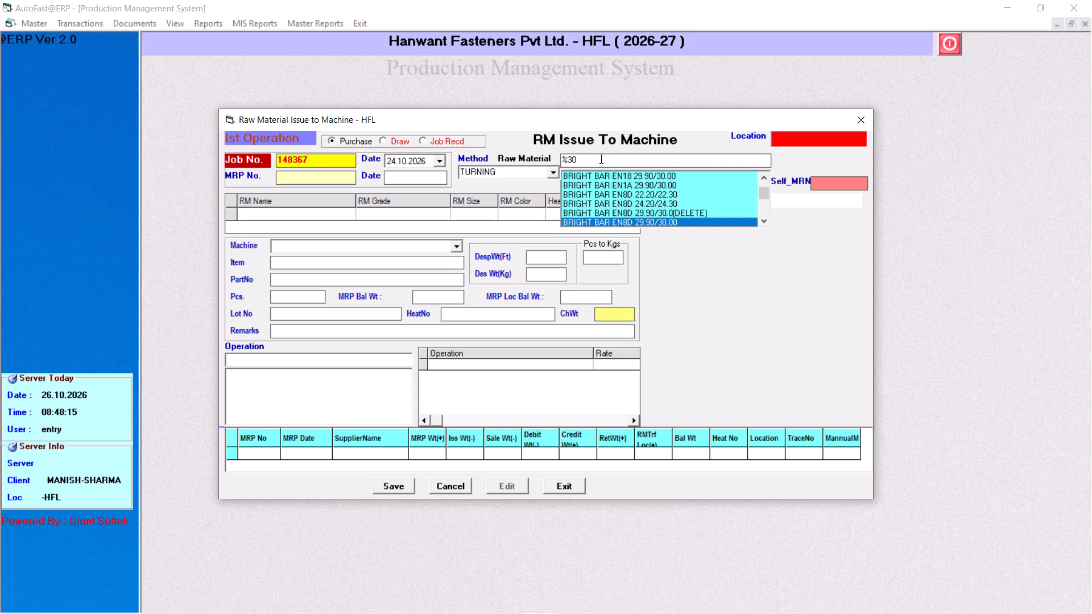
{"action": "key", "text": "Return"}
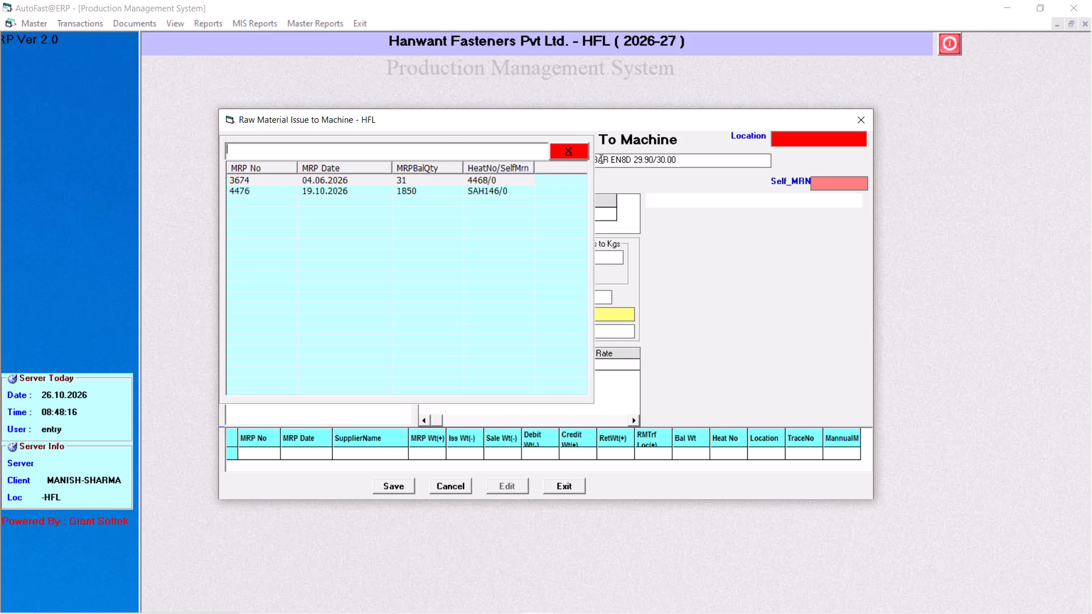
Select MRP No 4476 dated 19.10.2026 with heat number SAH146 as the material source.
{"action": "key", "text": "Down"}
{"action": "key", "text": "Down"}
{"action": "key", "text": "Return"}
{"action": "key", "text": "Return"}
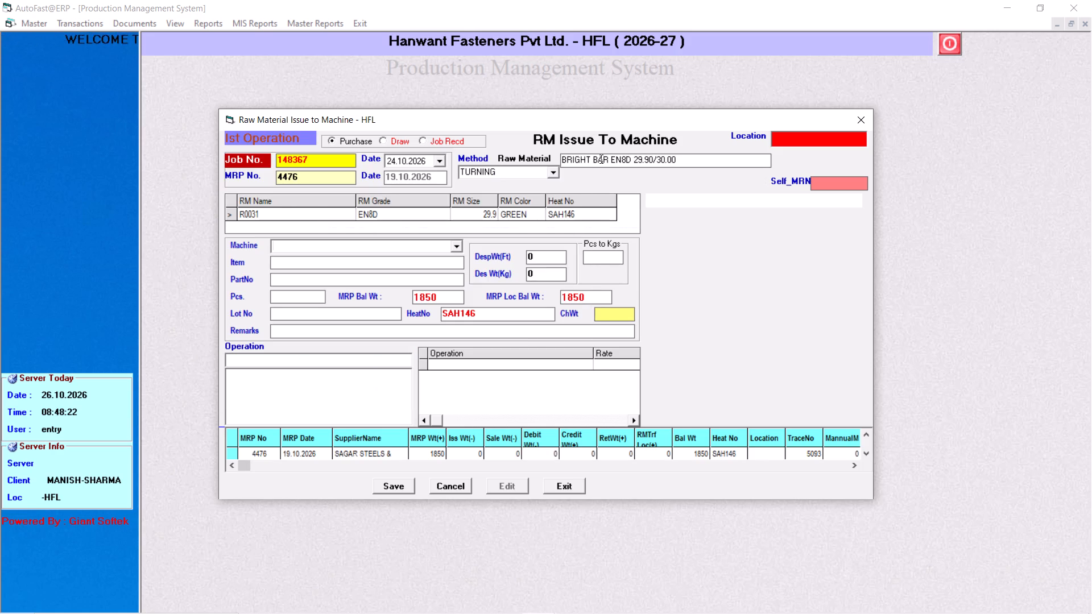
Assign machine BS-02 (BEND-SAW M/C 210 & 300 mm) and the item SHAFT REAR SPROCKET(N112) / N9113990.
{"action": "type", "text": "bs"}
{"action": "key", "text": "Down"}
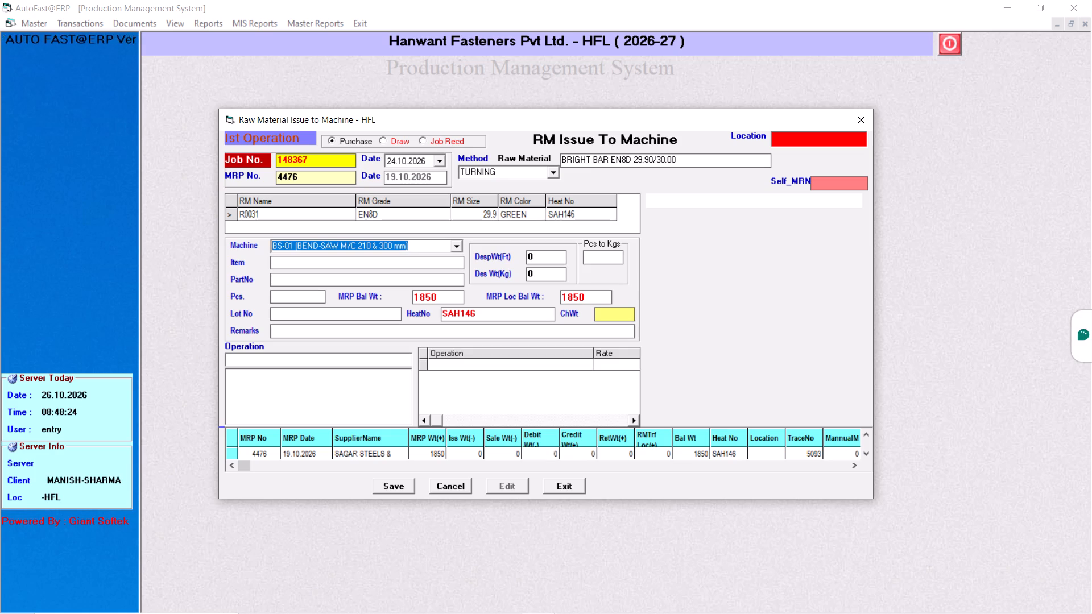
{"action": "key", "text": "Down"}
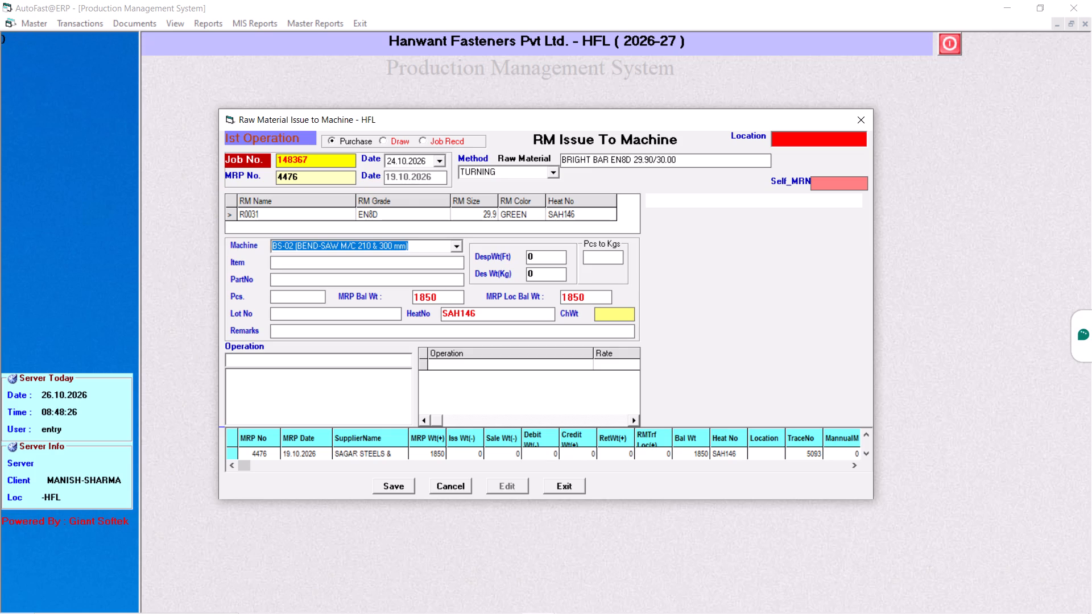
{"action": "key", "text": "Return"}
{"action": "key", "text": "Down"}
{"action": "key", "text": "Down"}
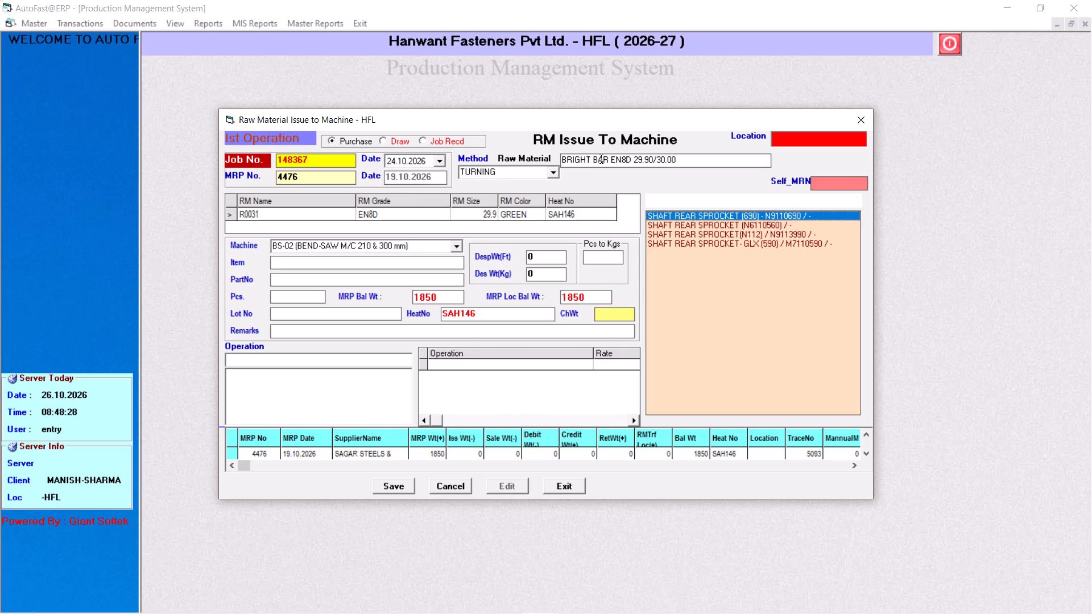
{"action": "key", "text": "Down"}
{"action": "key", "text": "Down"}
{"action": "key", "text": "Return"}
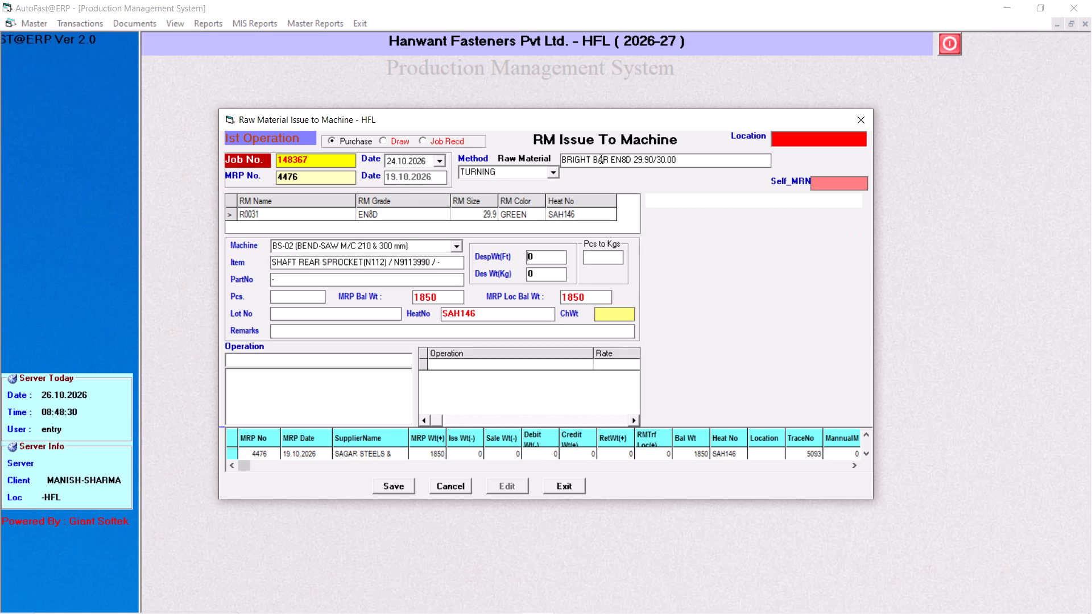
{"action": "key", "text": "Return"}
{"action": "key", "text": "Return"}
{"action": "key", "text": "Return"}
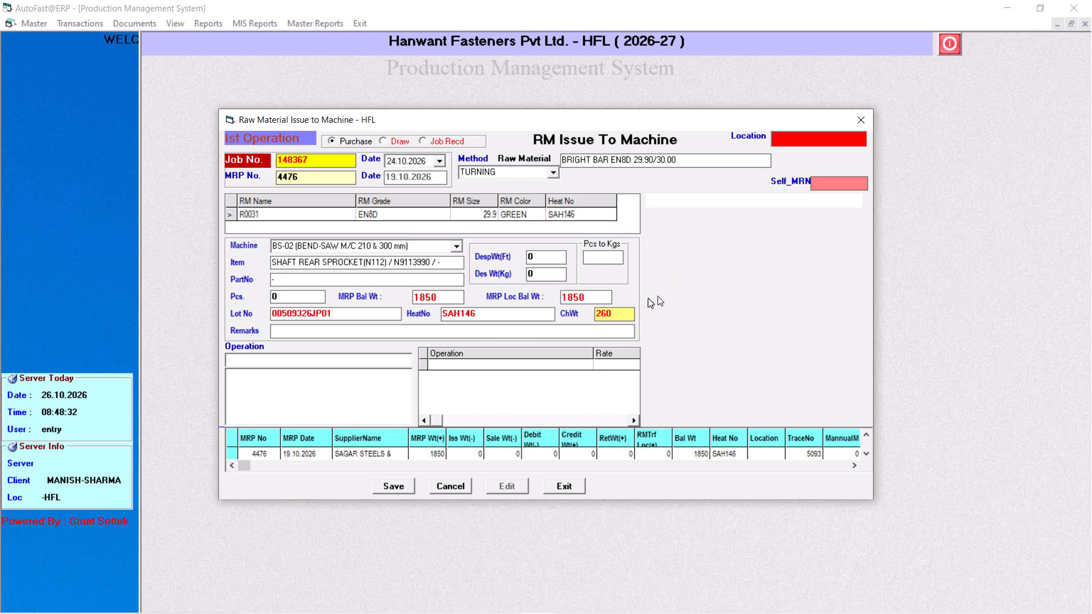
Set the issue's Des Wt(Kg) to 900.
{"action": "left_click", "coordinate": [563, 278]}
{"action": "key", "text": "BackSpace"}
{"action": "key", "text": "BackSpace"}
{"action": "key", "text": "BackSpace"}
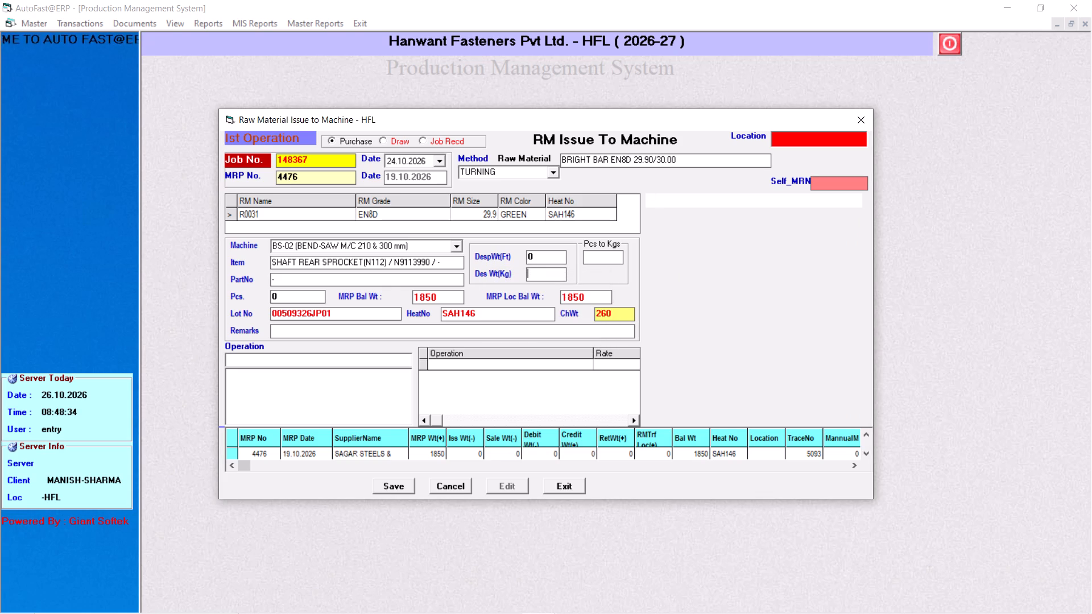
{"action": "key", "text": "BackSpace"}
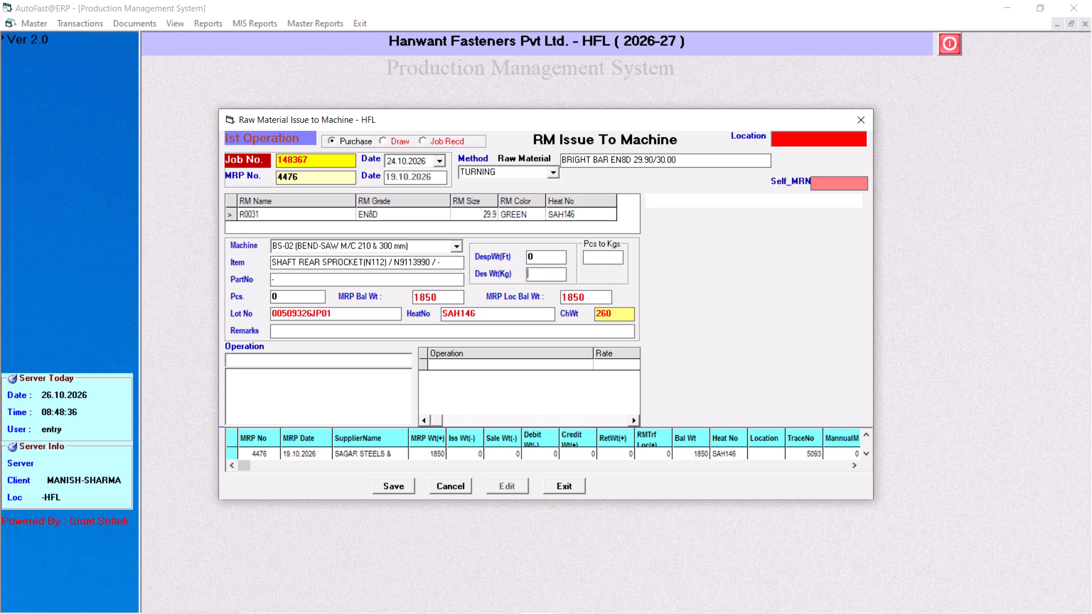
{"action": "type", "text": "185"}
{"action": "key", "text": "BackSpace"}
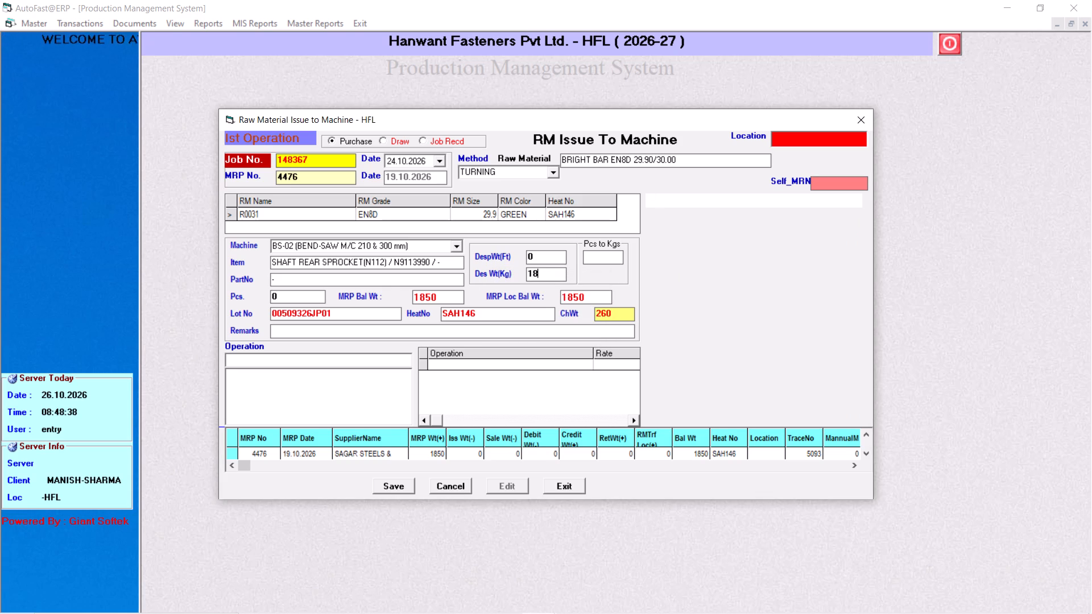
{"action": "key", "text": "BackSpace"}
{"action": "key", "text": "BackSpace"}
{"action": "type", "text": "900"}
{"action": "key", "text": "Return"}
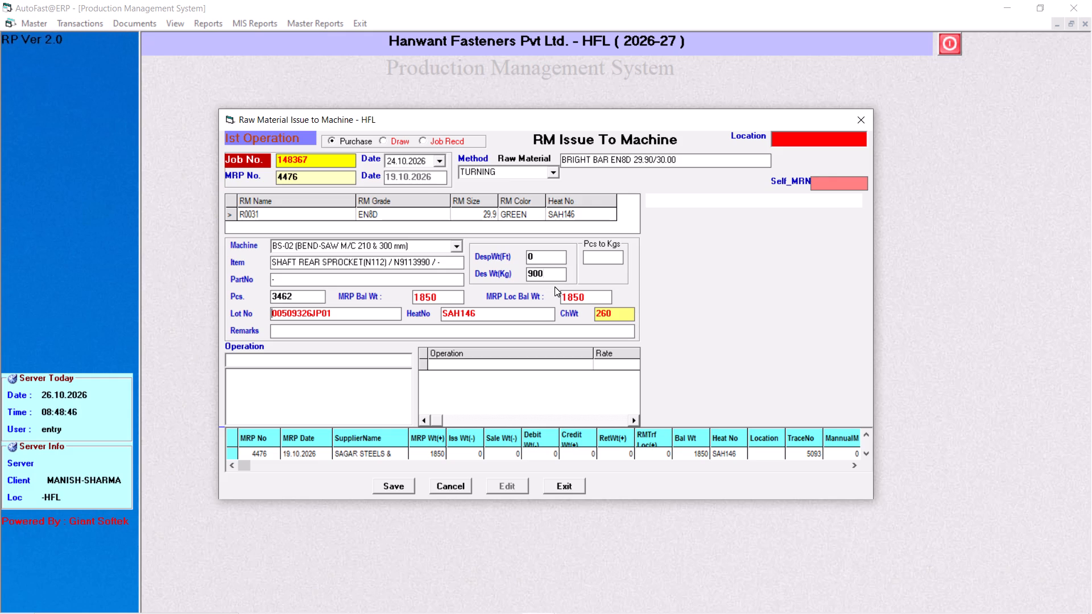
Enter 3462 as the Pcs to Kgs quantity and accept the filled-in lot number.
{"action": "left_click", "coordinate": [598, 255]}
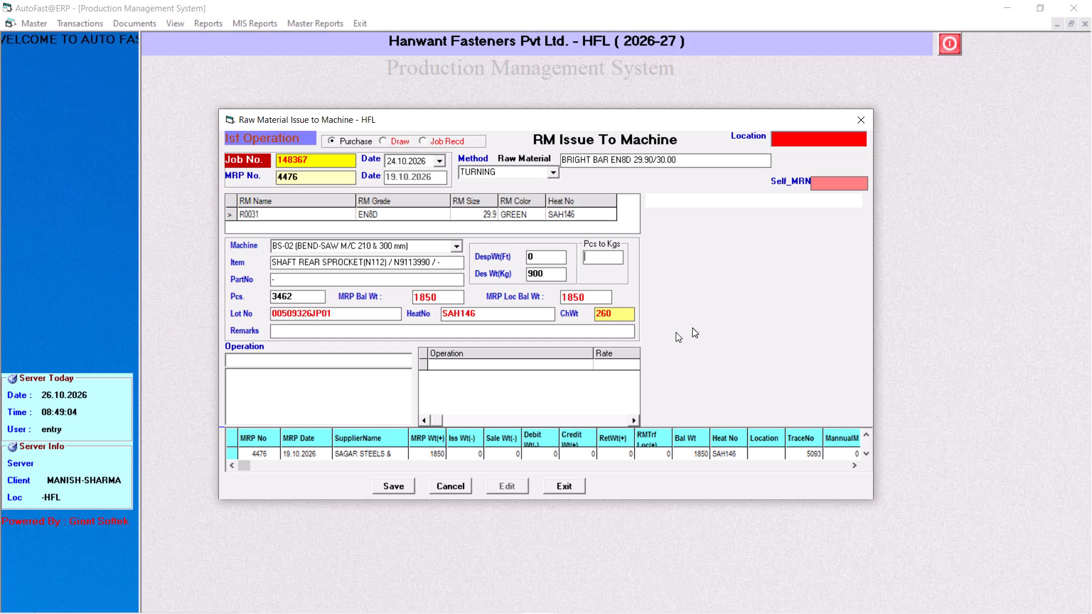
{"action": "left_click", "coordinate": [609, 259]}
{"action": "type", "text": "3462"}
{"action": "key", "text": "Return"}
{"action": "key", "text": "Return"}
{"action": "key", "text": "Return"}
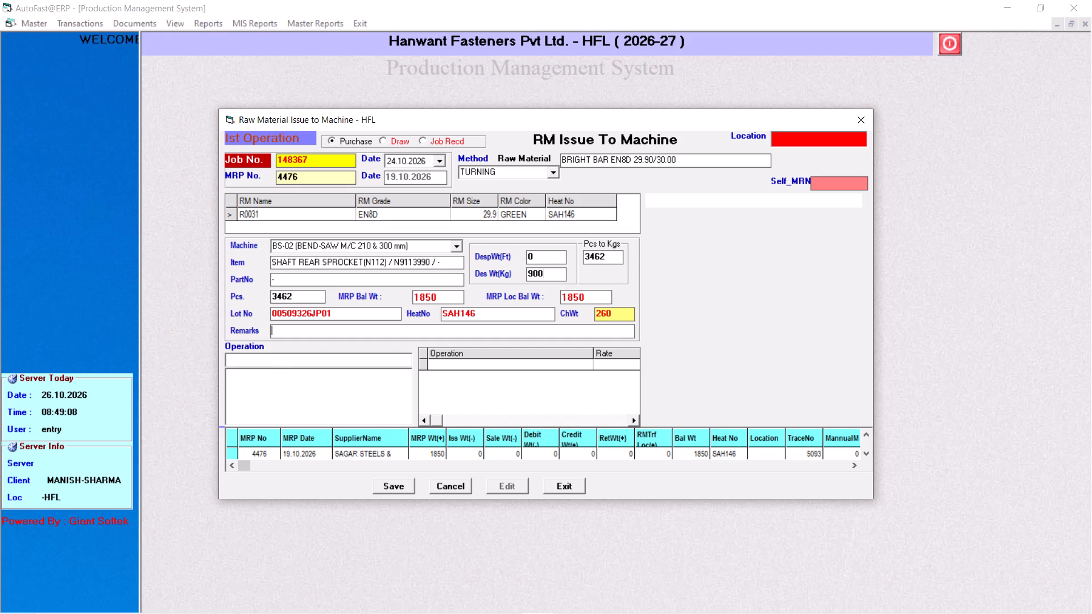
Leave remarks empty, add BLANK CUTTING as the operation and save the material issue.
{"action": "key", "text": "Return"}
{"action": "key", "text": "Return"}
{"action": "key", "text": "Down"}
{"action": "key", "text": "Return"}
{"action": "key", "text": "Return"}
{"action": "key", "text": "Return"}
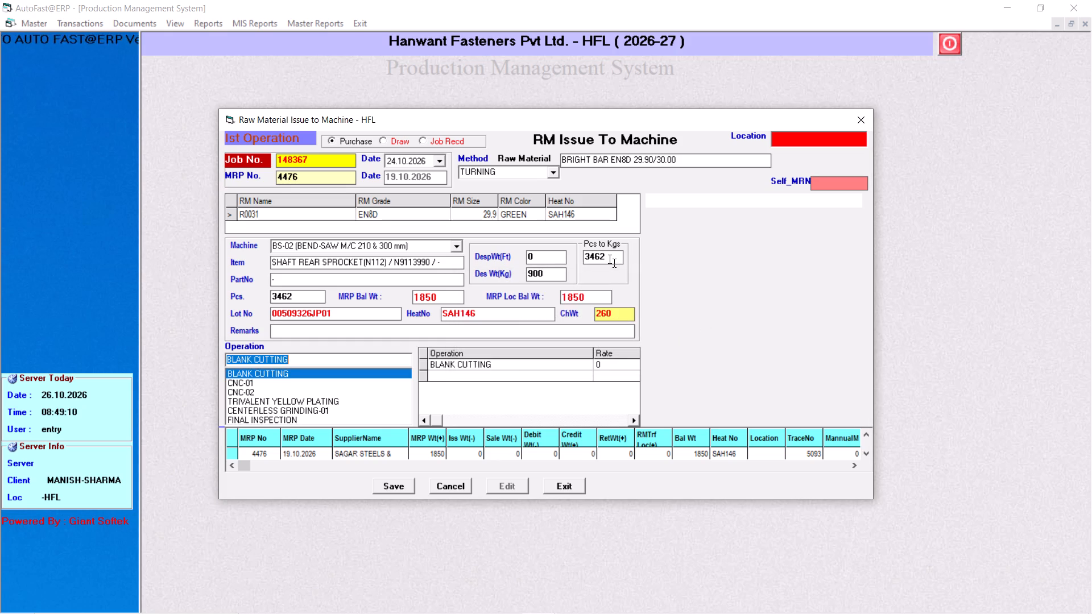
{"action": "left_click", "coordinate": [386, 483]}
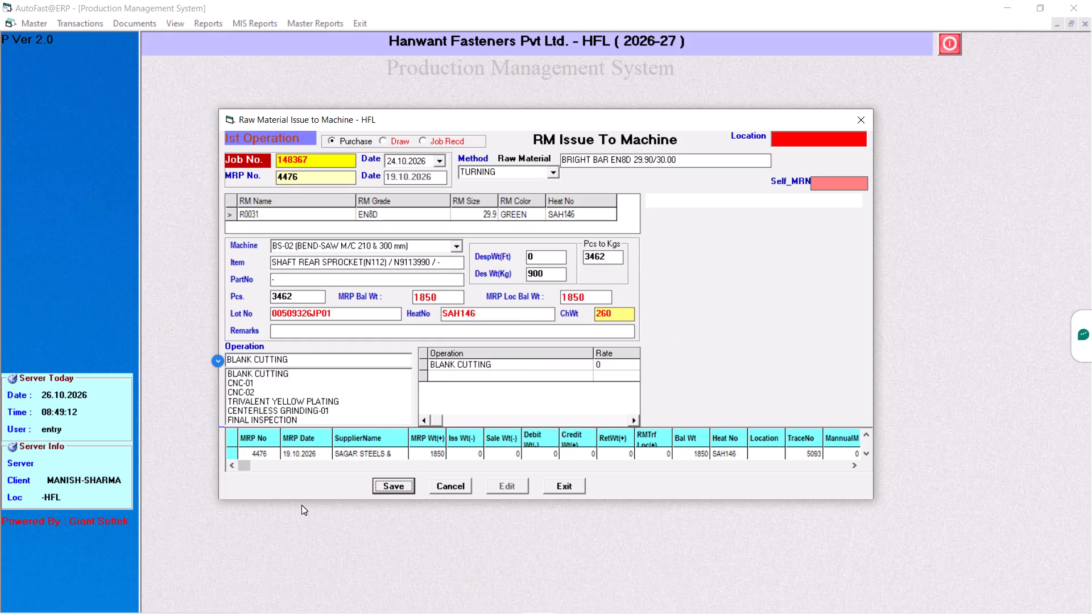
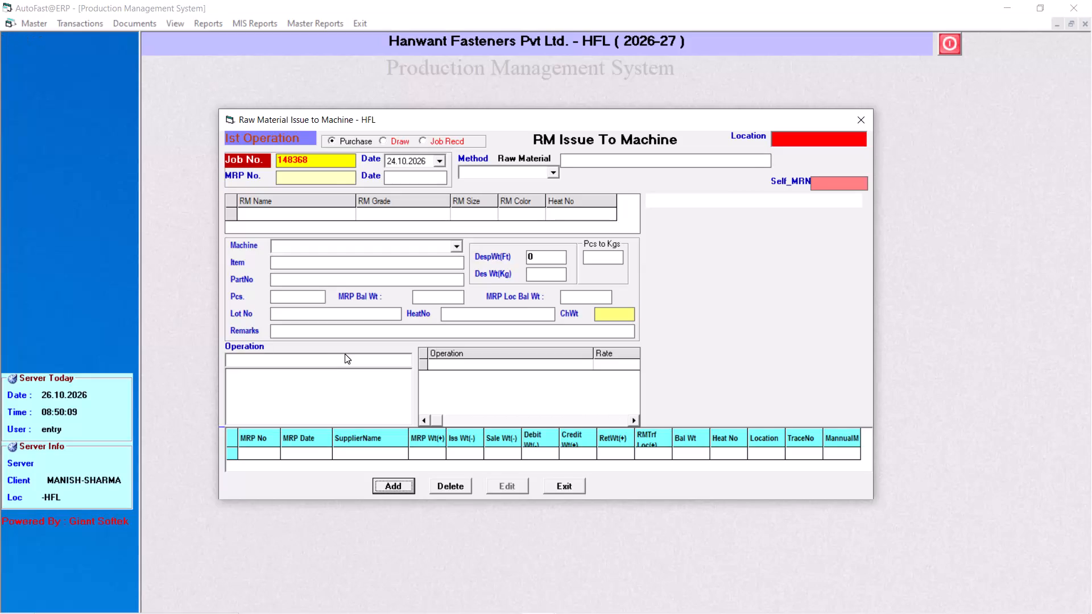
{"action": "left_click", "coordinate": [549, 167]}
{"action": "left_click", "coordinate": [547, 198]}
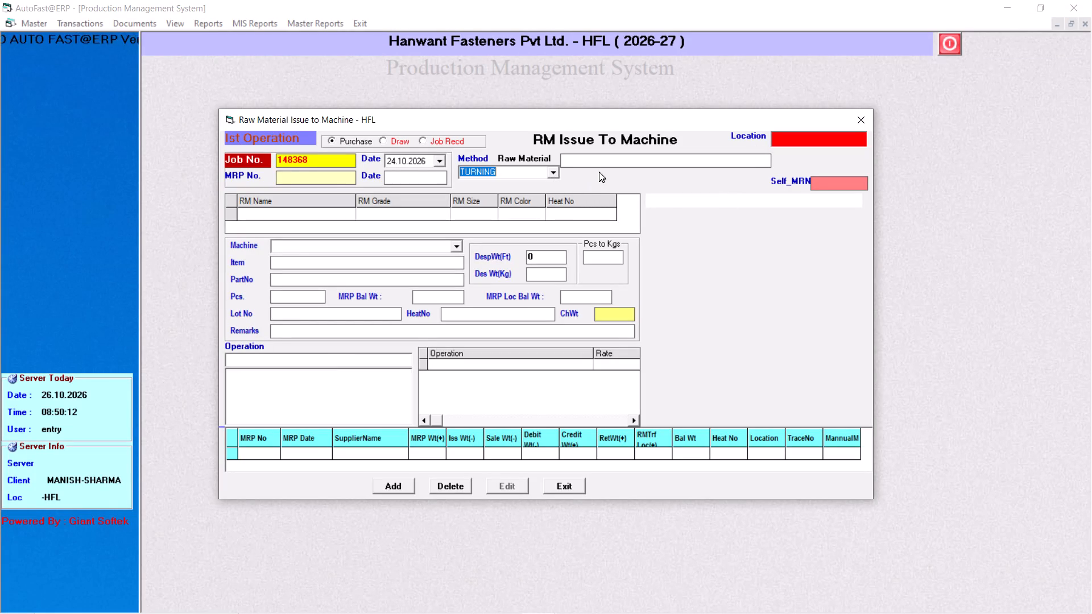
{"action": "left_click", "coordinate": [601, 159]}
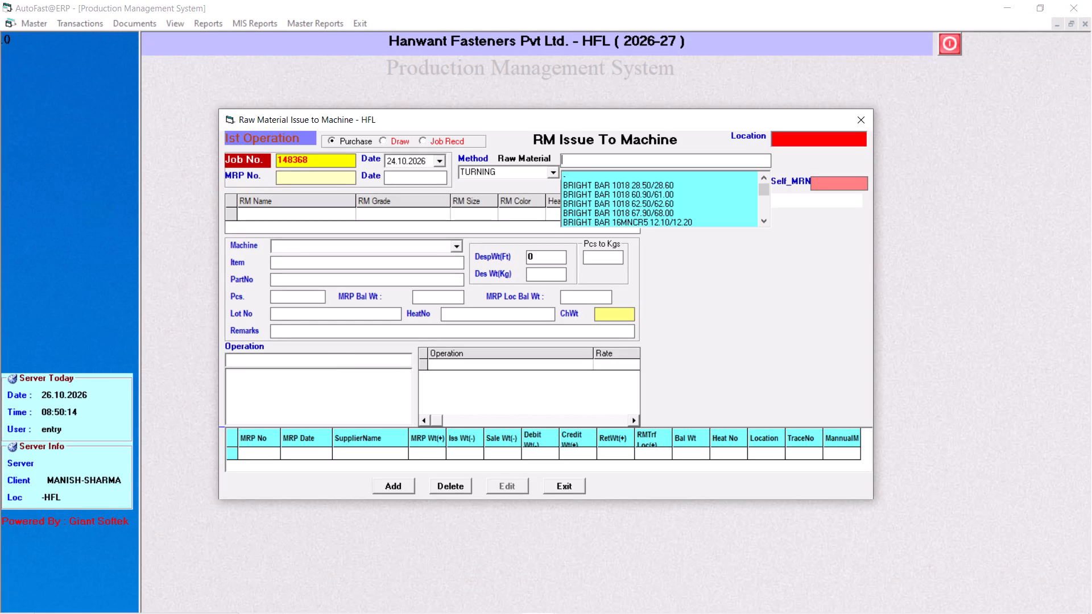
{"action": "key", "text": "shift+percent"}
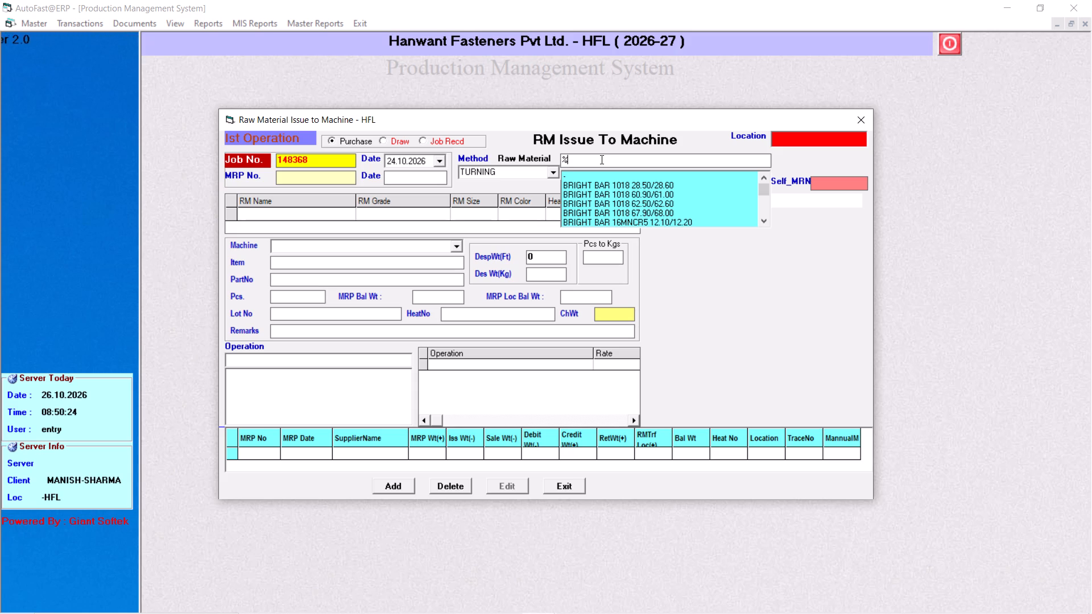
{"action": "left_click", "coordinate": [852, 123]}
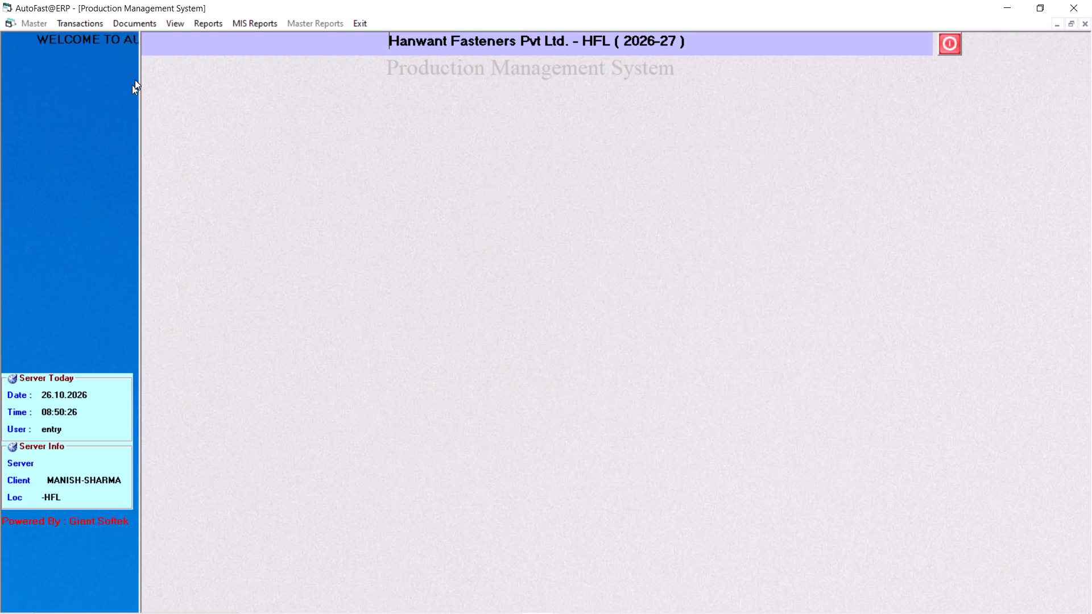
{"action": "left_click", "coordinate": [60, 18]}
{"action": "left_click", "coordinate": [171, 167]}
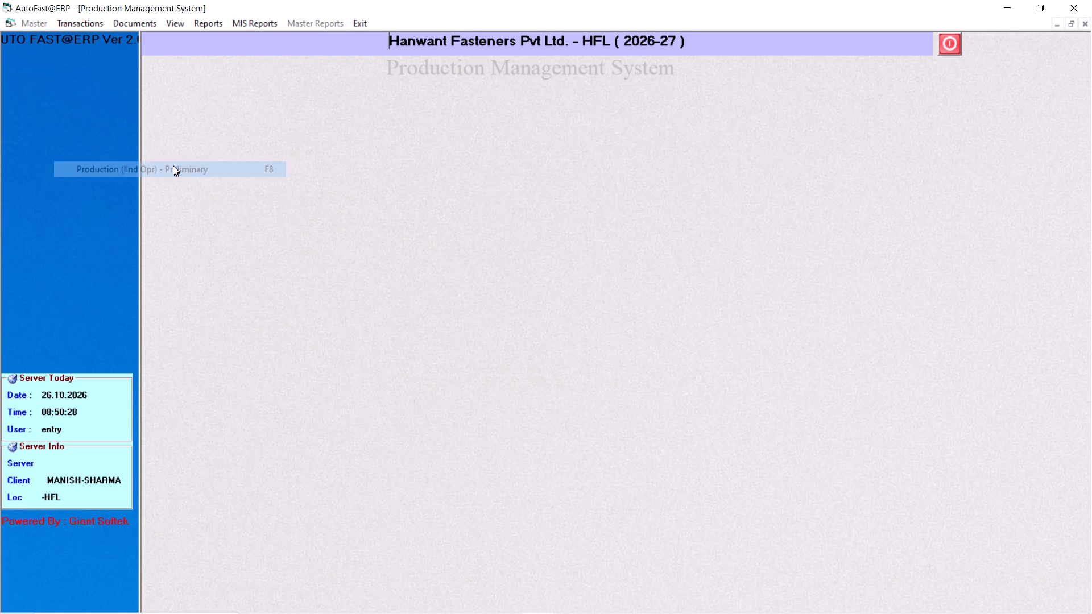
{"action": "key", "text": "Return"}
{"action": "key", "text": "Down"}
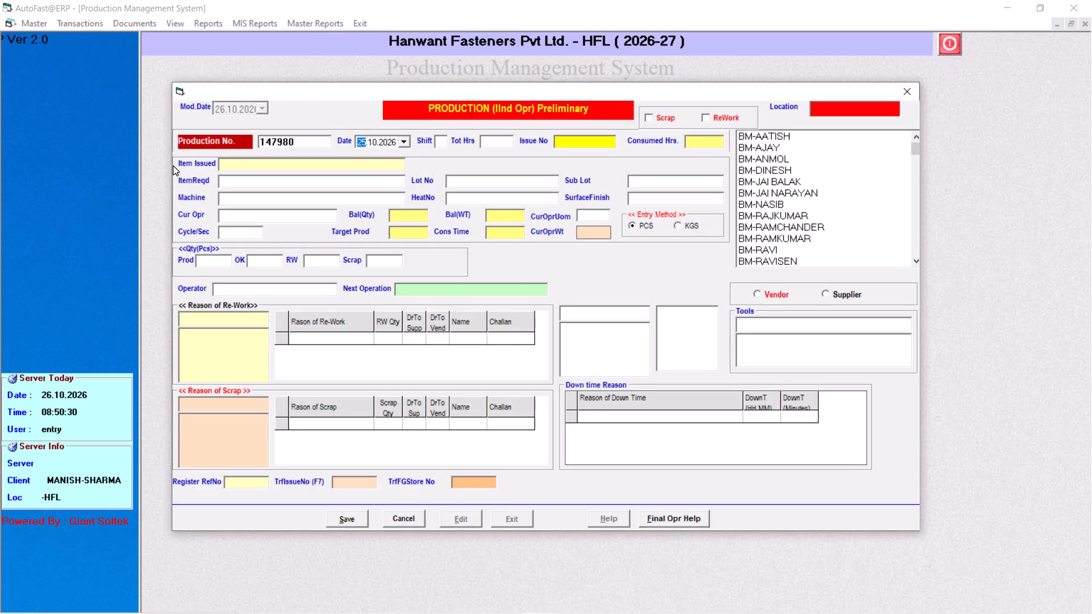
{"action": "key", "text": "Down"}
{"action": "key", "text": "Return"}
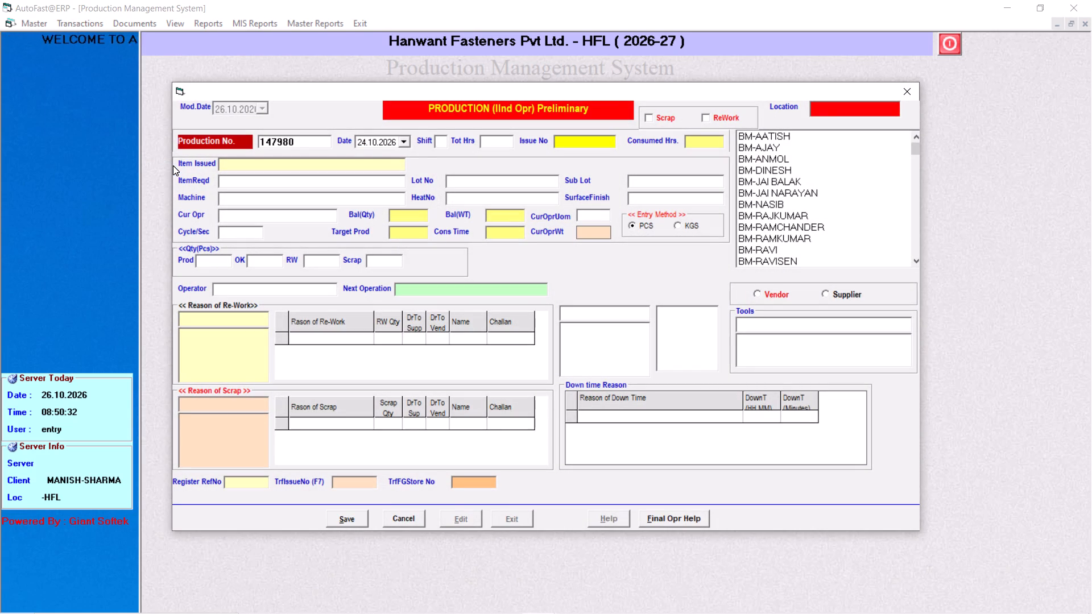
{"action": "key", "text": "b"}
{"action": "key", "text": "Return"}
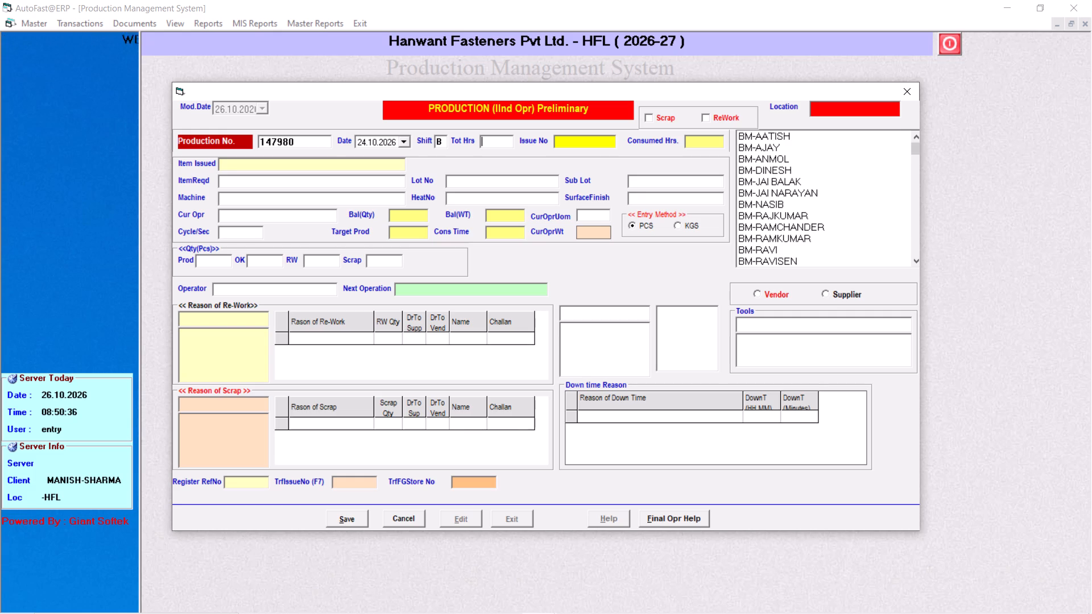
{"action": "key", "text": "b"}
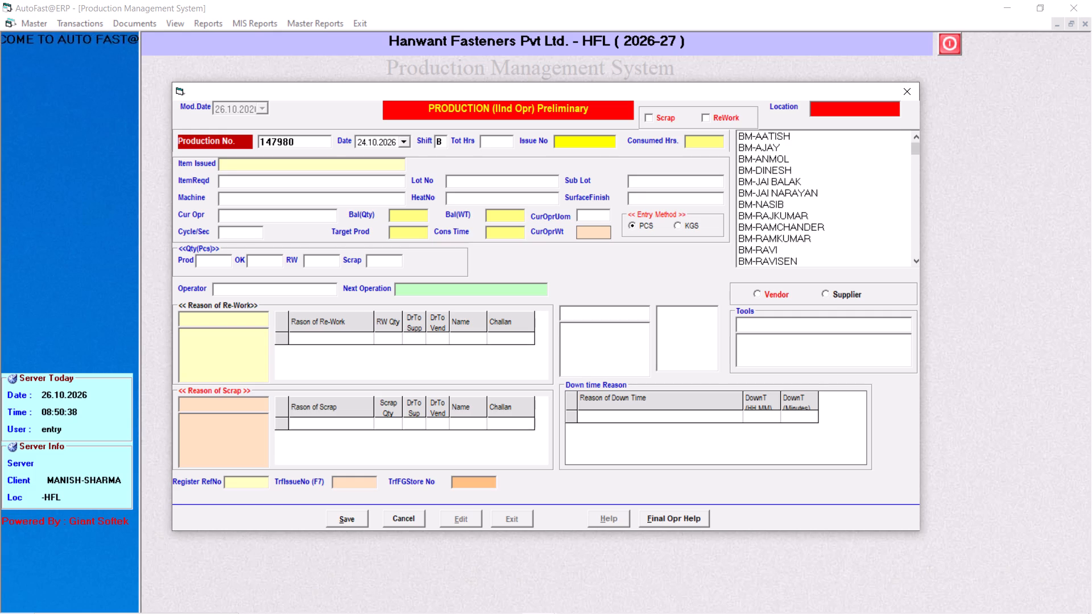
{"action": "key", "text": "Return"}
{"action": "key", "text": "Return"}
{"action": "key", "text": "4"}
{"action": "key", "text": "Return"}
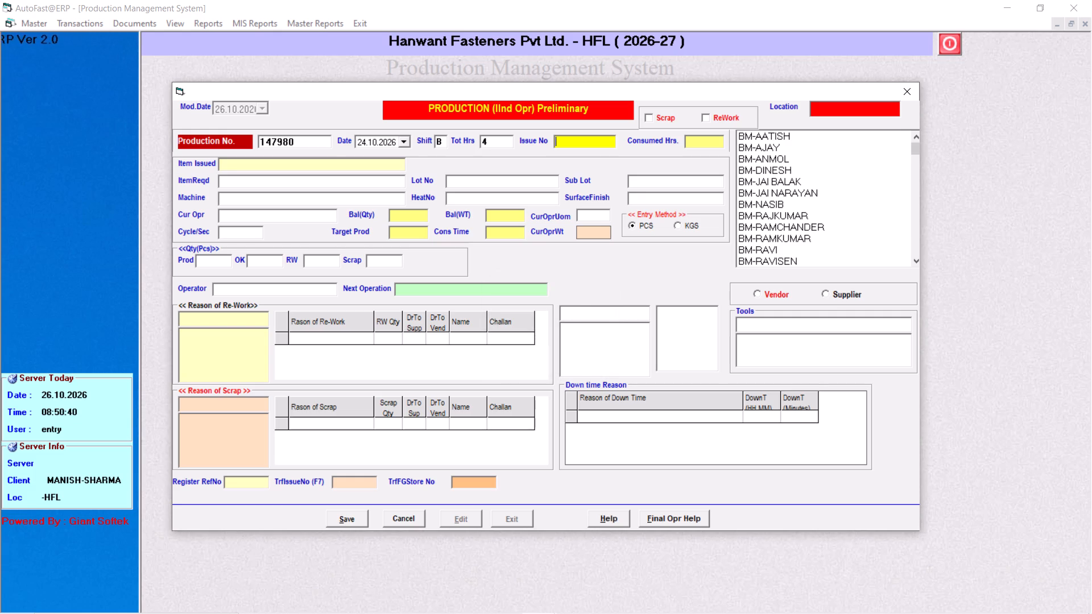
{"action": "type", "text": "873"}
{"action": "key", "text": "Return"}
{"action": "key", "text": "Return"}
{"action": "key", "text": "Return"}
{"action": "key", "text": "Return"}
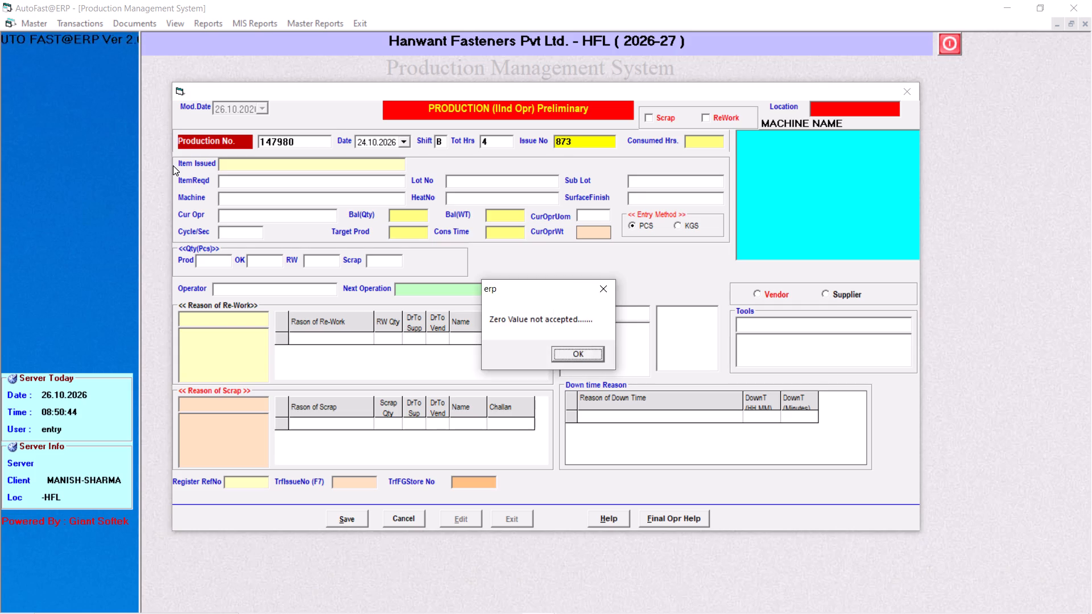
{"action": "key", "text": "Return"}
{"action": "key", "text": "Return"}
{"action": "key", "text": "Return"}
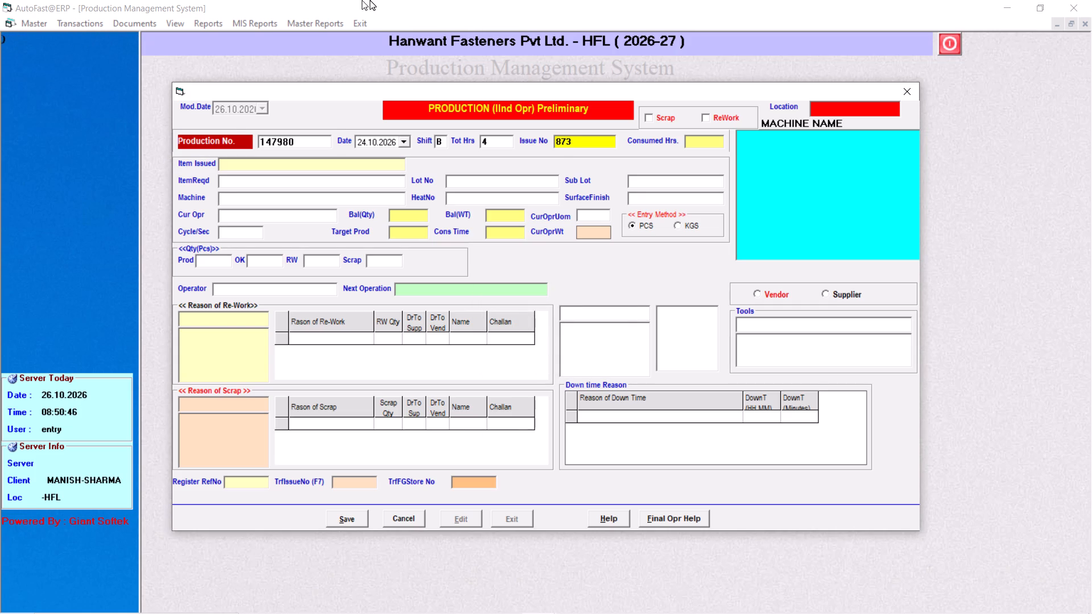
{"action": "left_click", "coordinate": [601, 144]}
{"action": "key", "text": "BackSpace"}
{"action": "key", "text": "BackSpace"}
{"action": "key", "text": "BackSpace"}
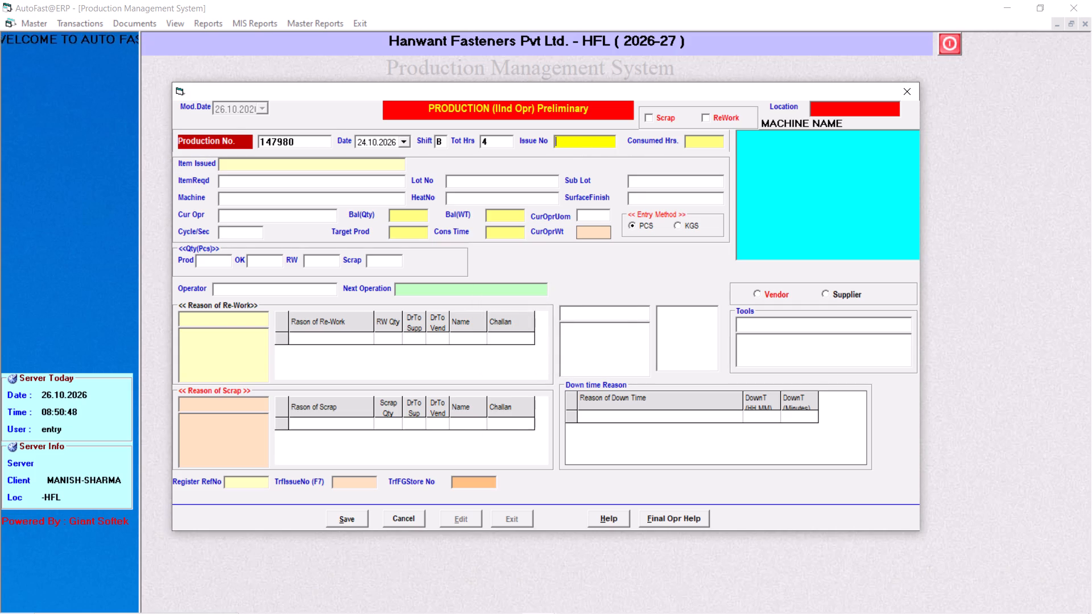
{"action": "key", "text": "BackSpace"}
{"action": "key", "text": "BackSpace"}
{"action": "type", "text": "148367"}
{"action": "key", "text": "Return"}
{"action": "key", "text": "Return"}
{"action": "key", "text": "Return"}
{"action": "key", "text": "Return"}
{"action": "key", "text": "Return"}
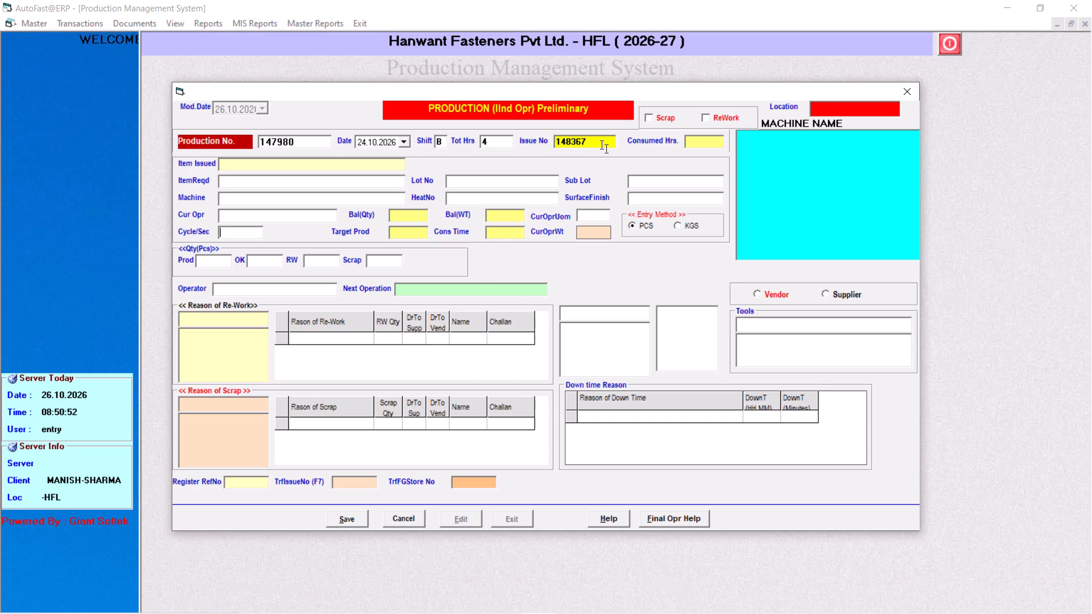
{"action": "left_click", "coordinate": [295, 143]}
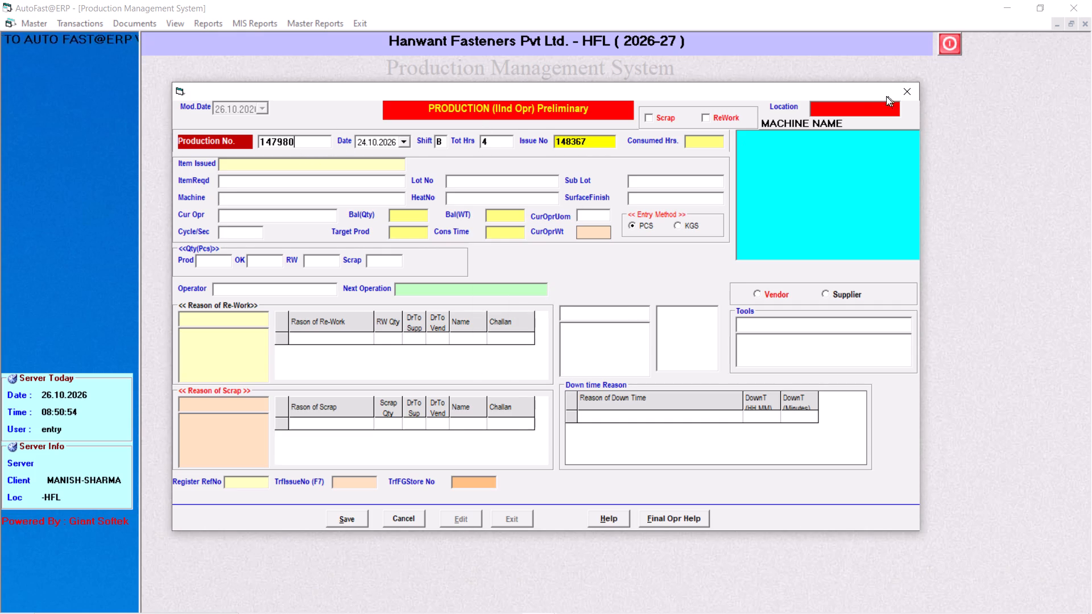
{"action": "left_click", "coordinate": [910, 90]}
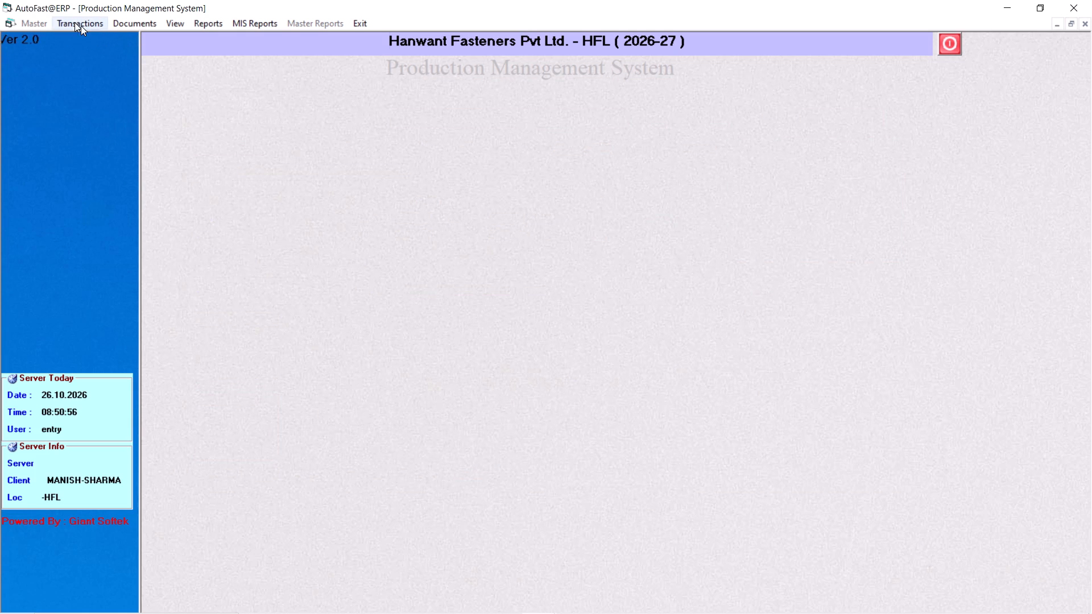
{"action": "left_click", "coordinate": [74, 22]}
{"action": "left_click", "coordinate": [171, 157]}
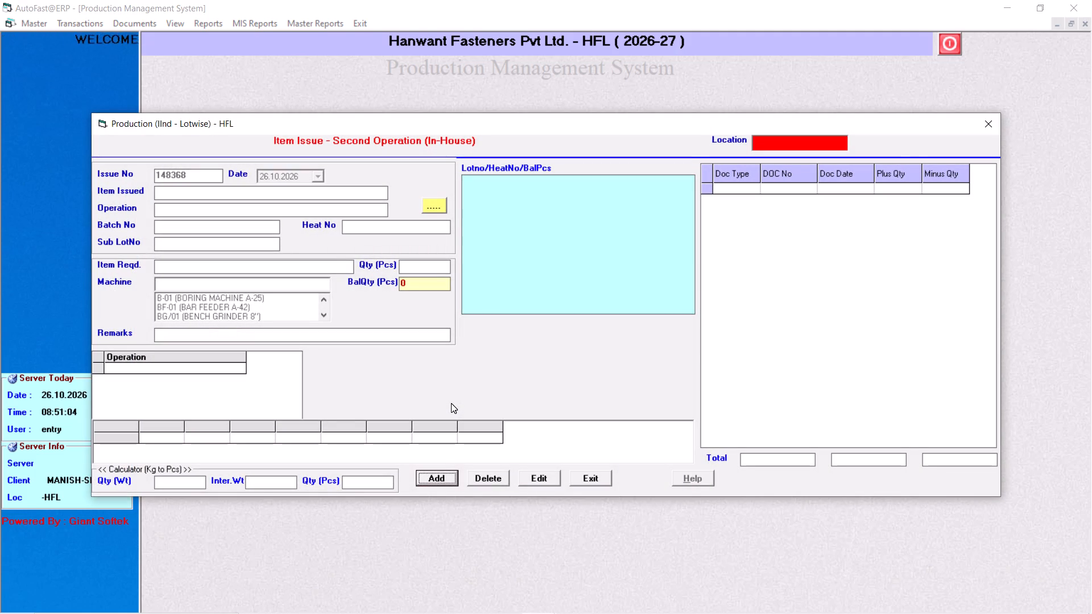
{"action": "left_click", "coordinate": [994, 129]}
Start a preliminary first-operation production entry dated 24.10.2026 for shift B with 8 shift hours.
{"action": "left_click", "coordinate": [80, 24]}
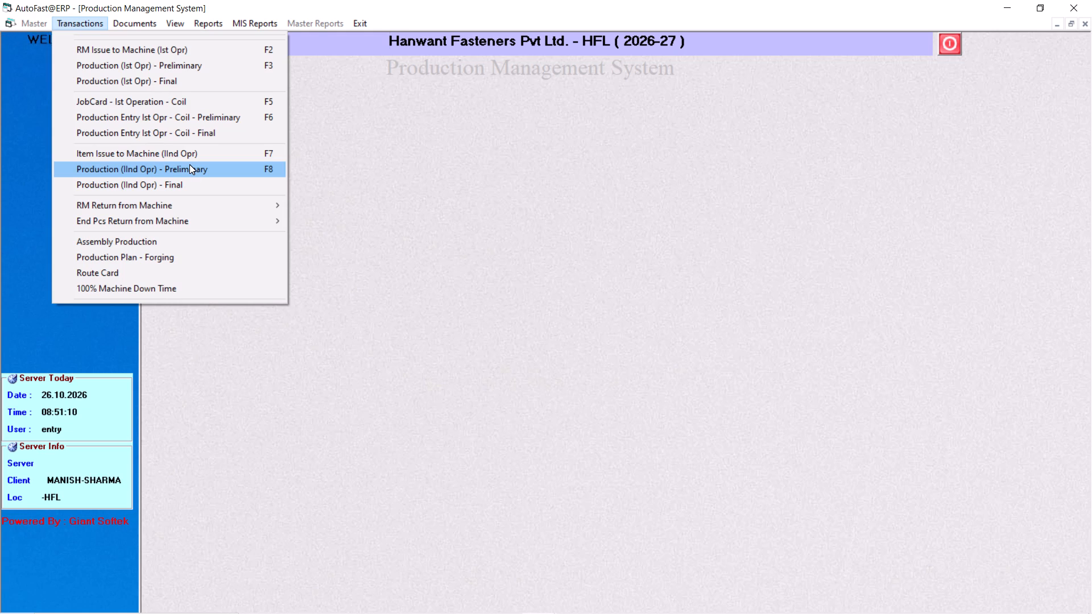
{"action": "left_click", "coordinate": [181, 67]}
{"action": "key", "text": "Return"}
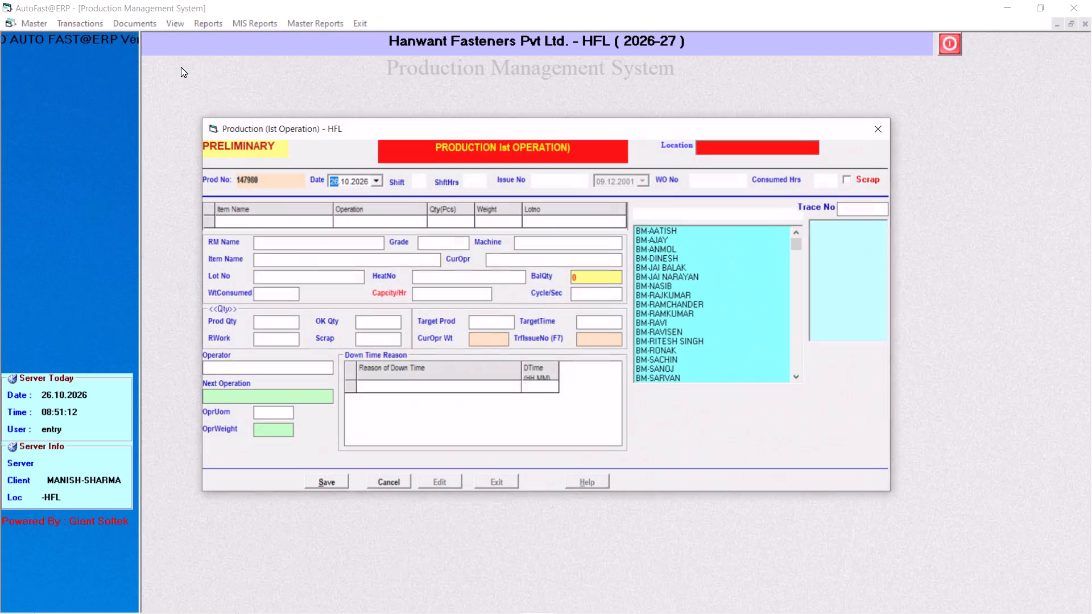
{"action": "key", "text": "Down"}
{"action": "key", "text": "Down"}
{"action": "key", "text": "Return"}
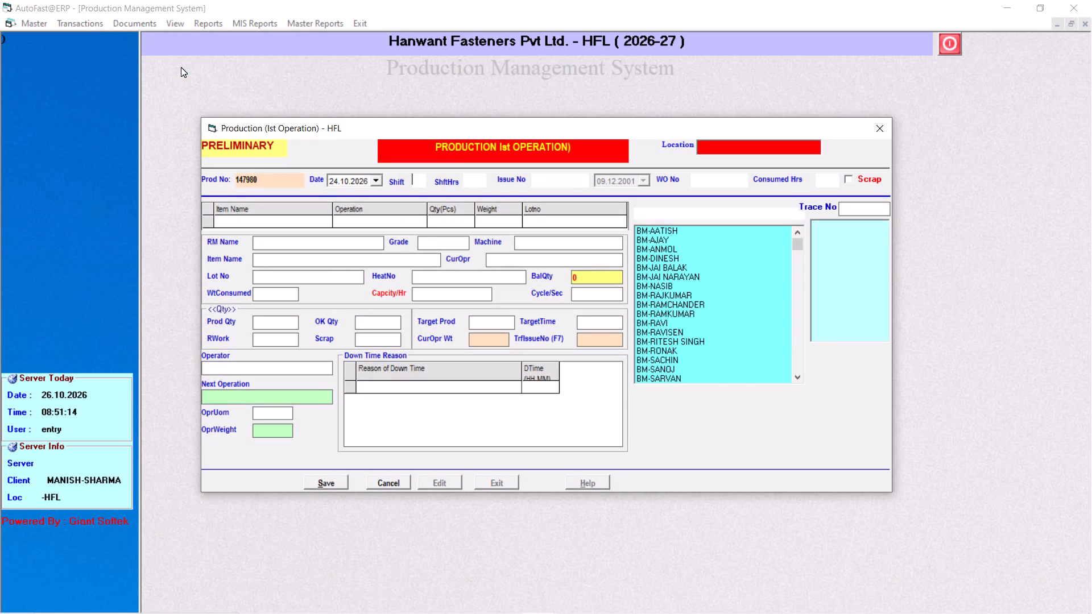
{"action": "key", "text": "b"}
{"action": "key", "text": "Return"}
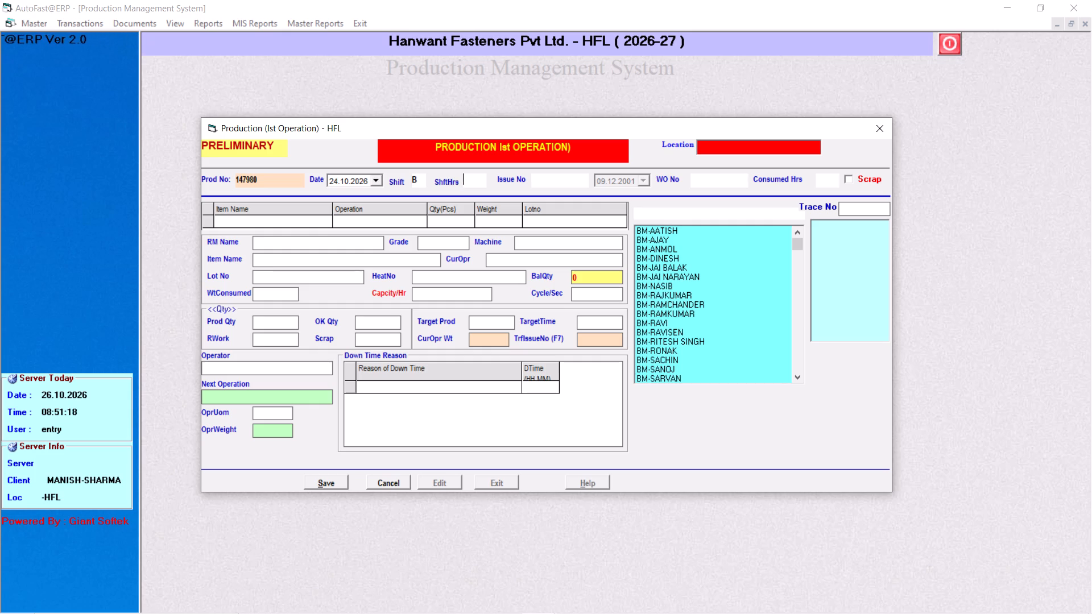
{"action": "key", "text": "8"}
{"action": "key", "text": "Return"}
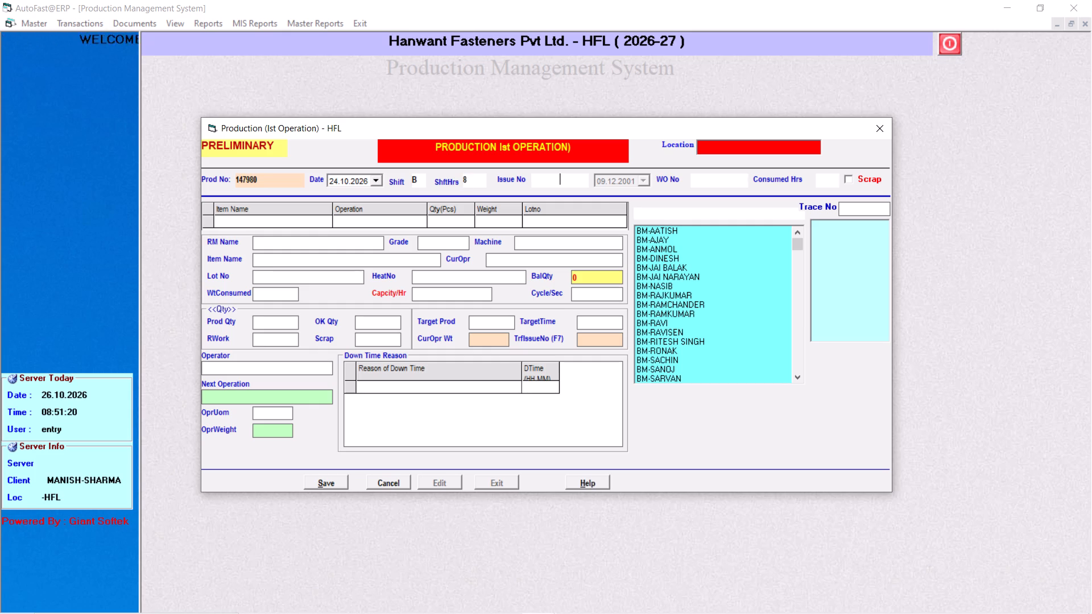
Load issue number 148367 into the production entry, accept its details and set Cycle/Sec to 1.
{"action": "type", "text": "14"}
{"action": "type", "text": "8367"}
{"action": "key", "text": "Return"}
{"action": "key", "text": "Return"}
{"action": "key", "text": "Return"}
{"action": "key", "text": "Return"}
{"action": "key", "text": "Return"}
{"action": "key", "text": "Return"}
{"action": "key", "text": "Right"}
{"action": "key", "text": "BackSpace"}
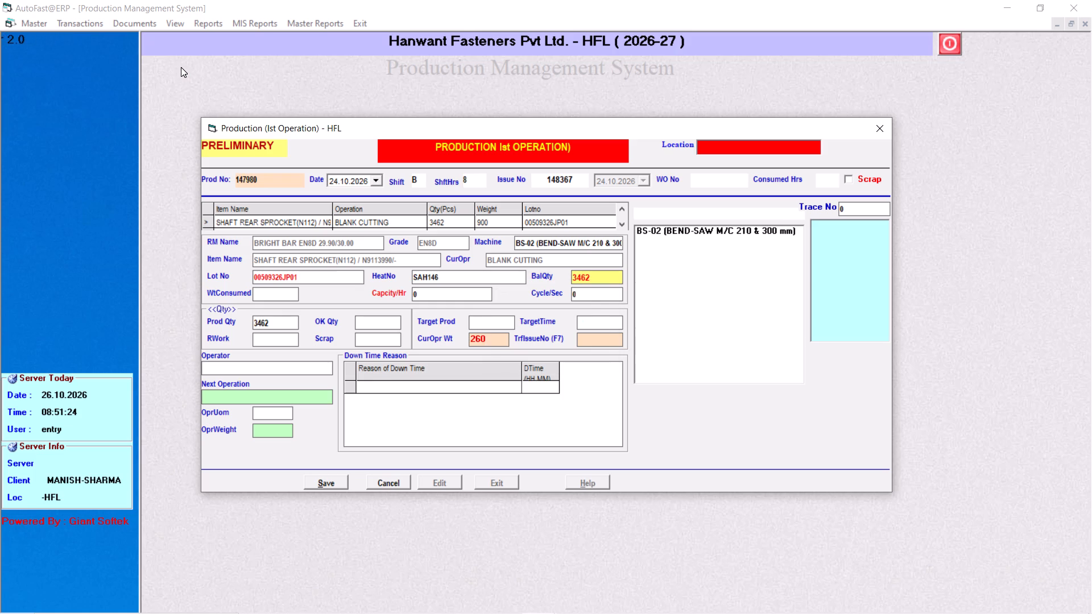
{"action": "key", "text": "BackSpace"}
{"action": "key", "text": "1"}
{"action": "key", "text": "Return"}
Set the entry's Prod Qty to 890.
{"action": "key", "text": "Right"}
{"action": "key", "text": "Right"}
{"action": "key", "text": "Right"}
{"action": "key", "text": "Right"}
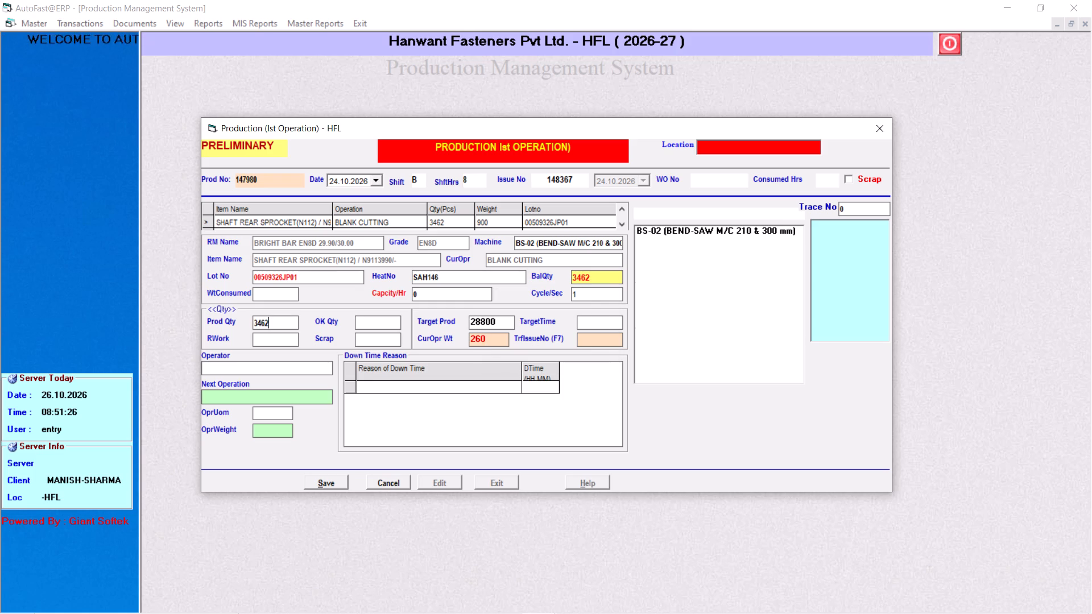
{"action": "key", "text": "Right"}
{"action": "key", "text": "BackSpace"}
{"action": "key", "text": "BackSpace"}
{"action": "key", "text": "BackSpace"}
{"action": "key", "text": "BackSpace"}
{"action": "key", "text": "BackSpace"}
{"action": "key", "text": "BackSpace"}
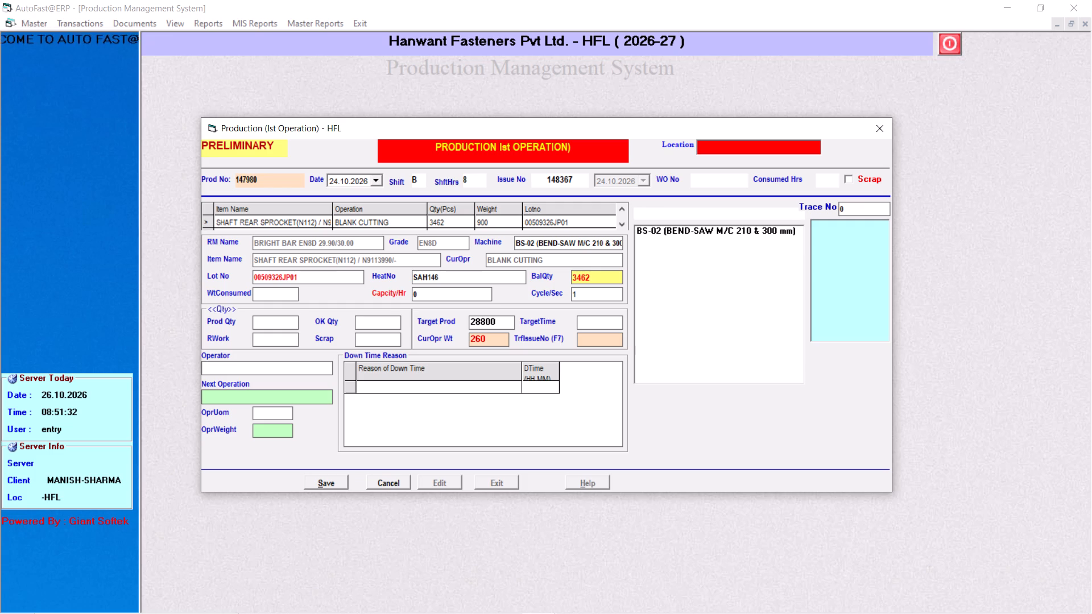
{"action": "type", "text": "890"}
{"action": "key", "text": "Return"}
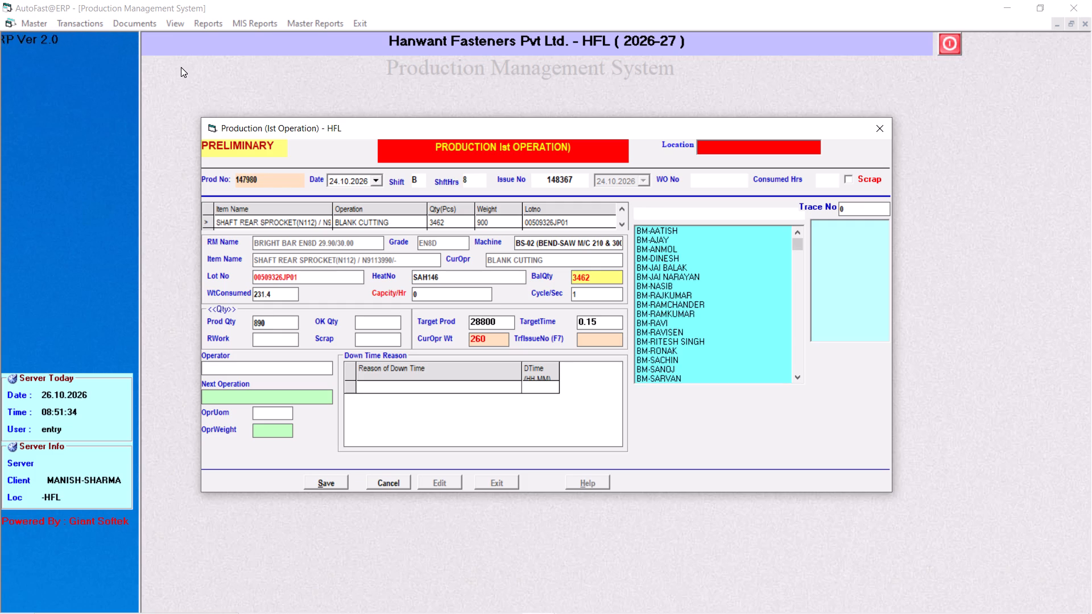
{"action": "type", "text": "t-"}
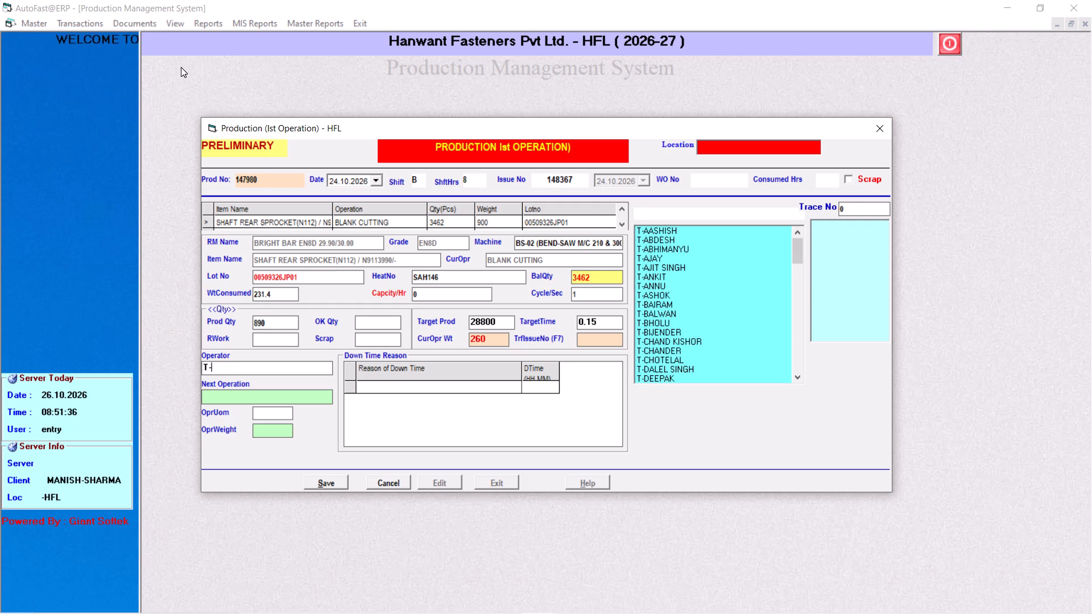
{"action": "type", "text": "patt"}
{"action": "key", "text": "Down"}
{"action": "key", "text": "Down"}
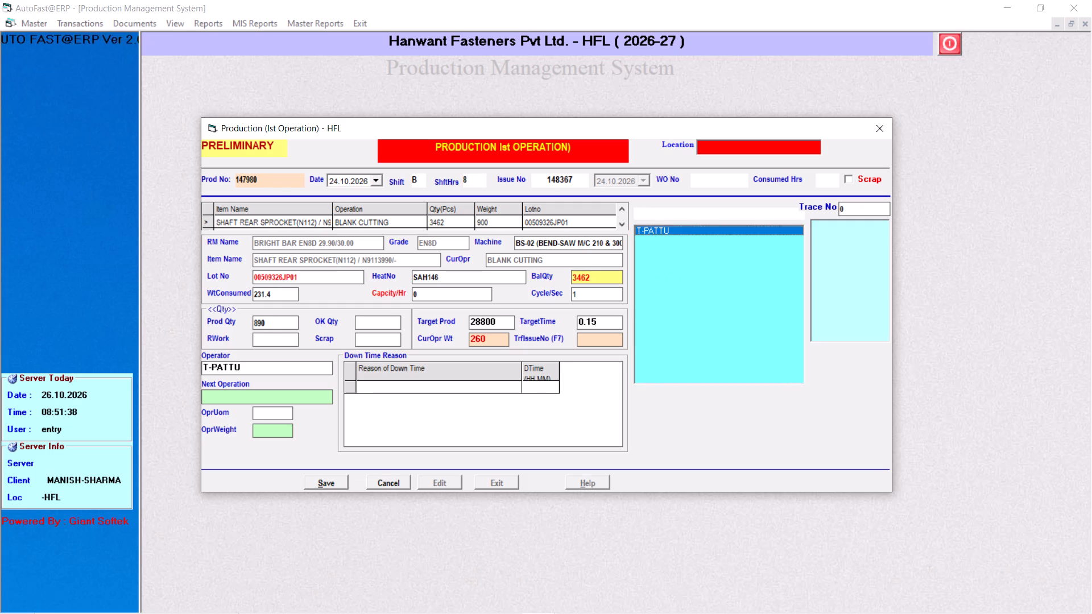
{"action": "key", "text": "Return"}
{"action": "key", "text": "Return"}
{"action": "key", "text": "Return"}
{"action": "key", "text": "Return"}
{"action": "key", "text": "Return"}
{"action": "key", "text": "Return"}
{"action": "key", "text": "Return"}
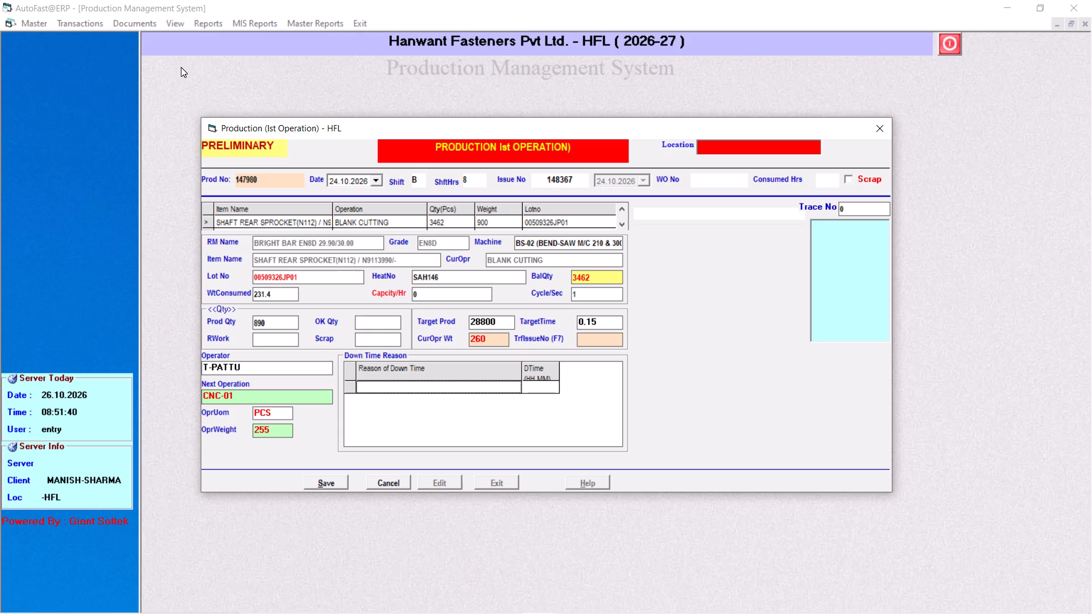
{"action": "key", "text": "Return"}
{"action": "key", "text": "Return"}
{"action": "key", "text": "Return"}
{"action": "left_click", "coordinate": [325, 483]}
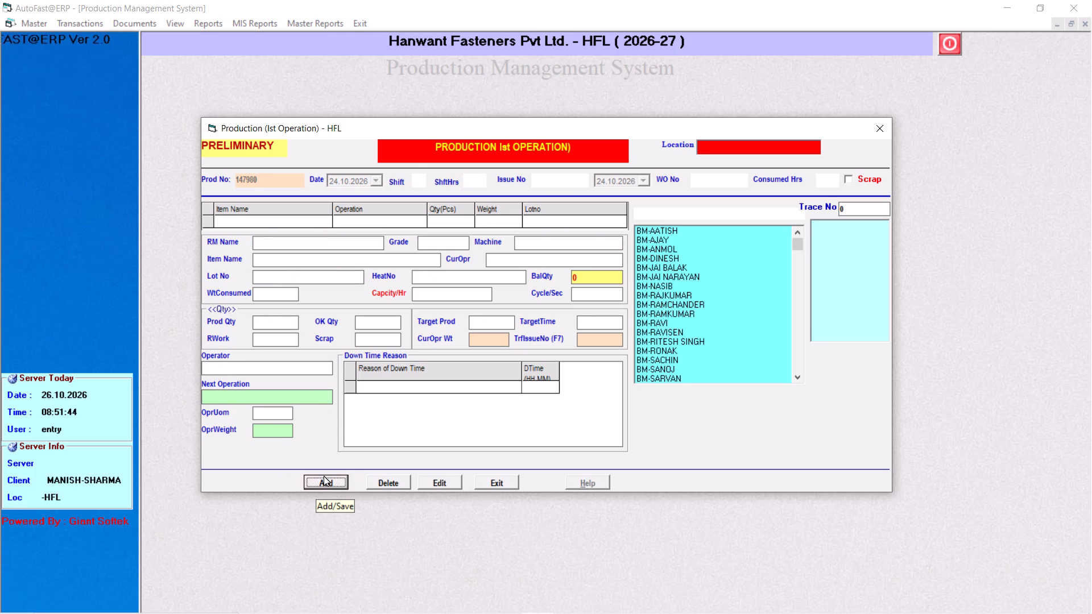
Start another preliminary first-operation production entry dated 24.10.2026 for shift B with 8 shift hours.
{"action": "key", "text": "Down"}
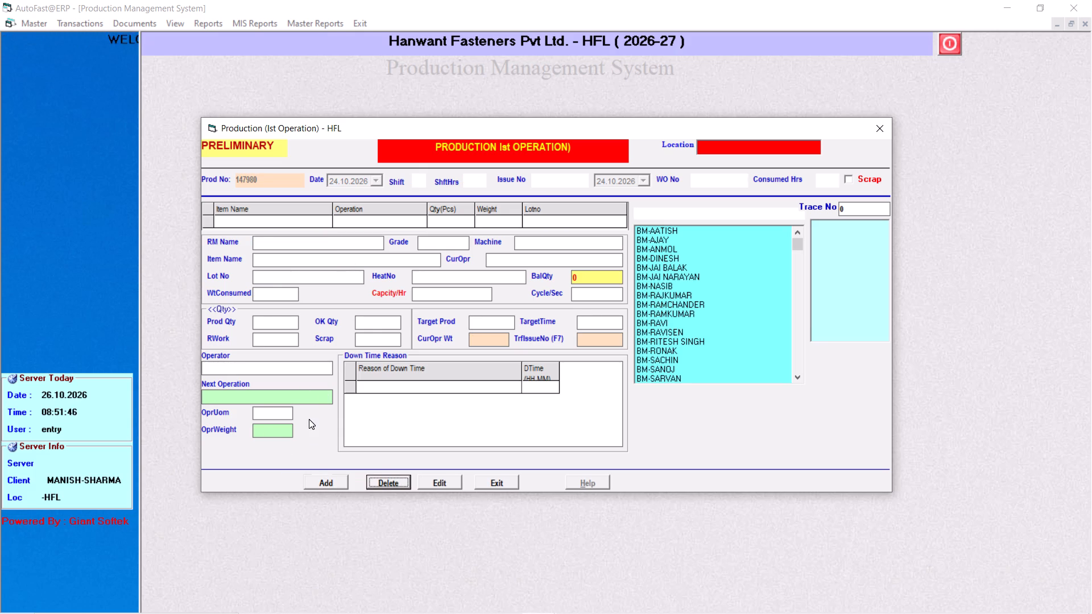
{"action": "left_click", "coordinate": [321, 475]}
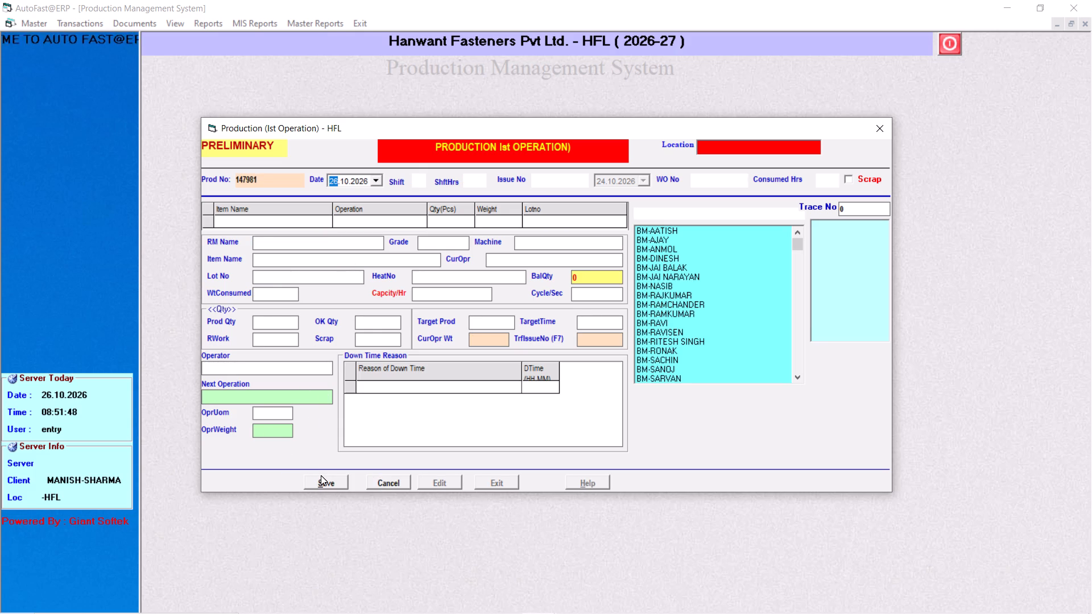
{"action": "key", "text": "Down"}
{"action": "key", "text": "Down"}
{"action": "key", "text": "Return"}
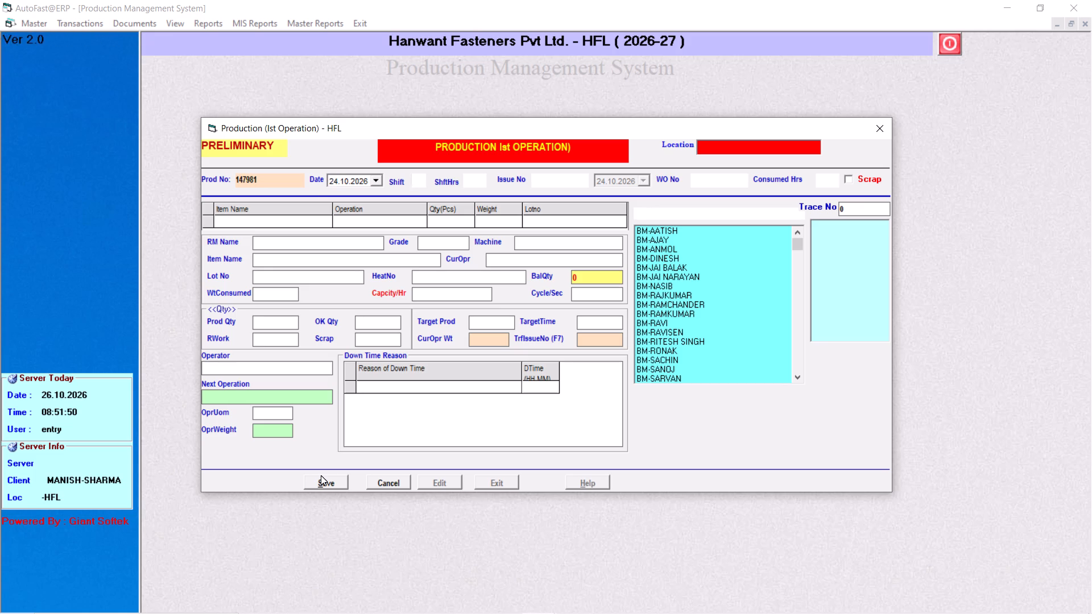
{"action": "key", "text": "b"}
{"action": "key", "text": "Return"}
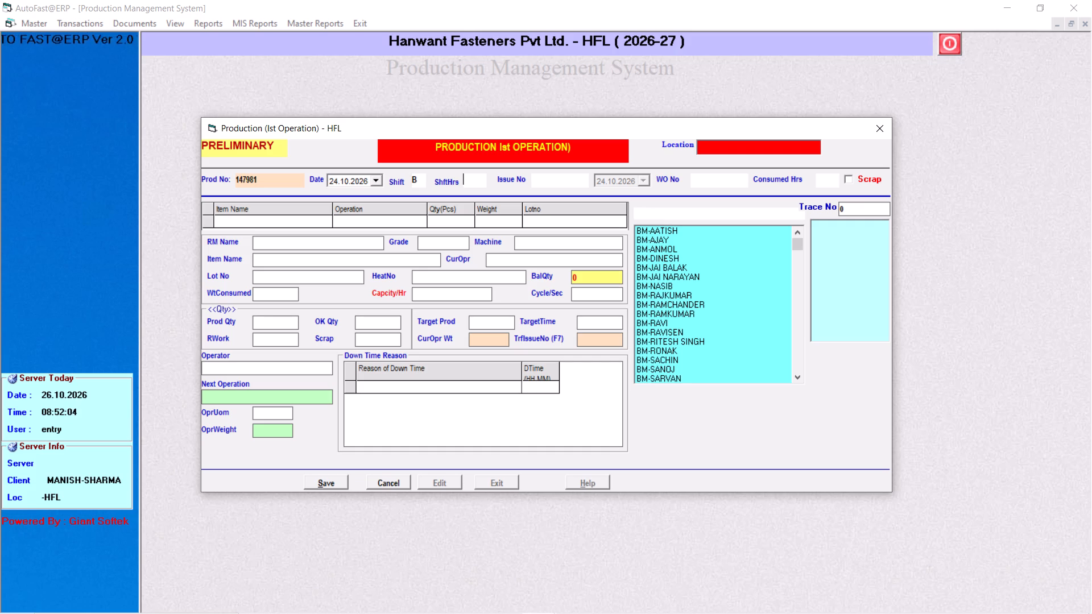
{"action": "key", "text": "8"}
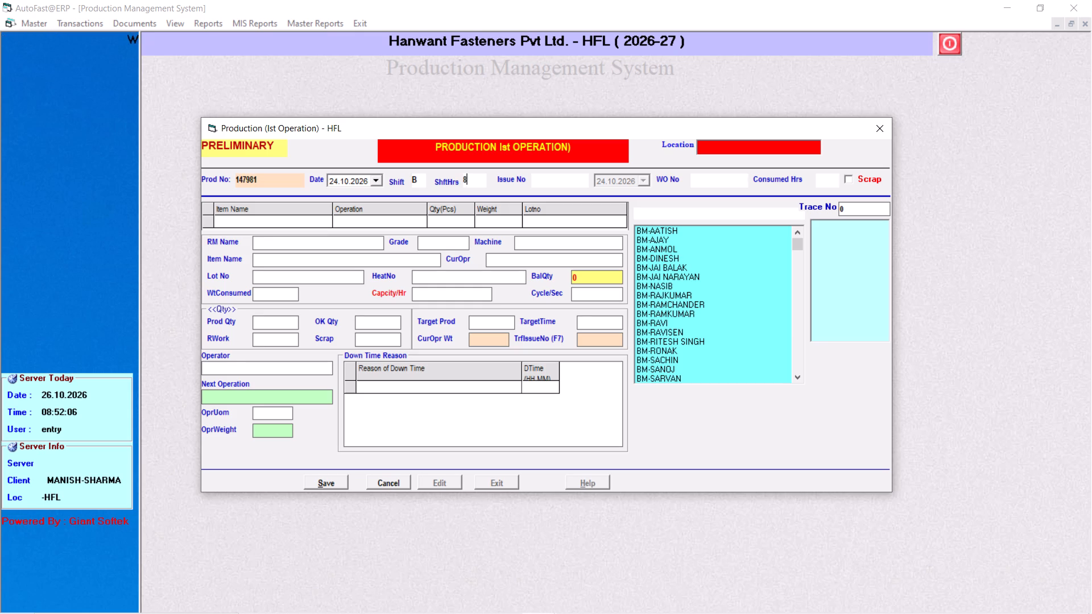
{"action": "key", "text": "Return"}
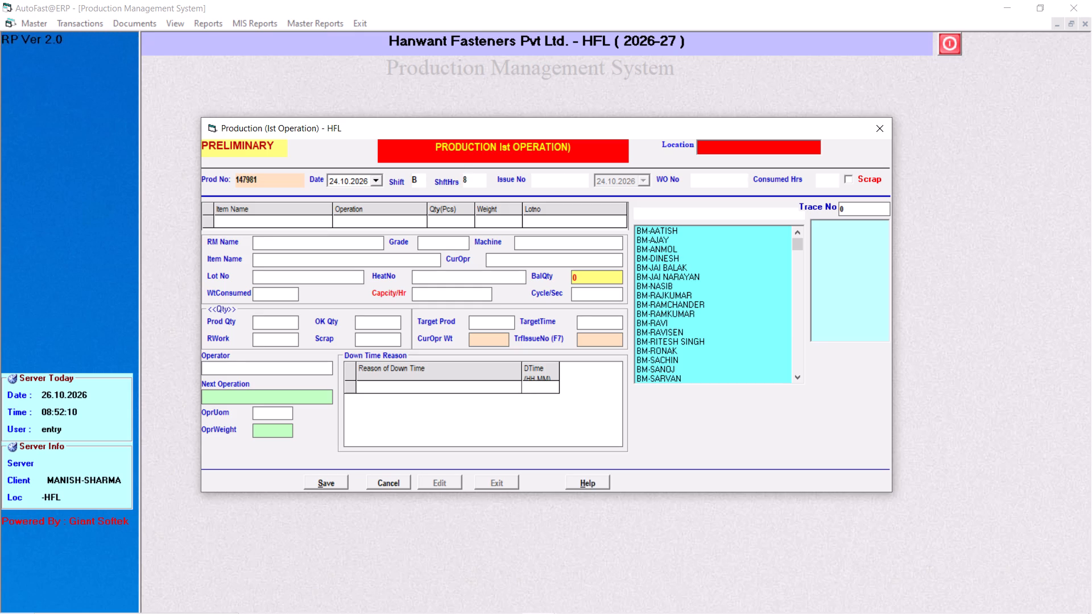
Load issue number 147829 into the production entry, set Cycle/Sec to 1 and accept the prefilled Prod Qty.
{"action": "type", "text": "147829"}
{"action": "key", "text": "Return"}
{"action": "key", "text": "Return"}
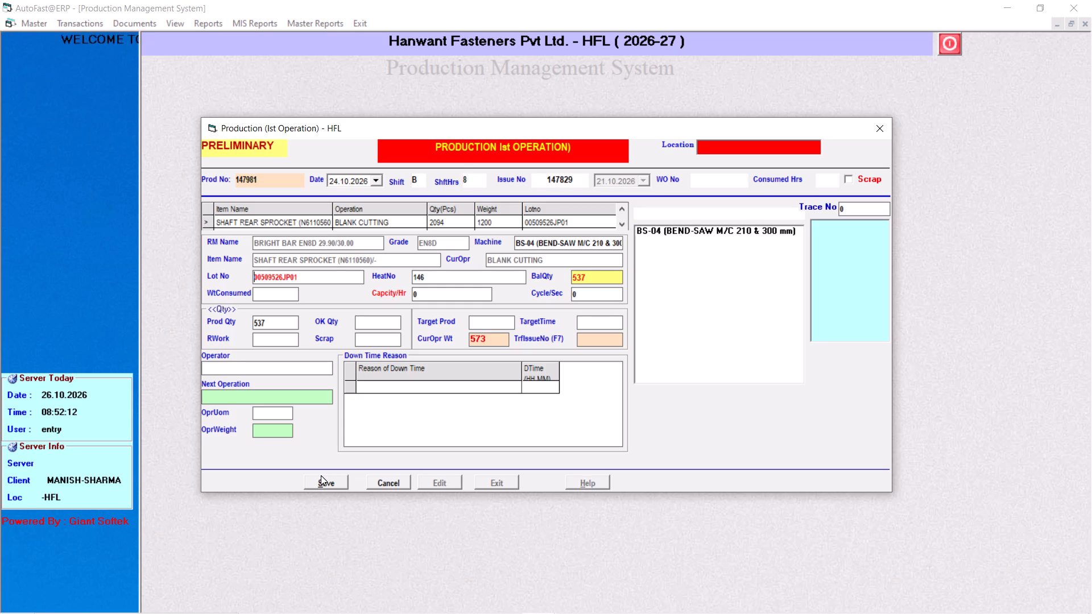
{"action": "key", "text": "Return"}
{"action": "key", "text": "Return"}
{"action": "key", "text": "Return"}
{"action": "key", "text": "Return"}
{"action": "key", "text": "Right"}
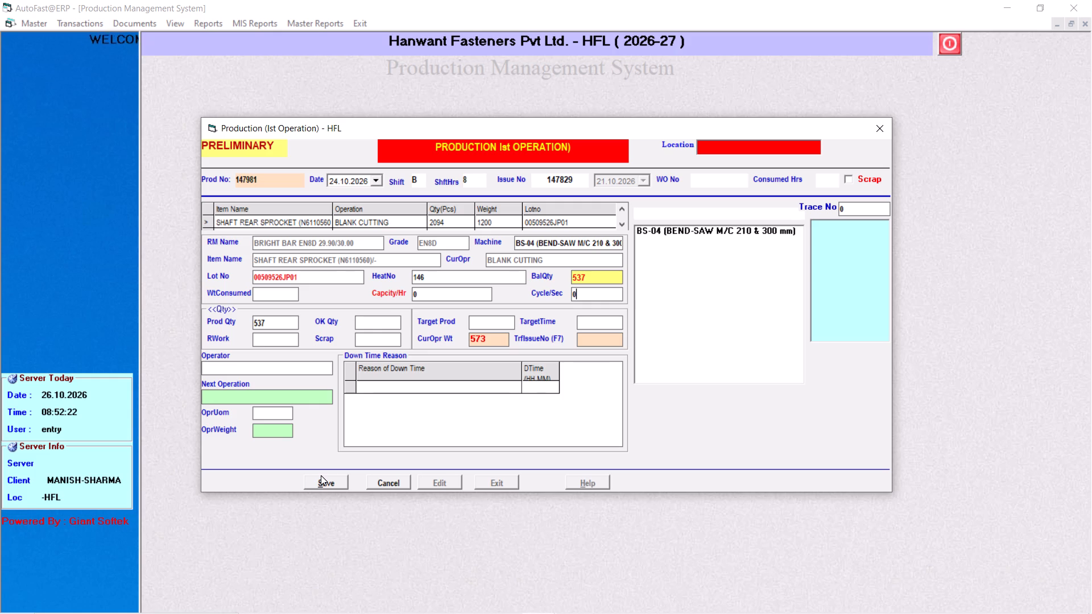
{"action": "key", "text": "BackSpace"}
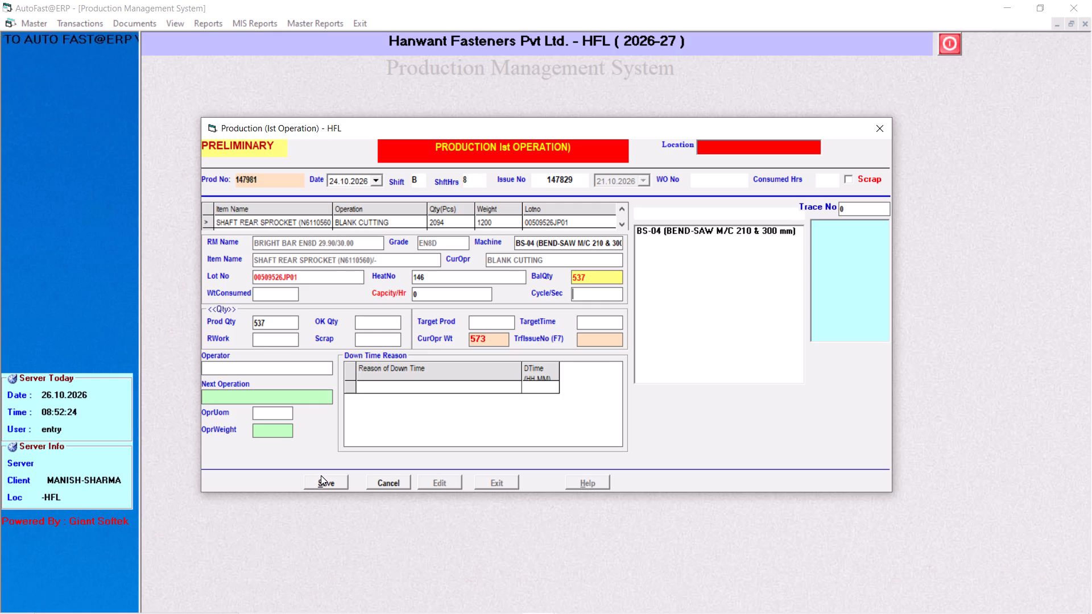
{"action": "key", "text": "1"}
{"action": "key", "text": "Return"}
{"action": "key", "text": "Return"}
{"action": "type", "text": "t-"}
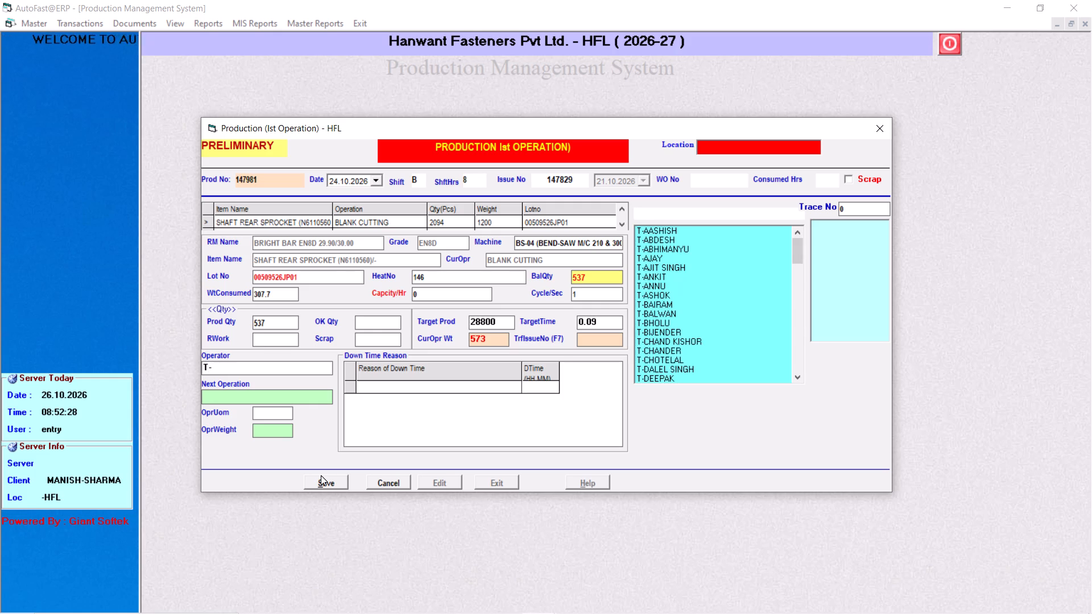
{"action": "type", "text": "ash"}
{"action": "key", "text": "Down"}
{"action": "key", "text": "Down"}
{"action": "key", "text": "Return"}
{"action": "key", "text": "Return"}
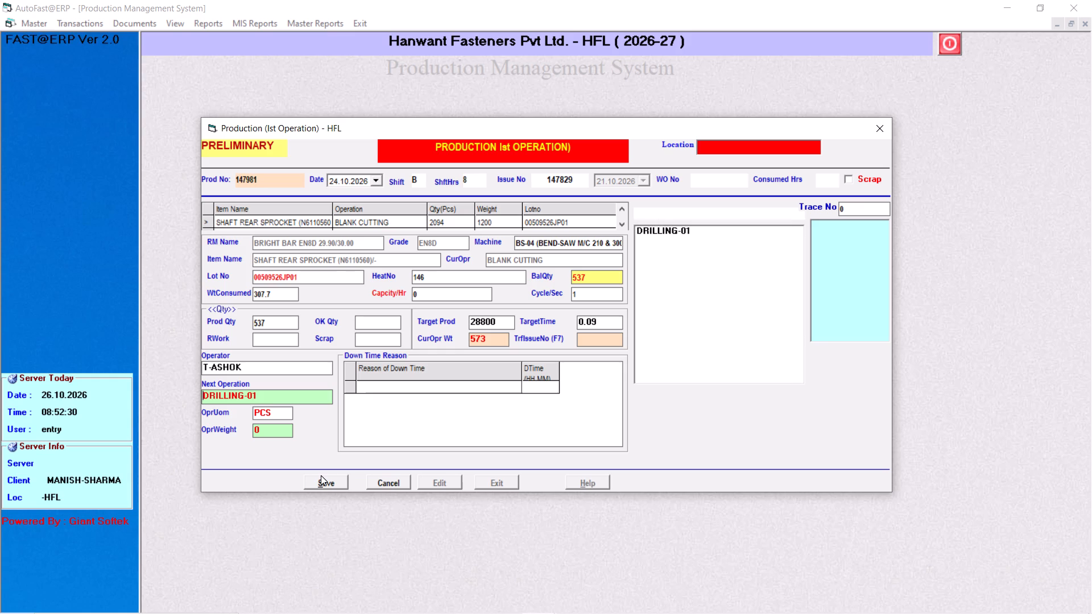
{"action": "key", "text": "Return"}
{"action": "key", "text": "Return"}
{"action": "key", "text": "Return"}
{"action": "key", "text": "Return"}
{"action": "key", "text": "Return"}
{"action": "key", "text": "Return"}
{"action": "left_click", "coordinate": [321, 475]}
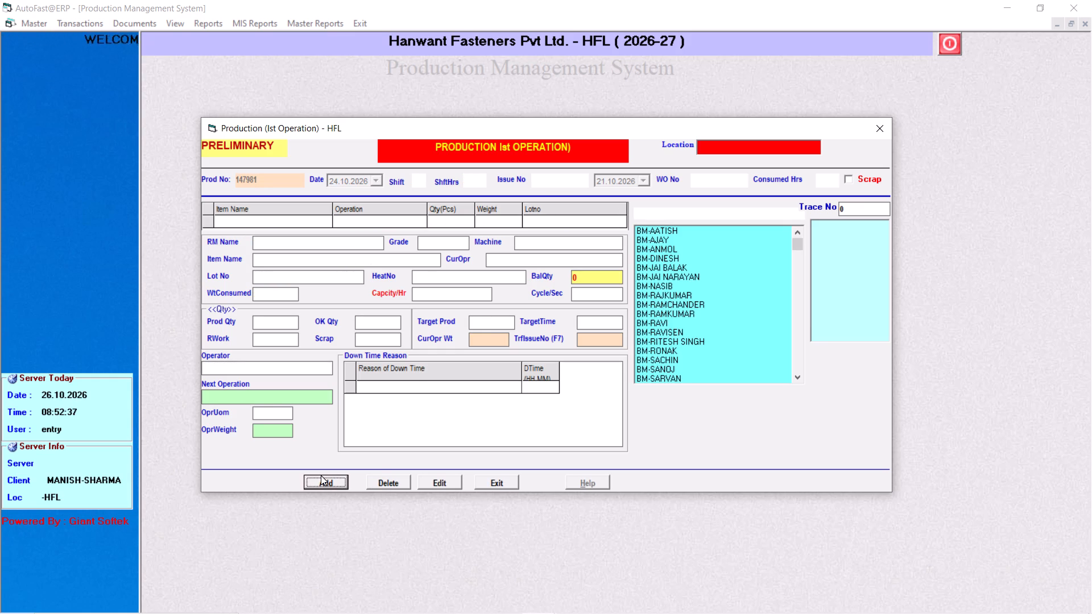
{"action": "left_click", "coordinate": [886, 131]}
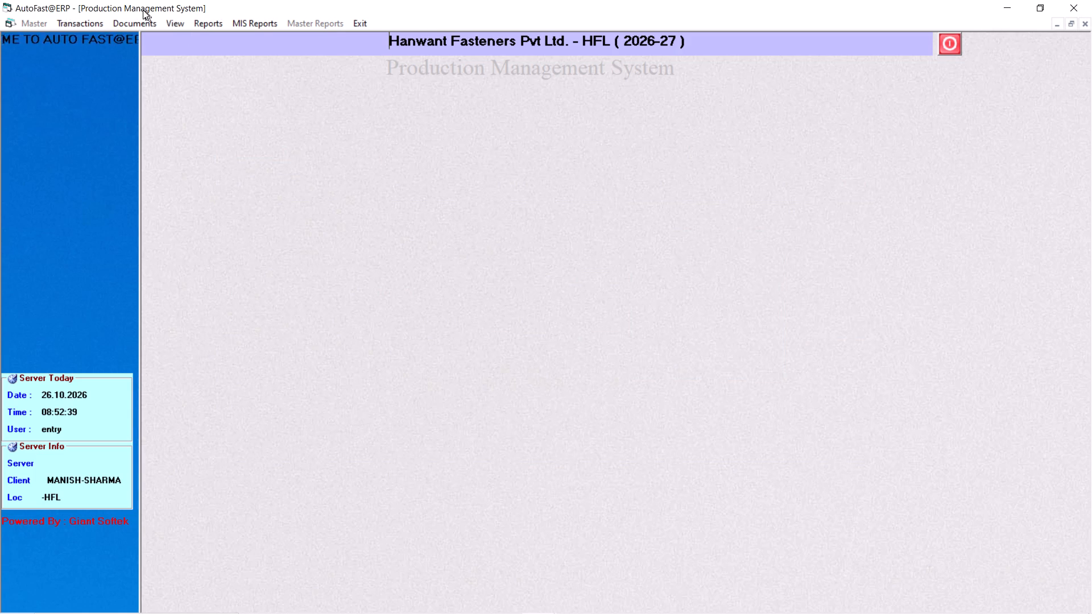
Open the list of in-house production items pending MRP for inspection as on 26.10.2026, for operations except final.
{"action": "left_click", "coordinate": [168, 20]}
{"action": "left_click", "coordinate": [225, 41]}
{"action": "key", "text": "Return"}
{"action": "key", "text": "Return"}
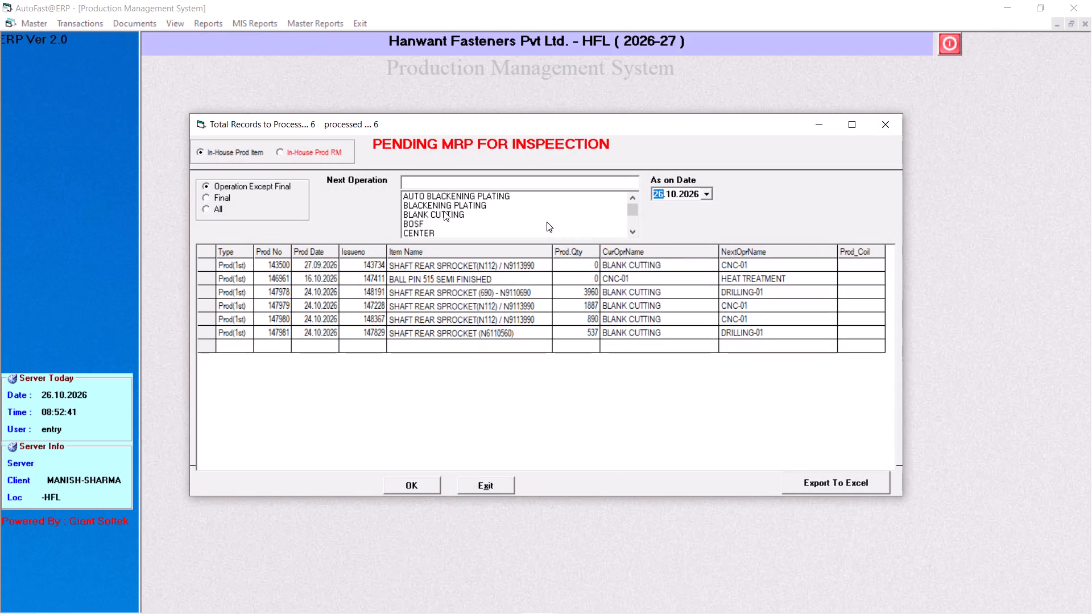
Finalise pending production entry 147978 with zero rework and scrap and no down time, save it and return to the pending list.
{"action": "left_click", "coordinate": [588, 297]}
{"action": "key", "text": "Return"}
{"action": "key", "text": "Return"}
{"action": "key", "text": "Return"}
{"action": "key", "text": "Return"}
{"action": "key", "text": "Return"}
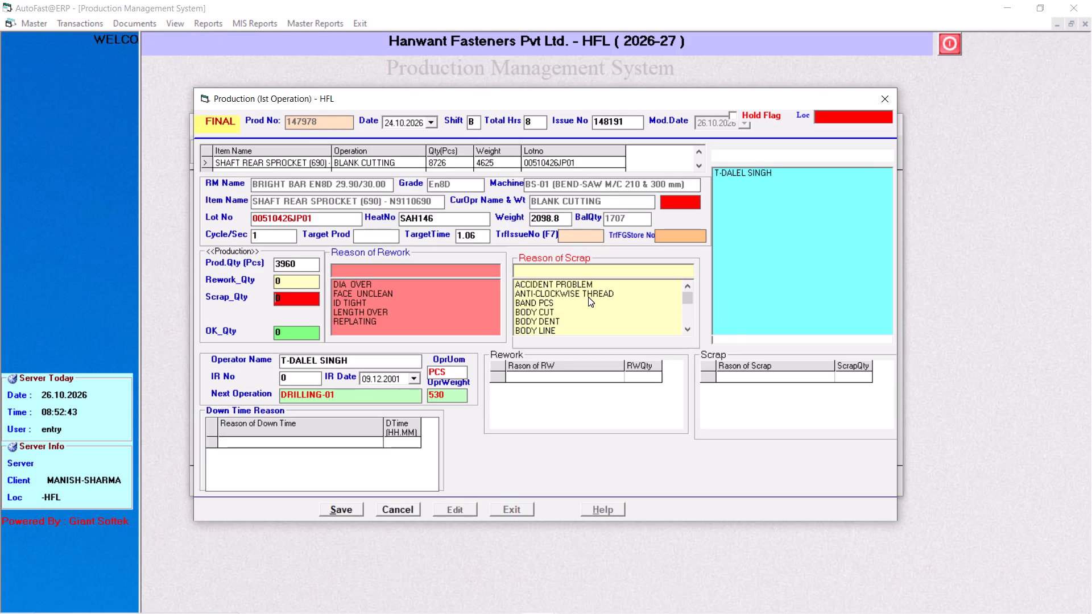
{"action": "key", "text": "Return"}
{"action": "key", "text": "Return"}
{"action": "key", "text": "Return"}
{"action": "key", "text": "Return"}
{"action": "key", "text": "Return"}
{"action": "key", "text": "Return"}
{"action": "key", "text": "Return"}
{"action": "key", "text": "Return"}
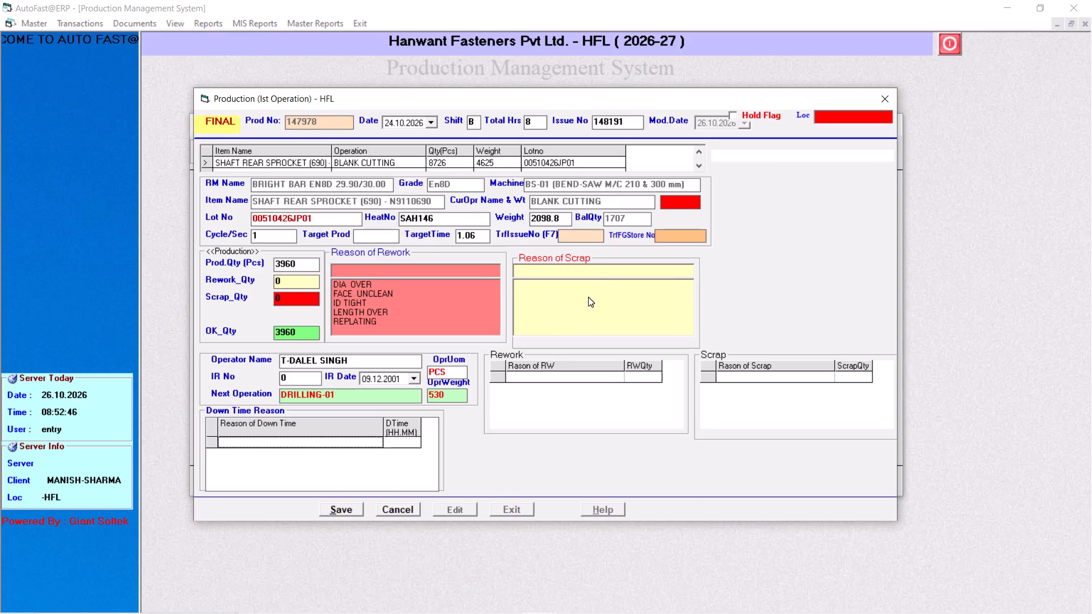
{"action": "key", "text": "Return"}
{"action": "key", "text": "Return"}
{"action": "key", "text": "Return"}
{"action": "left_click", "coordinate": [355, 500]}
{"action": "left_click", "coordinate": [345, 510]}
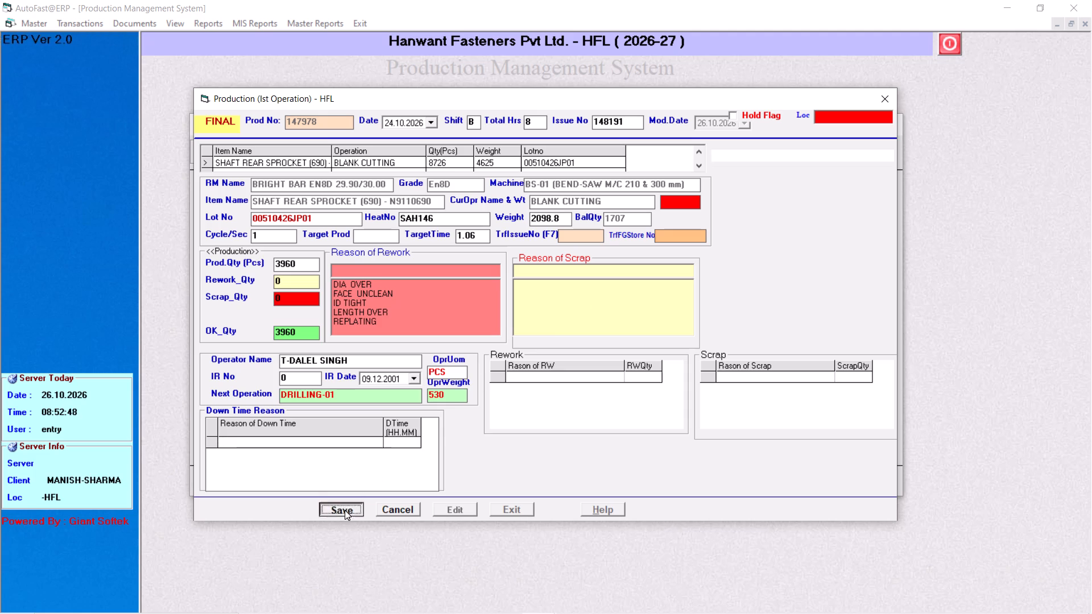
{"action": "left_click", "coordinate": [884, 97]}
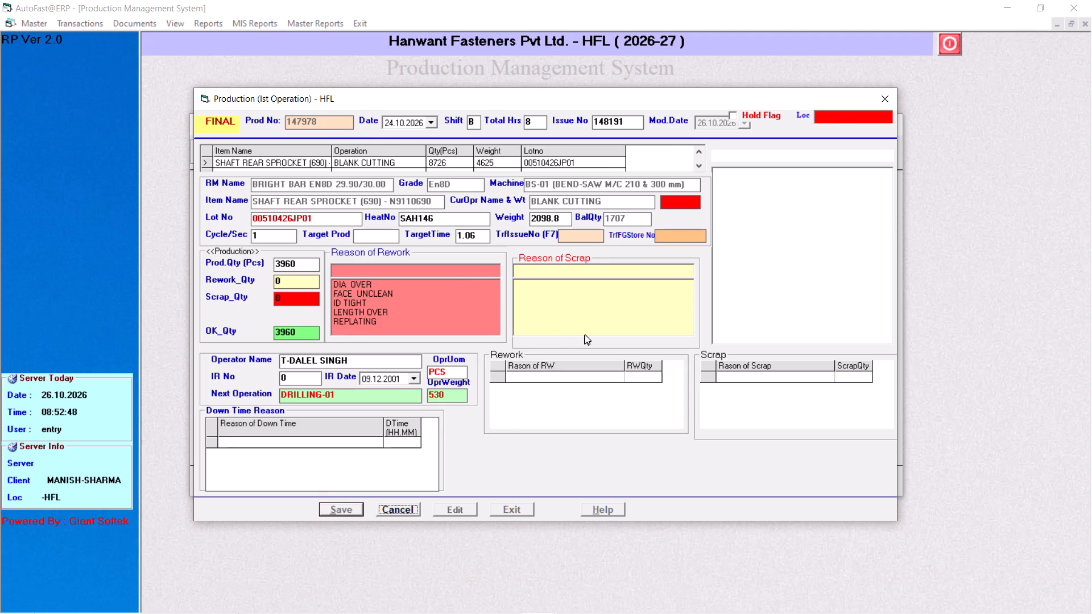
Finalise pending production entry 147979 with zero rework and scrap and no down time, save it and return to the pending list.
{"action": "left_click", "coordinate": [590, 305]}
{"action": "key", "text": "Return"}
{"action": "key", "text": "Return"}
{"action": "key", "text": "Return"}
{"action": "key", "text": "Return"}
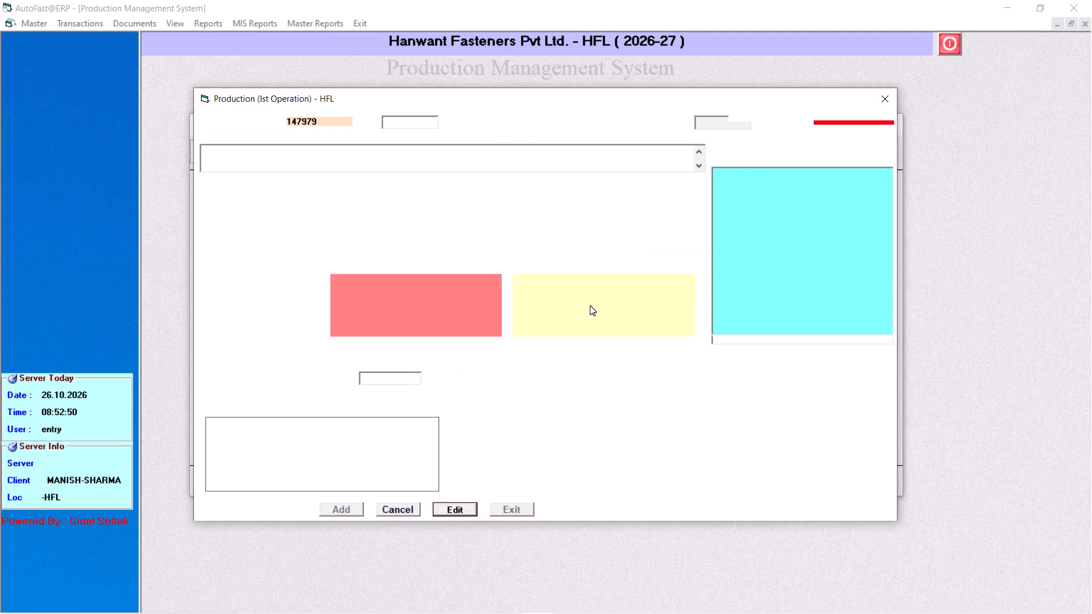
{"action": "key", "text": "Return"}
{"action": "key", "text": "Return"}
{"action": "key", "text": "Return"}
{"action": "key", "text": "Return"}
{"action": "key", "text": "Return"}
{"action": "key", "text": "Return"}
{"action": "key", "text": "Return"}
{"action": "key", "text": "Return"}
{"action": "key", "text": "Return"}
{"action": "key", "text": "Return"}
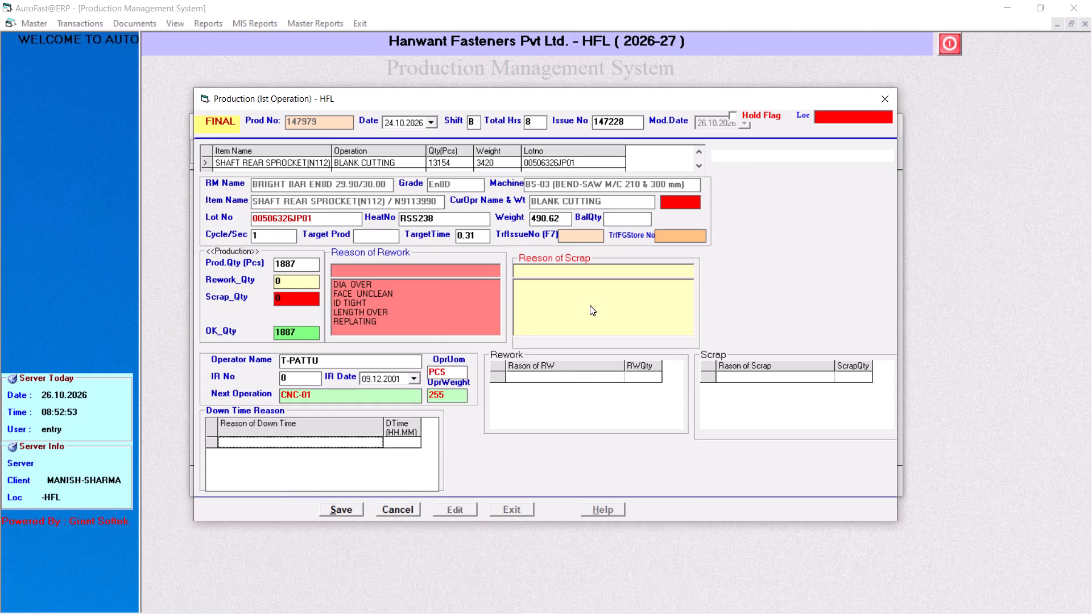
{"action": "key", "text": "Return"}
{"action": "key", "text": "Return"}
{"action": "key", "text": "Return"}
{"action": "key", "text": "Return"}
{"action": "key", "text": "Return"}
{"action": "key", "text": "Return"}
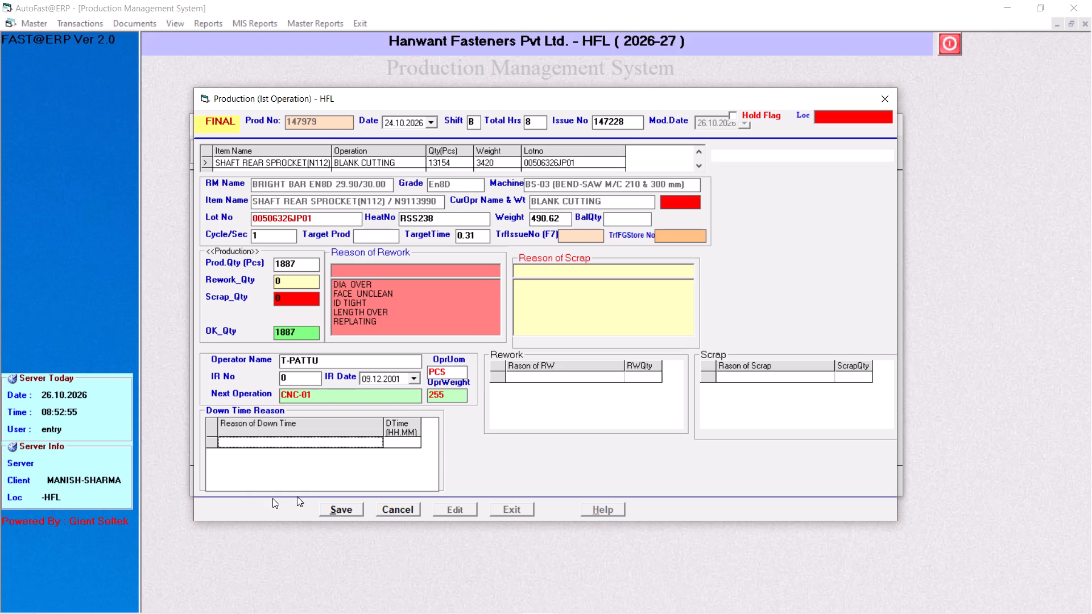
{"action": "left_click", "coordinate": [336, 501]}
{"action": "left_click", "coordinate": [338, 502]}
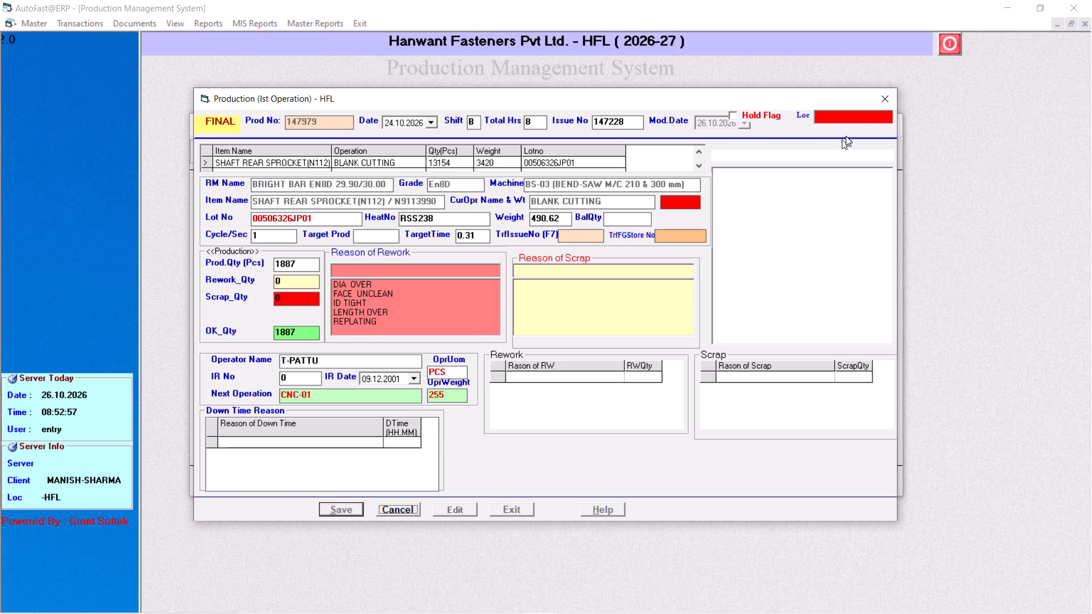
{"action": "left_click", "coordinate": [879, 96]}
Finalise pending production entry 147980 with zero rework and scrap and no down time, save it and return to the pending list.
{"action": "left_click", "coordinate": [590, 320]}
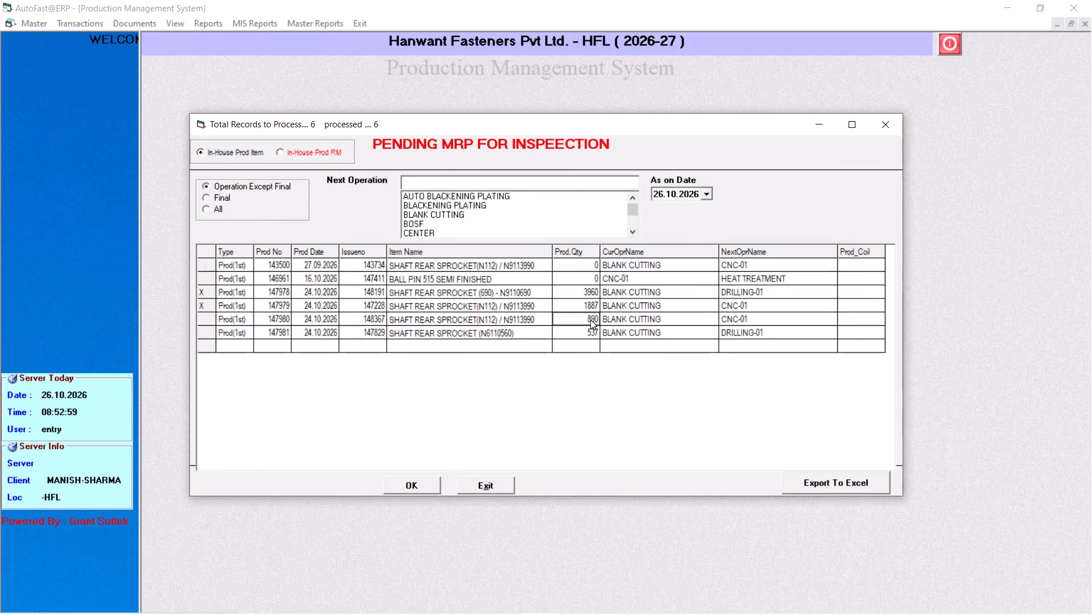
{"action": "key", "text": "Return"}
{"action": "key", "text": "Return"}
{"action": "key", "text": "Return"}
{"action": "key", "text": "Return"}
{"action": "key", "text": "Return"}
{"action": "key", "text": "Return"}
{"action": "key", "text": "Return"}
{"action": "key", "text": "Return"}
{"action": "key", "text": "Return"}
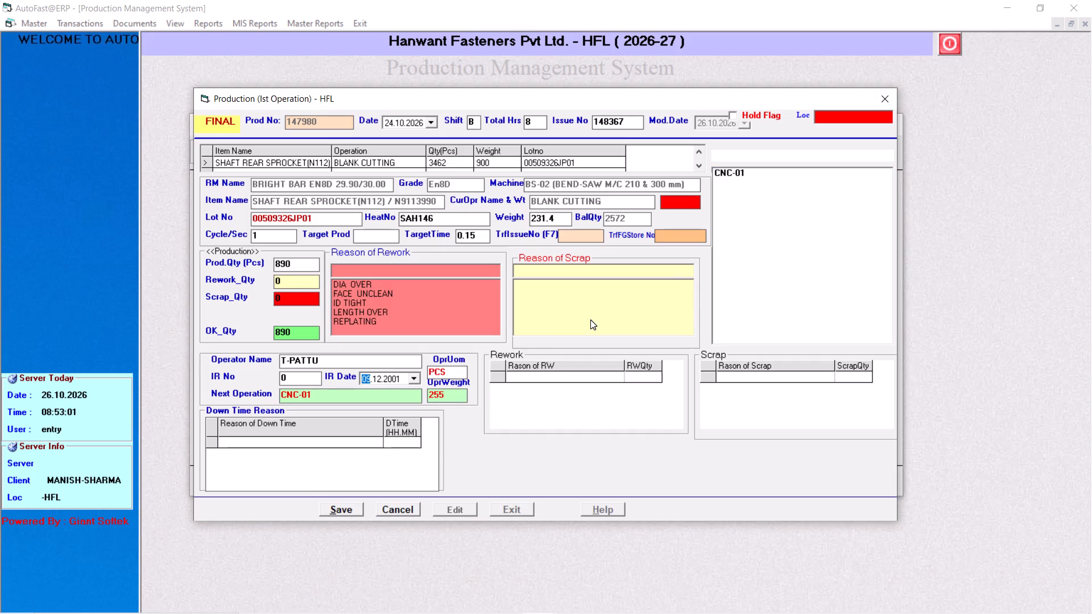
{"action": "key", "text": "Return"}
{"action": "key", "text": "Return"}
{"action": "key", "text": "Return"}
{"action": "key", "text": "Return"}
{"action": "key", "text": "Return"}
{"action": "key", "text": "Return"}
{"action": "key", "text": "Return"}
{"action": "key", "text": "Return"}
{"action": "key", "text": "Return"}
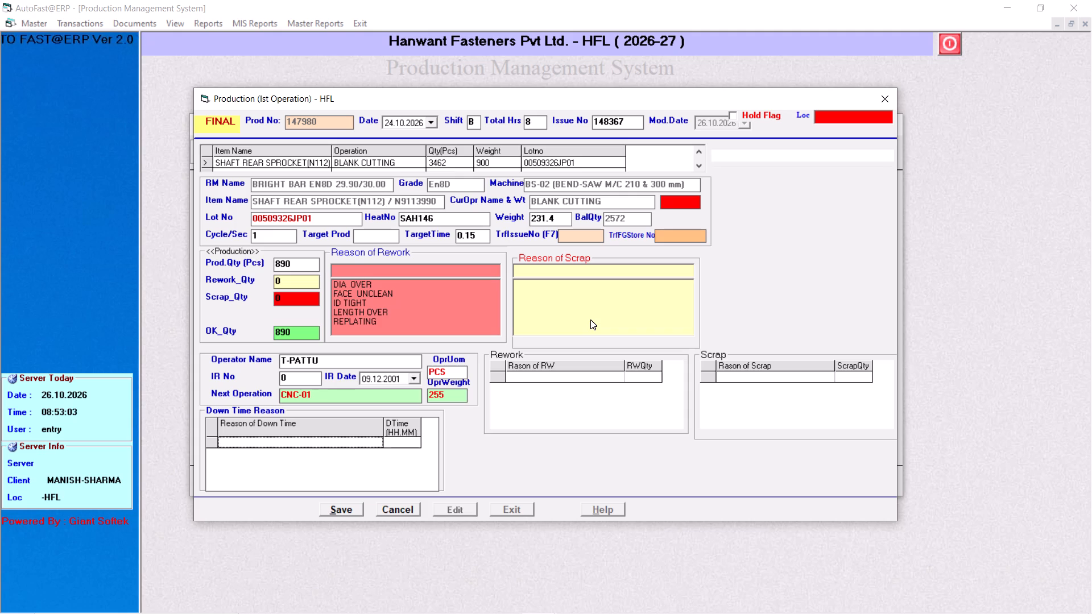
{"action": "left_click", "coordinate": [353, 505]}
{"action": "left_click", "coordinate": [890, 96]}
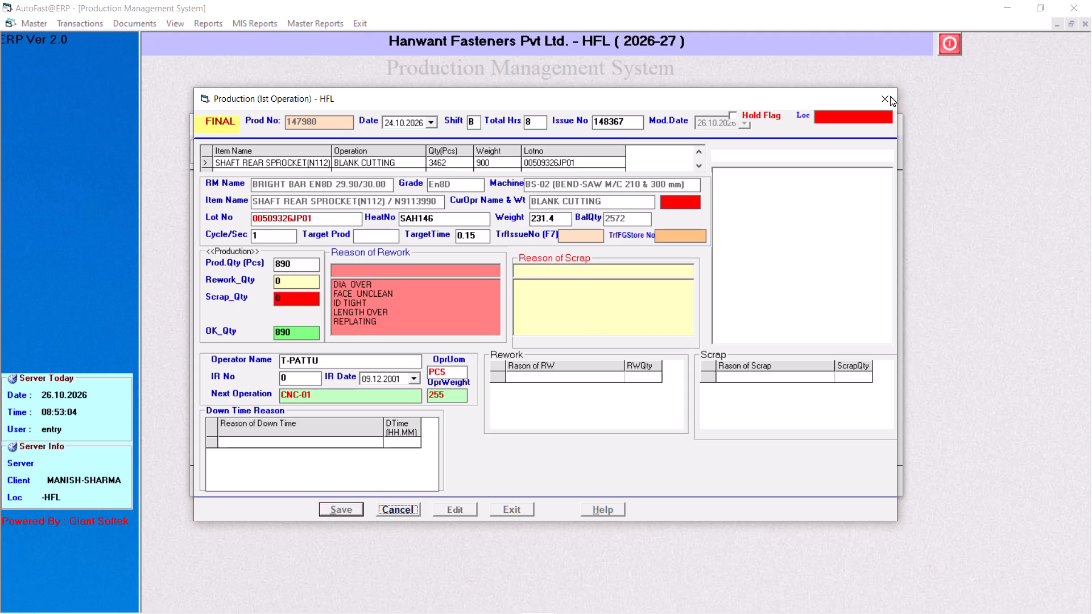
Finalise pending production entry 147981 with zero rework and scrap and no down time, save it and return to the pending list.
{"action": "left_click", "coordinate": [582, 337]}
{"action": "key", "text": "Return"}
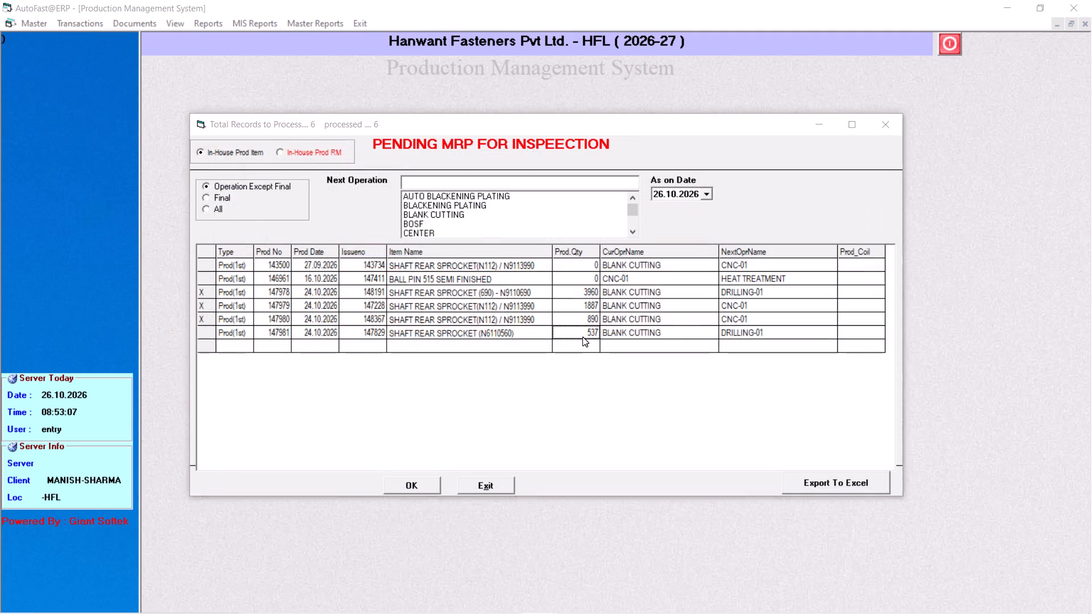
{"action": "key", "text": "Return"}
{"action": "key", "text": "Return"}
{"action": "key", "text": "Return"}
{"action": "key", "text": "Return"}
{"action": "key", "text": "Return"}
{"action": "key", "text": "Return"}
{"action": "key", "text": "Return"}
{"action": "key", "text": "Return"}
{"action": "key", "text": "Return"}
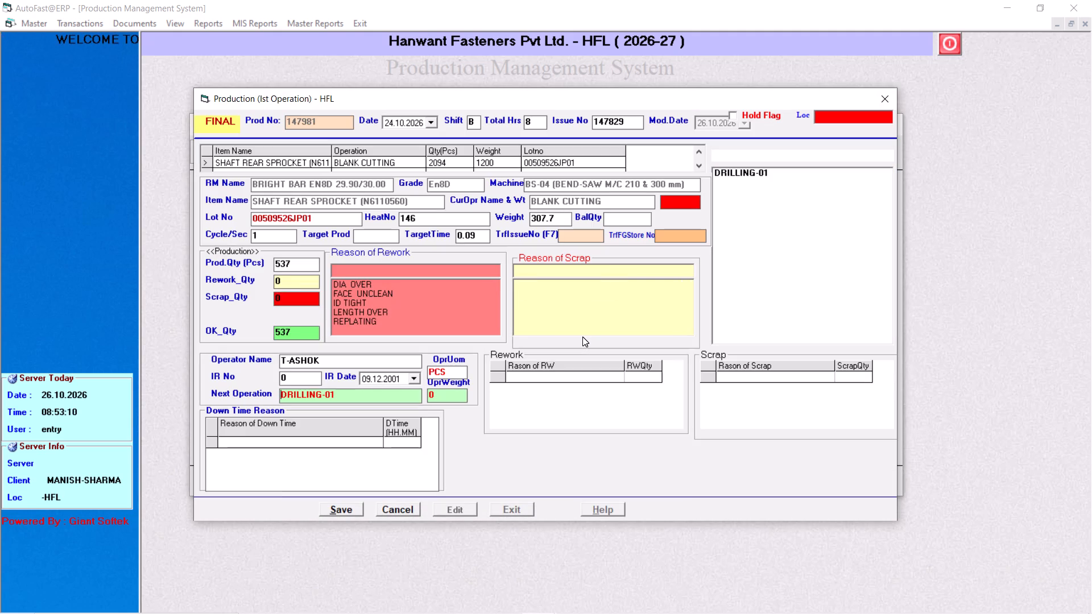
{"action": "key", "text": "Return"}
{"action": "key", "text": "Return"}
{"action": "key", "text": "Return"}
{"action": "key", "text": "Return"}
{"action": "key", "text": "Return"}
{"action": "key", "text": "Return"}
{"action": "key", "text": "Return"}
{"action": "key", "text": "Return"}
{"action": "key", "text": "Return"}
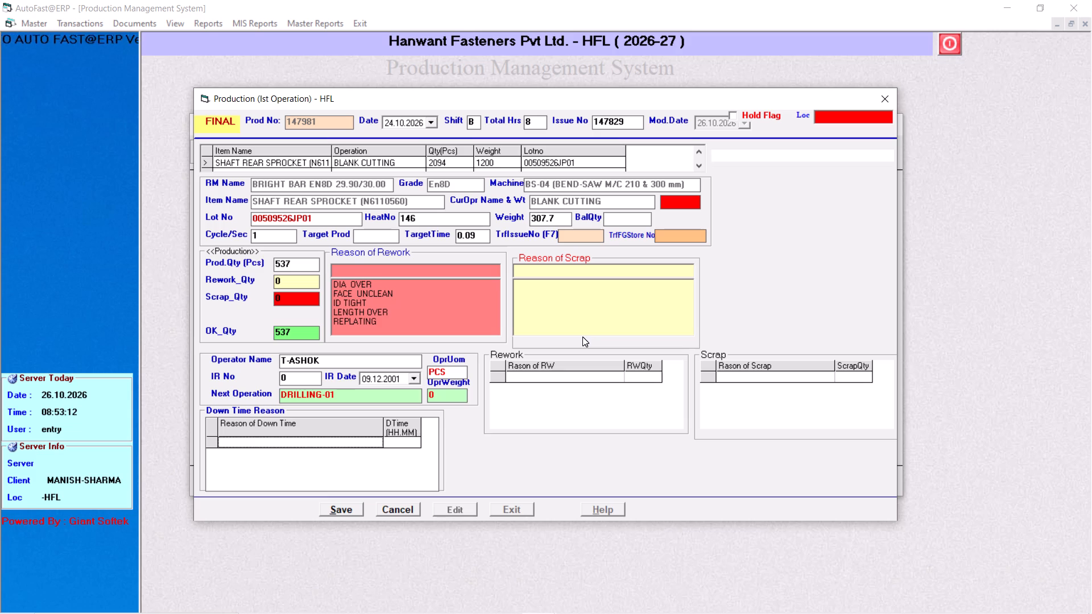
{"action": "left_click", "coordinate": [341, 505]}
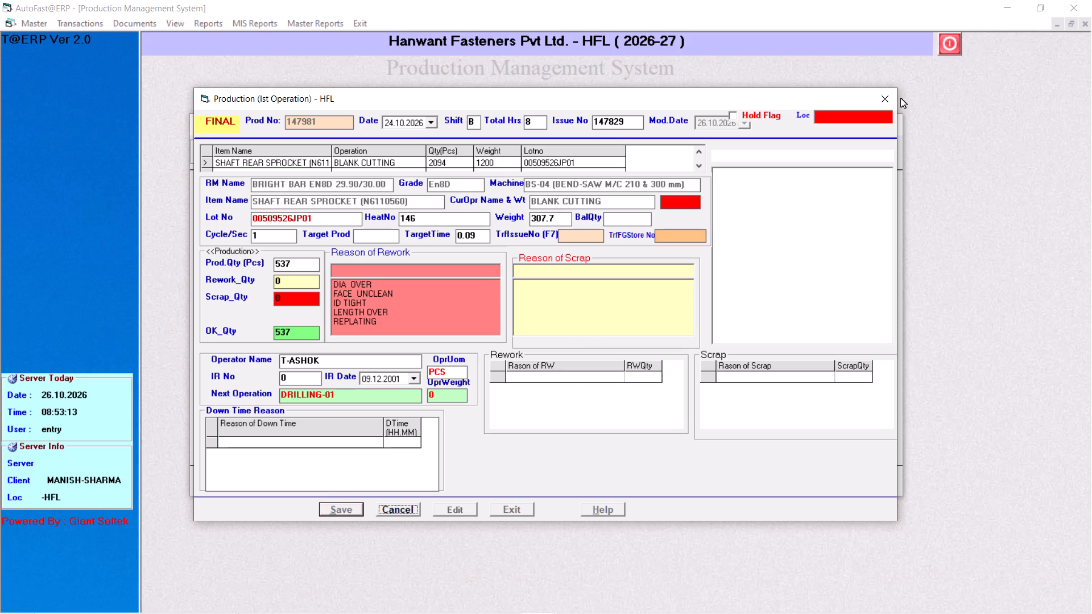
{"action": "left_click", "coordinate": [888, 99]}
Refresh the pending inspection list as on 26.10.2026 to check the remaining entries, and close it.
{"action": "left_click", "coordinate": [681, 194]}
{"action": "key", "text": "Return"}
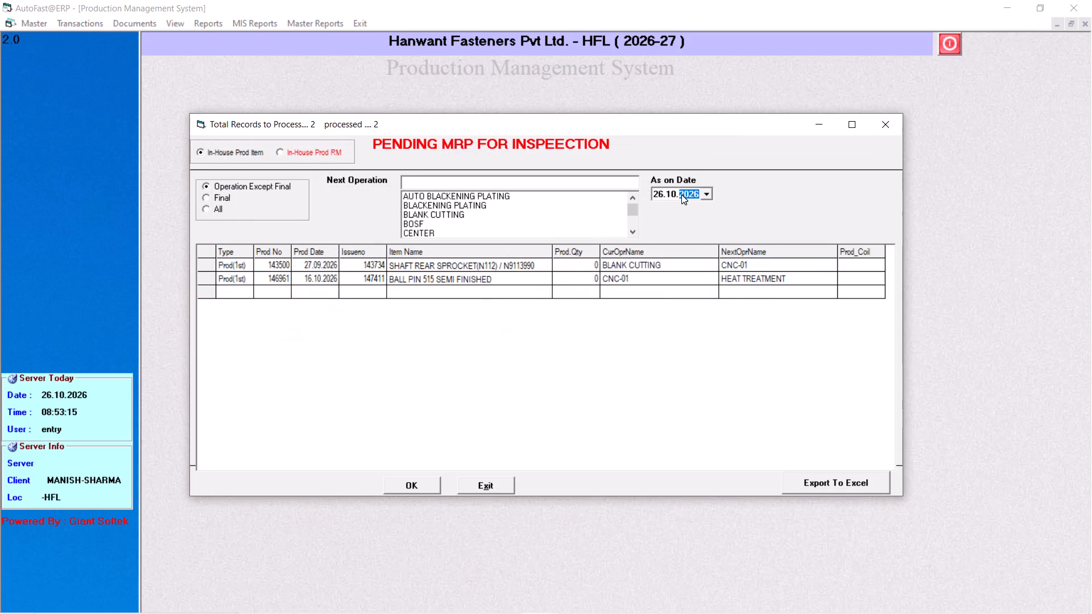
{"action": "key", "text": "Return"}
{"action": "left_click", "coordinate": [883, 130]}
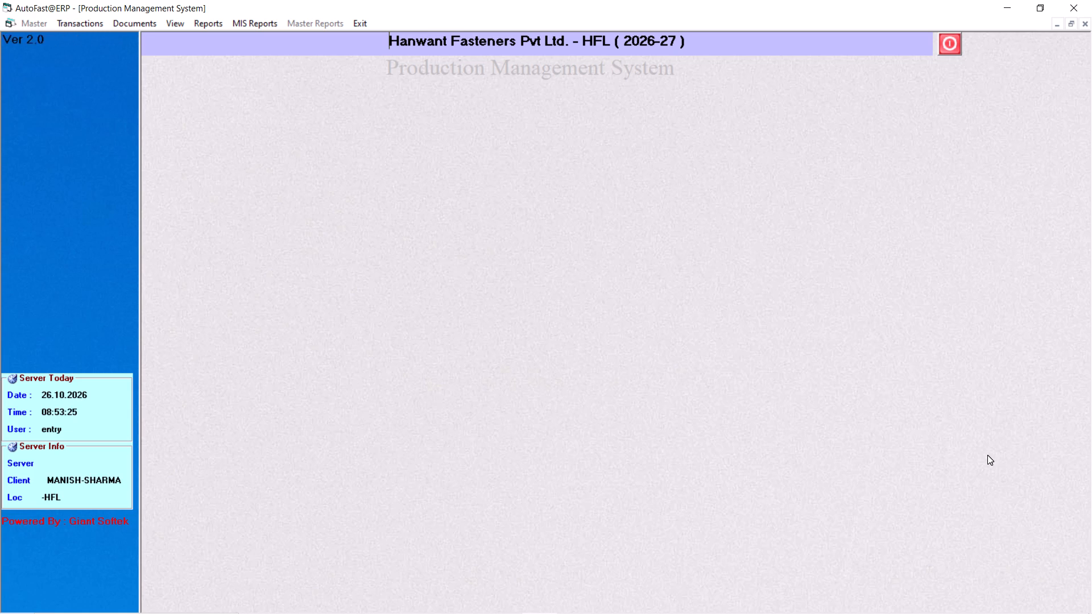
Open a new second-operation item issue to machine, keeping the proposed issue number and the date 23.10.2026.
{"action": "left_click", "coordinate": [479, 289]}
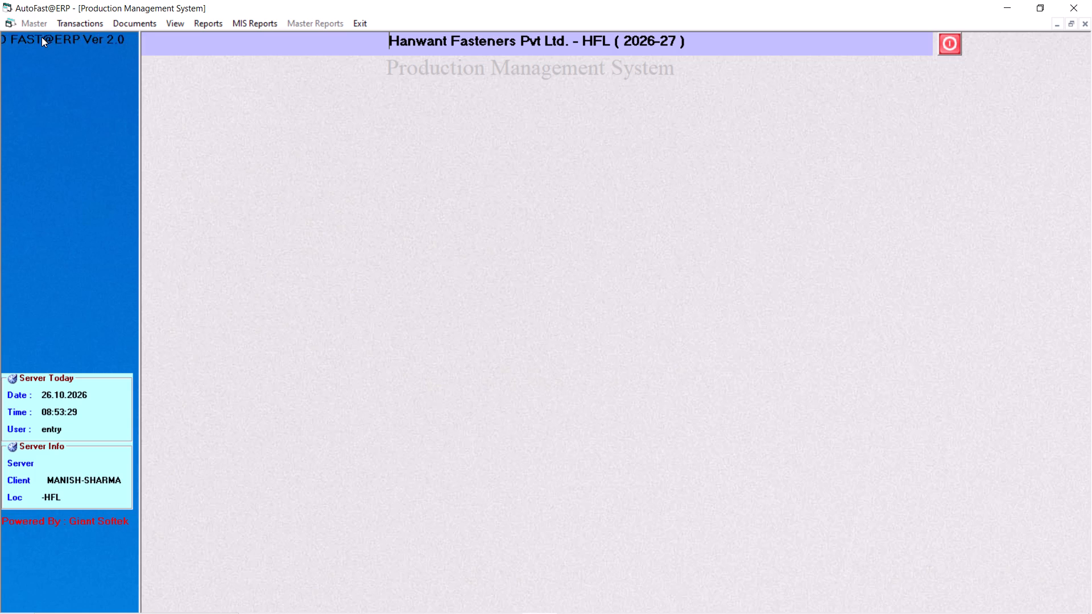
{"action": "left_click", "coordinate": [65, 23]}
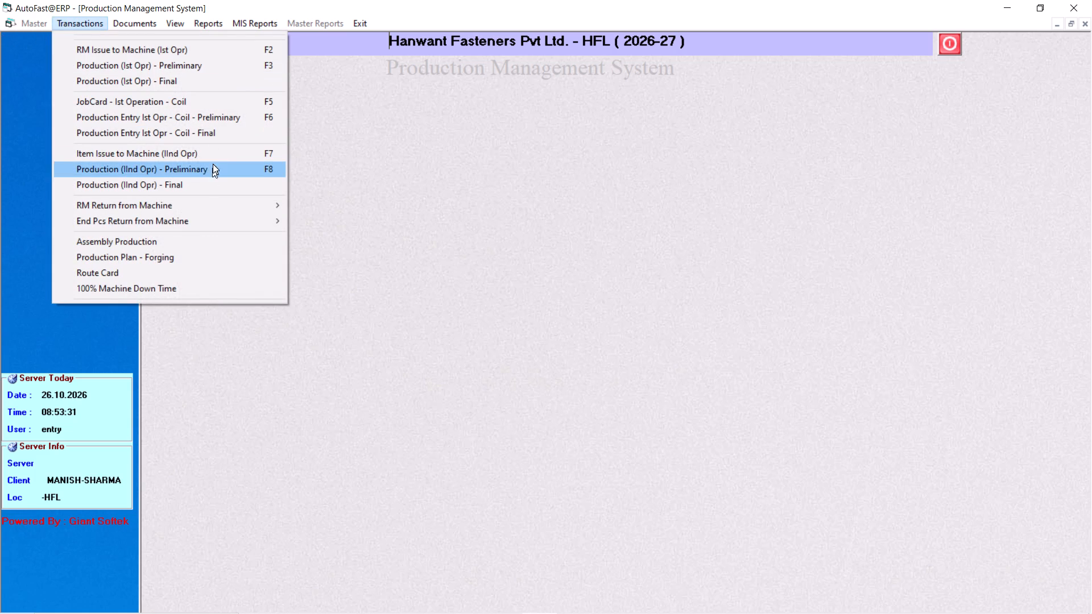
{"action": "left_click", "coordinate": [215, 157]}
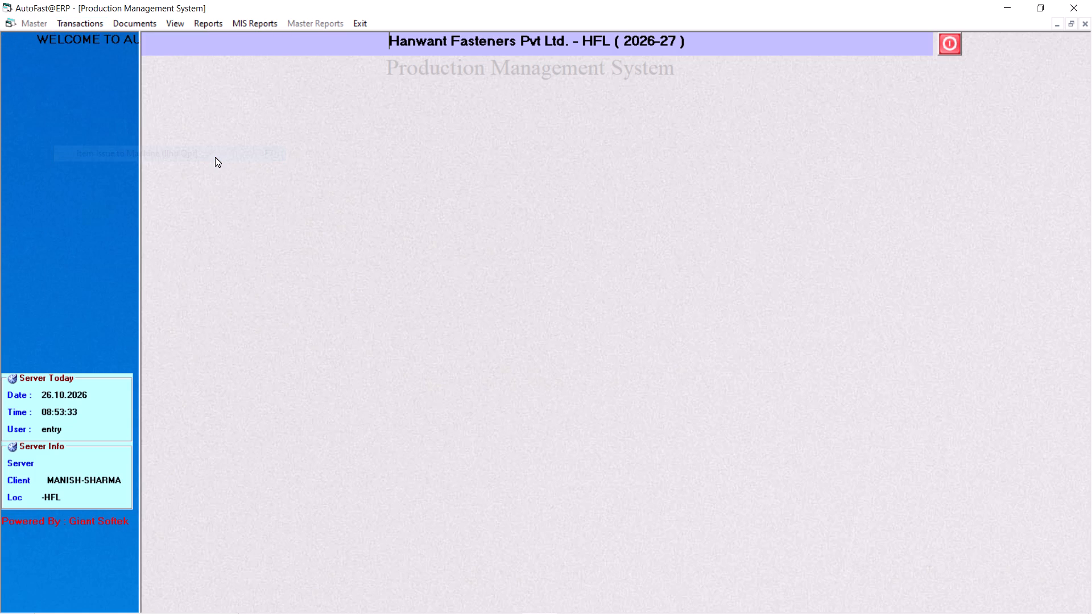
{"action": "key", "text": "Return"}
{"action": "key", "text": "Return"}
{"action": "key", "text": "Return"}
{"action": "key", "text": "Return"}
{"action": "key", "text": "Return"}
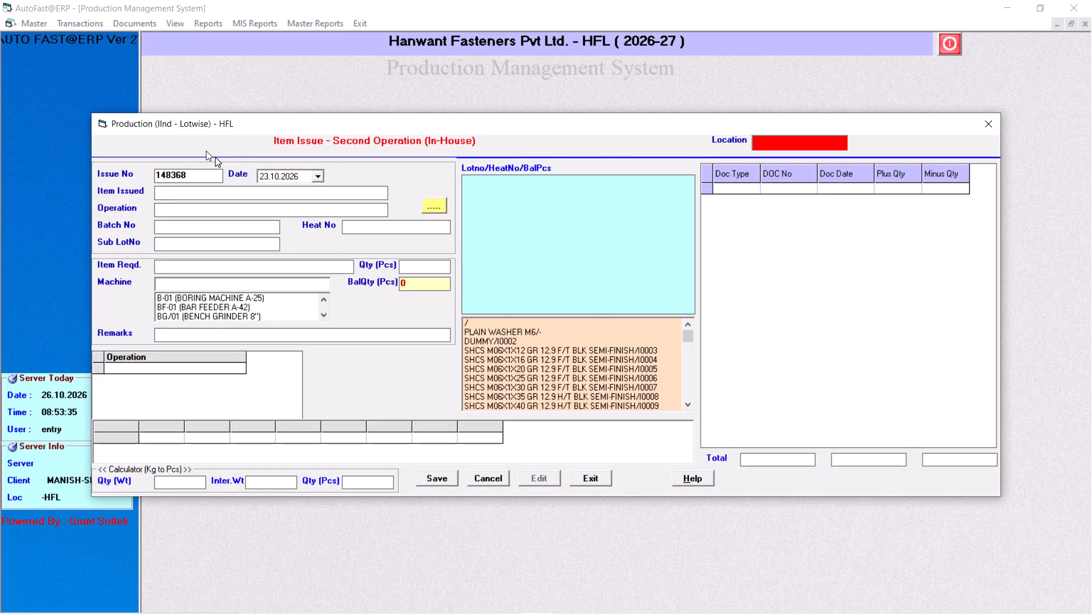
Select item SHAFT REAR SPROCKET MTG. DRUM (N3110020), operation DRILLING-01 and lot 00501926JP01 with heat number 4469 for the issue.
{"action": "key", "text": "shift+percent"}
{"action": "type", "text": "0020"}
{"action": "key", "text": "Down"}
{"action": "key", "text": "Down"}
{"action": "key", "text": "Return"}
{"action": "key", "text": "Return"}
{"action": "key", "text": "Down"}
{"action": "key", "text": "Down"}
{"action": "key", "text": "Down"}
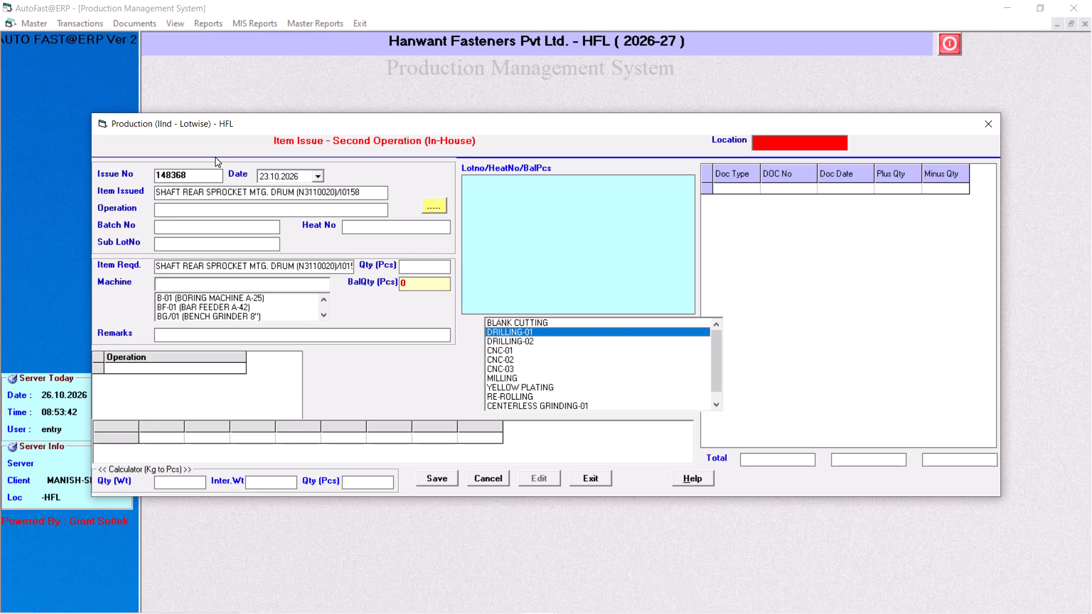
{"action": "key", "text": "Return"}
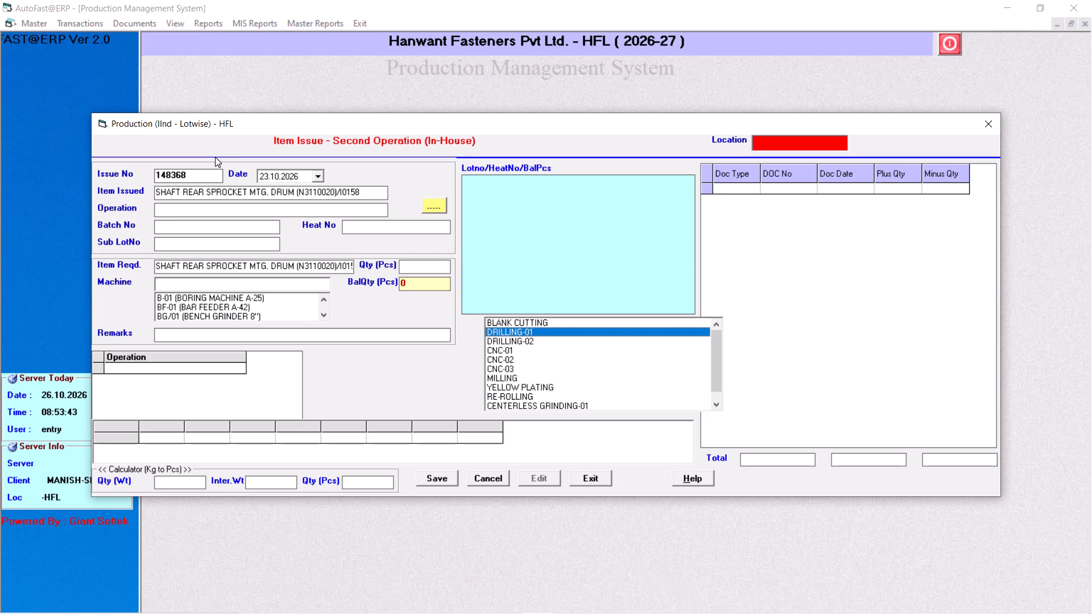
{"action": "key", "text": "Return"}
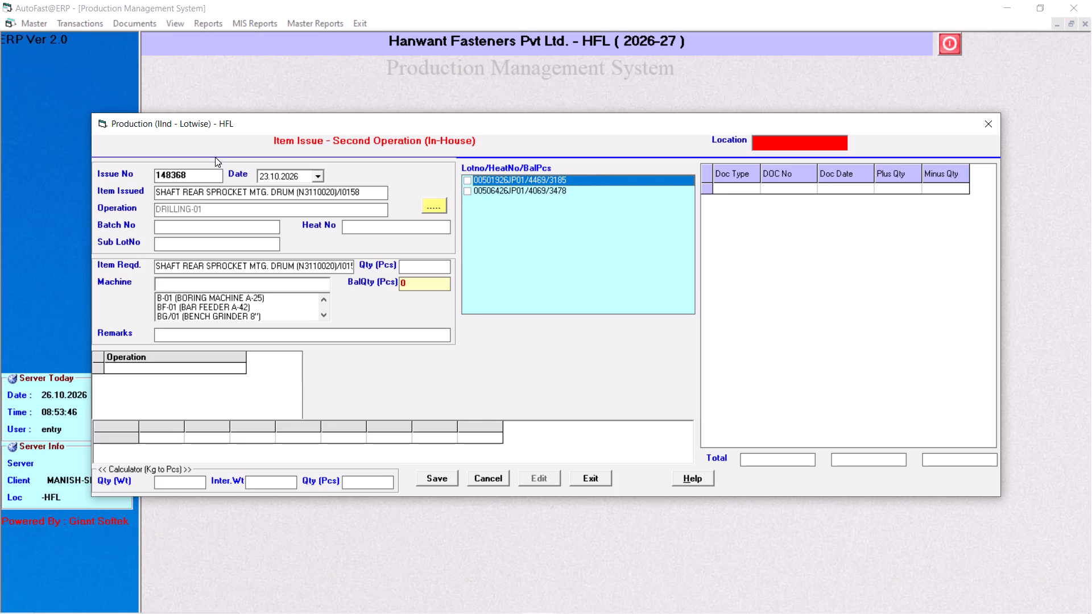
{"action": "key", "text": "space"}
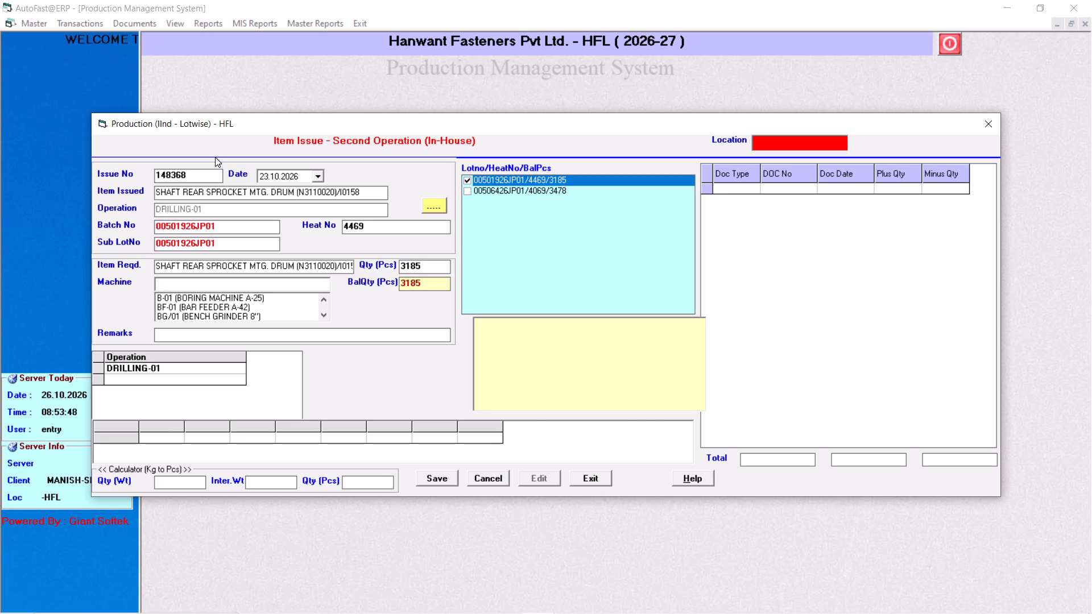
Set the issue quantity to 302 pcs.
{"action": "key", "text": "Return"}
{"action": "key", "text": "Right"}
{"action": "key", "text": "Right"}
{"action": "key", "text": "Right"}
{"action": "key", "text": "Right"}
{"action": "key", "text": "Right"}
{"action": "key", "text": "Right"}
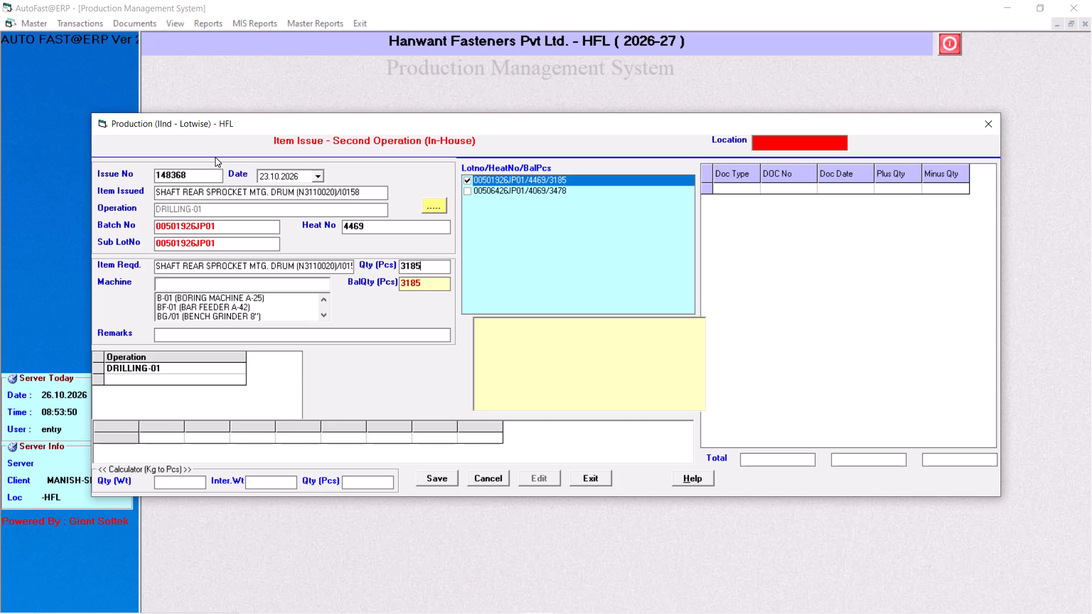
{"action": "key", "text": "BackSpace"}
{"action": "key", "text": "BackSpace"}
{"action": "key", "text": "BackSpace"}
{"action": "key", "text": "BackSpace"}
{"action": "key", "text": "BackSpace"}
{"action": "key", "text": "BackSpace"}
{"action": "key", "text": "BackSpace"}
{"action": "key", "text": "BackSpace"}
{"action": "key", "text": "BackSpace"}
{"action": "key", "text": "BackSpace"}
{"action": "key", "text": "BackSpace"}
{"action": "key", "text": "BackSpace"}
{"action": "key", "text": "BackSpace"}
{"action": "key", "text": "BackSpace"}
{"action": "key", "text": "BackSpace"}
{"action": "type", "text": "302"}
{"action": "key", "text": "Return"}
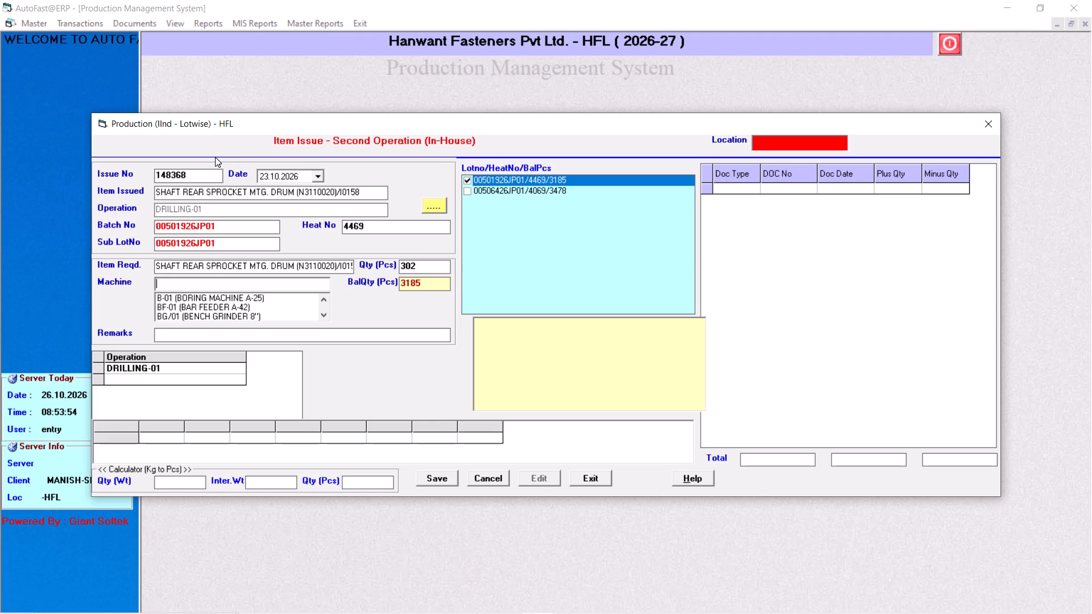
Assign machine T-3 (TRAUB A-60), leave the remarks blank and save the item issue.
{"action": "type", "text": "t-3"}
{"action": "key", "text": "Left"}
{"action": "key", "text": "Down"}
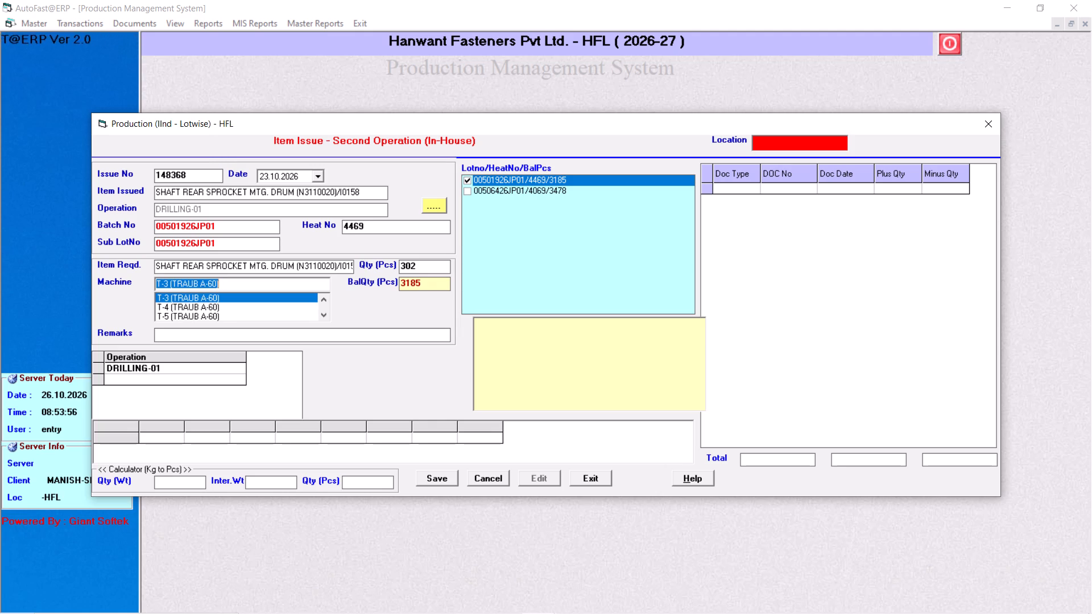
{"action": "key", "text": "Return"}
{"action": "key", "text": "Return"}
{"action": "key", "text": "Return"}
{"action": "key", "text": "Return"}
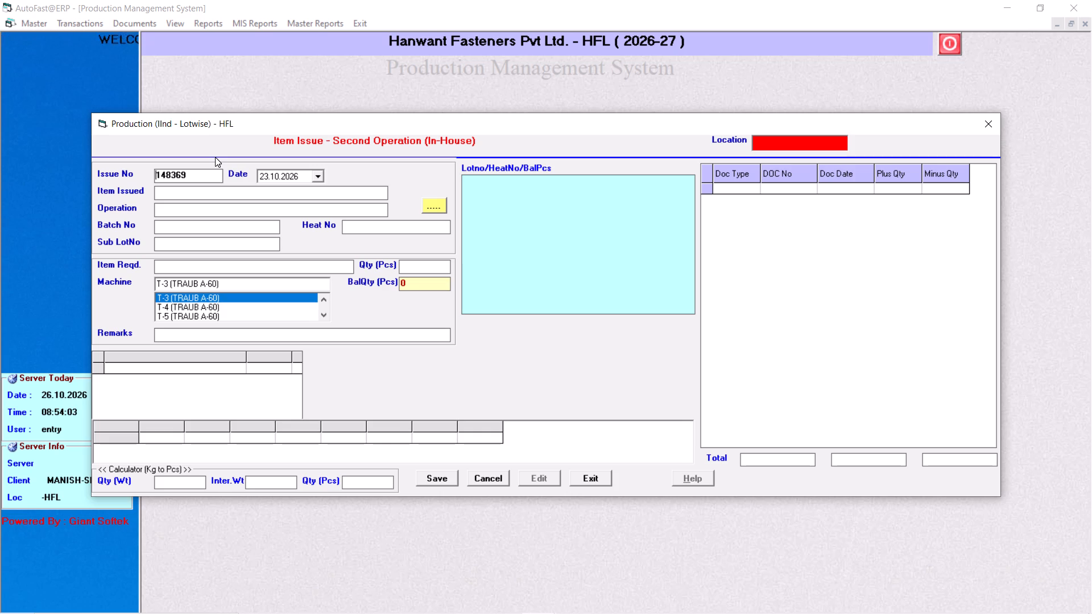
Start the next issue with SHAFT REAR SPROCKET MTG. DRUM (N3110020), operation DRILLING-02 and lot 00501926JP01.
{"action": "key", "text": "Return"}
{"action": "key", "text": "Return"}
{"action": "key", "text": "Return"}
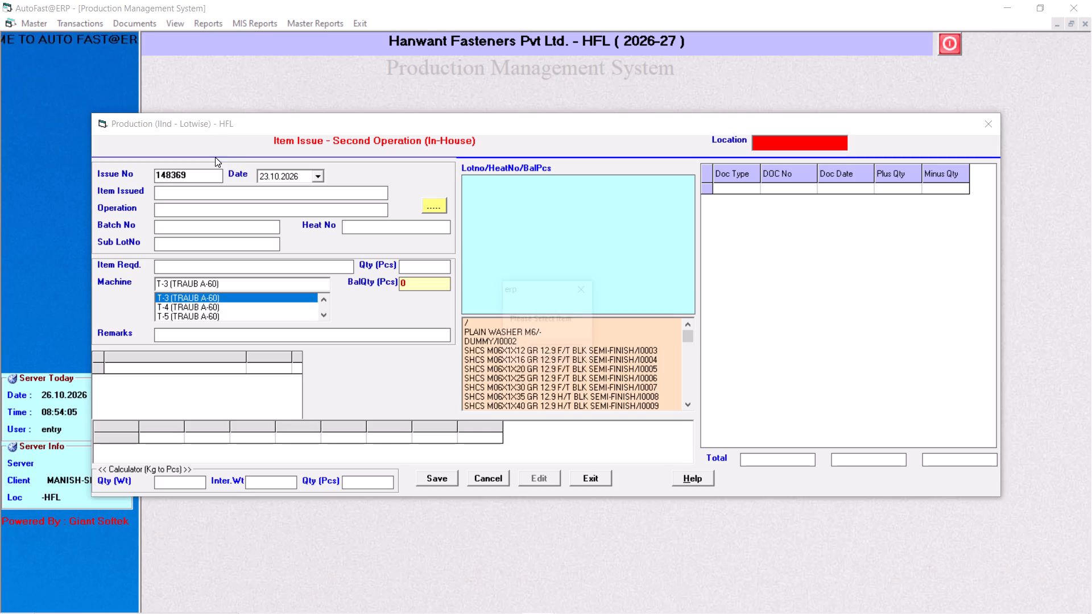
{"action": "key", "text": "Return"}
{"action": "type", "text": "%0020"}
{"action": "key", "text": "Down"}
{"action": "key", "text": "Down"}
{"action": "key", "text": "Return"}
{"action": "key", "text": "Return"}
{"action": "key", "text": "Down"}
{"action": "key", "text": "Down"}
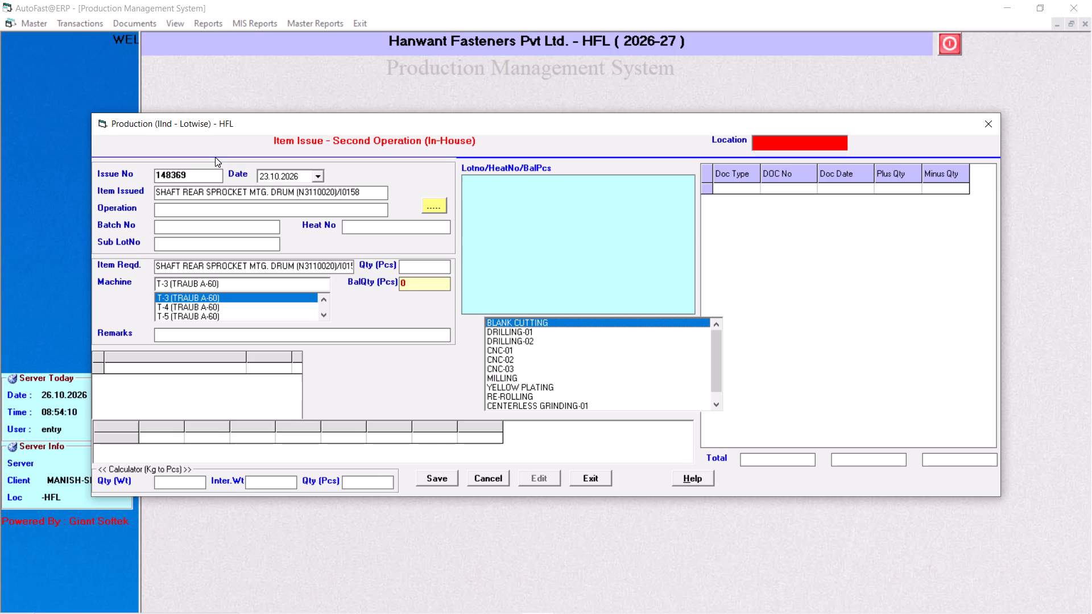
{"action": "key", "text": "Down"}
{"action": "key", "text": "Down"}
{"action": "key", "text": "Return"}
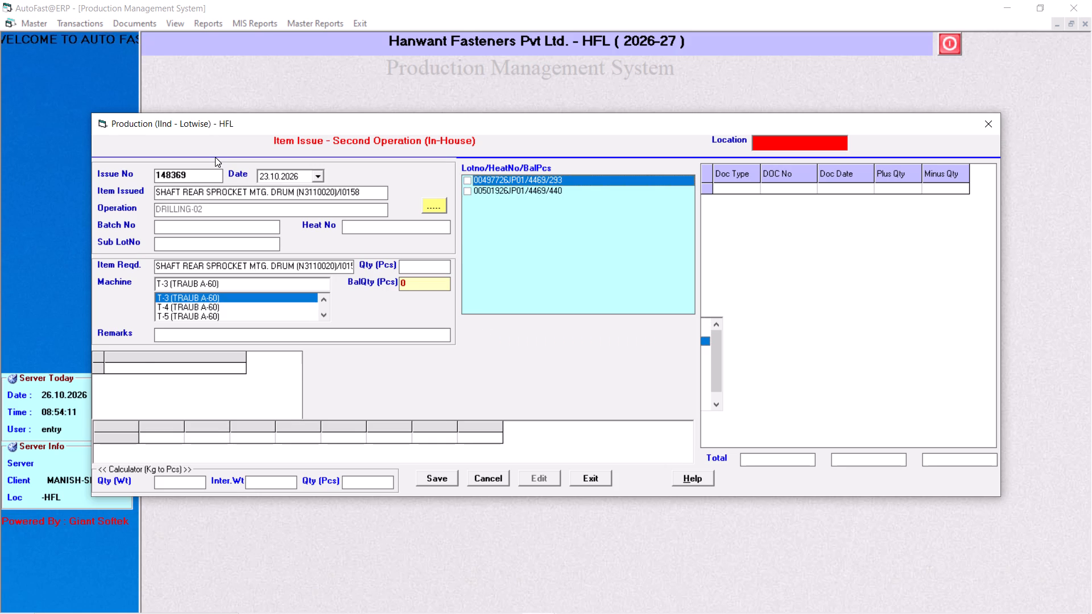
{"action": "key", "text": "Down"}
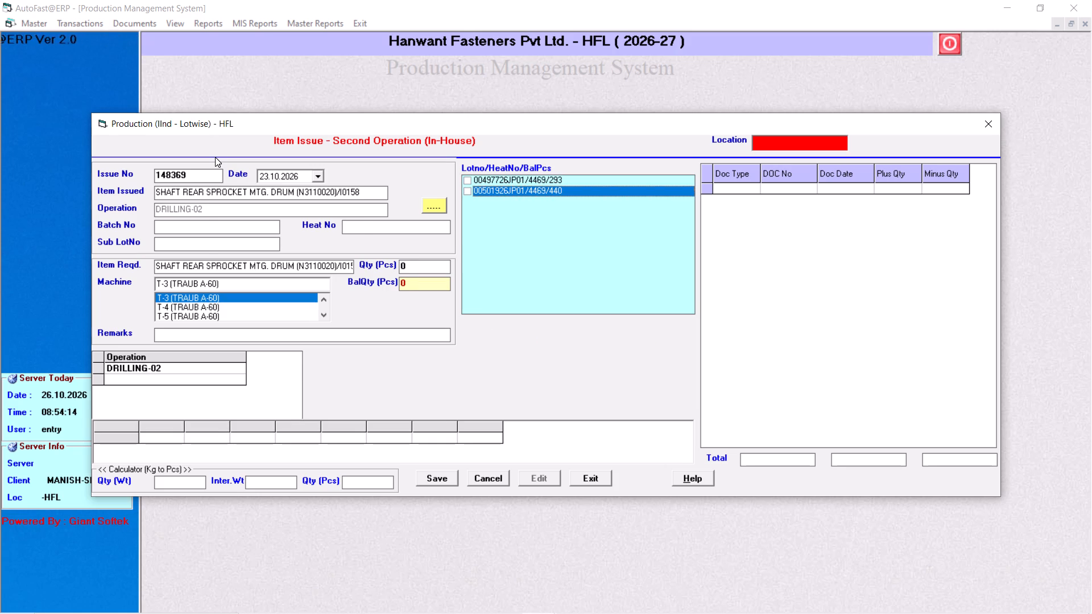
{"action": "key", "text": "space"}
Keep the lot's full quantity of 440 pcs, assign machine T-4 (TRAUB A-60) and save the item issue.
{"action": "key", "text": "Return"}
{"action": "key", "text": "Return"}
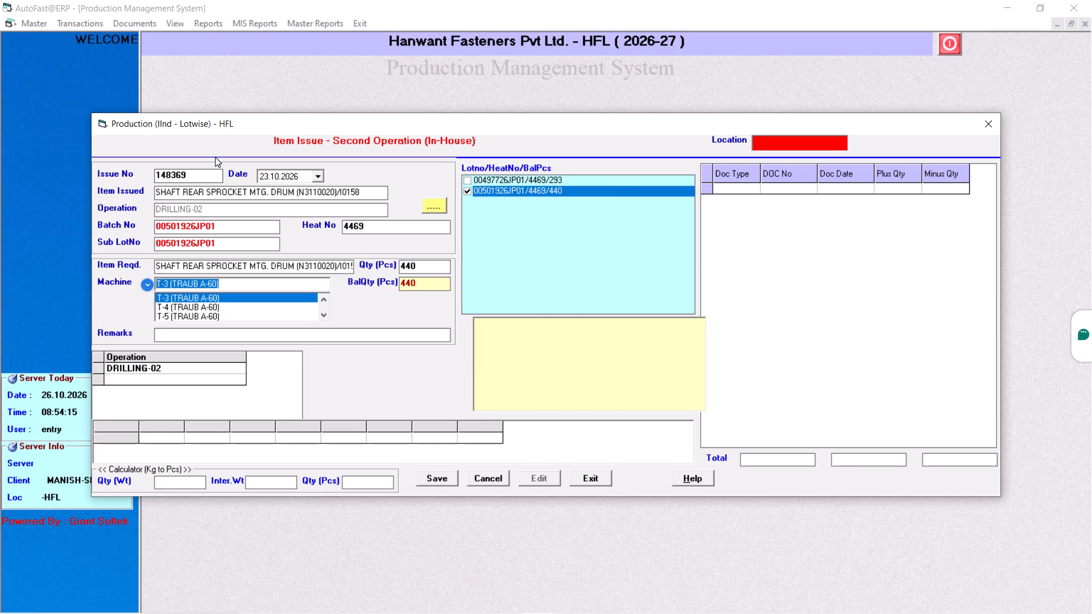
{"action": "key", "text": "Left"}
{"action": "key", "text": "Down"}
{"action": "key", "text": "Return"}
{"action": "key", "text": "Return"}
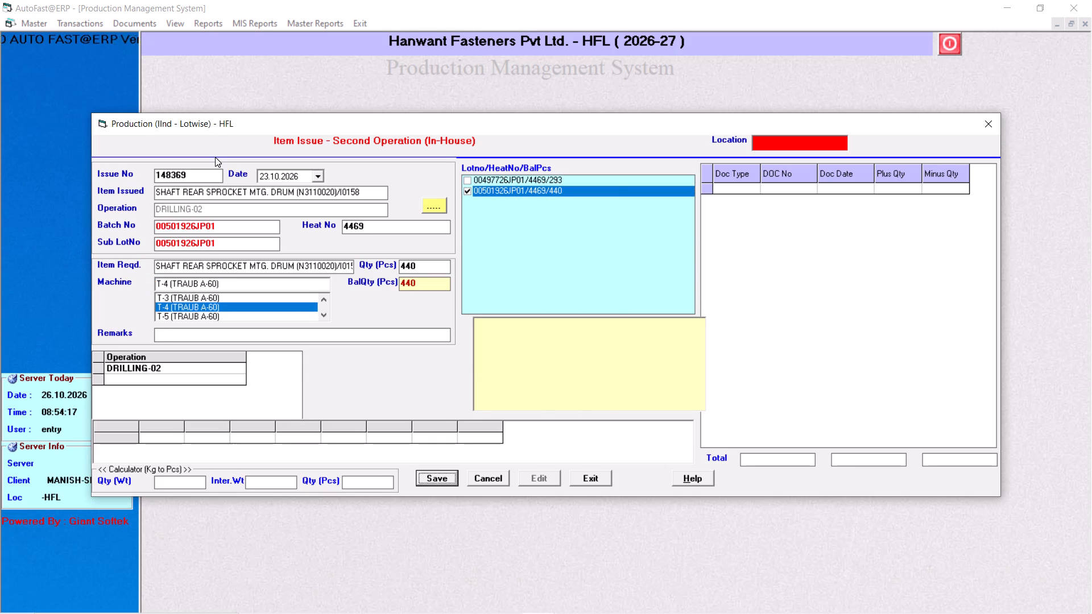
{"action": "key", "text": "Return"}
{"action": "key", "text": "Return"}
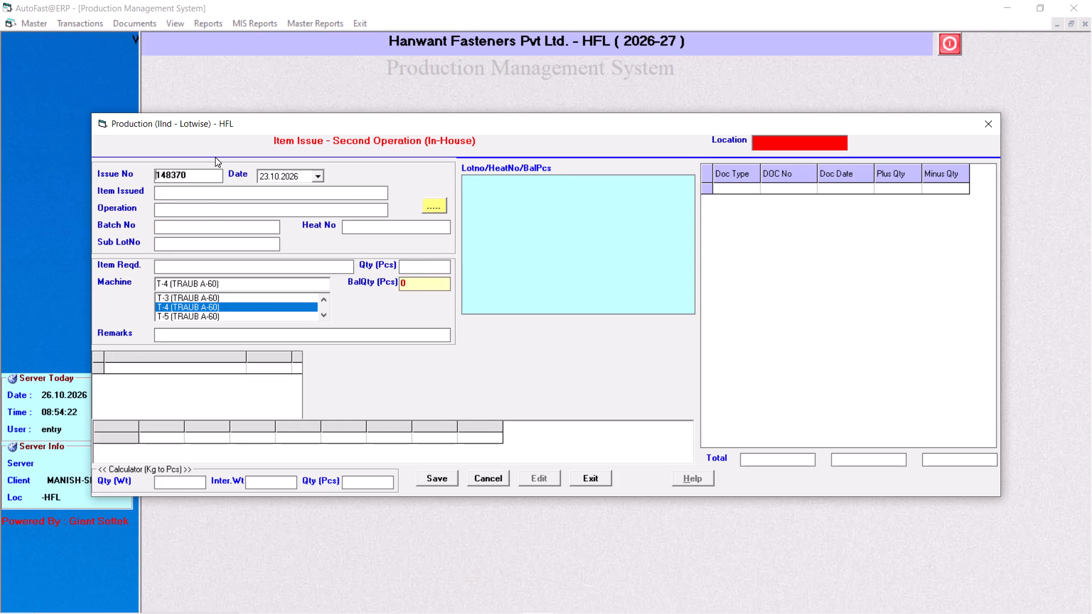
Start the next issue with SHAFT REAR SPROCKET (690) - N9110690, operation DRILLING-01 and lot 00508526JP01 with heat number 195.
{"action": "key", "text": "Return"}
{"action": "key", "text": "Return"}
{"action": "key", "text": "Return"}
{"action": "key", "text": "Return"}
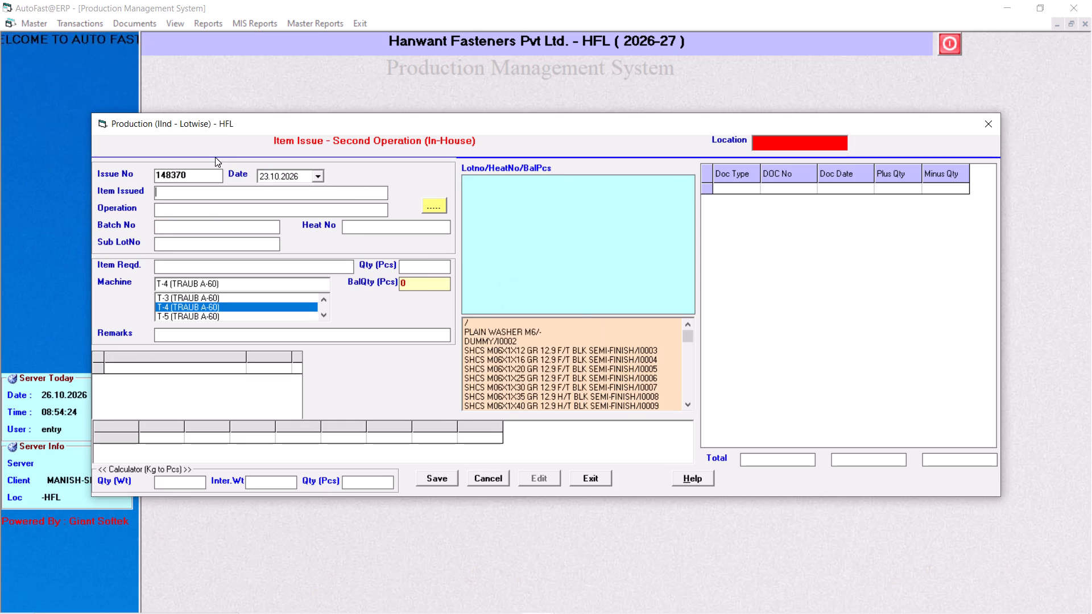
{"action": "key", "text": "shift+percent"}
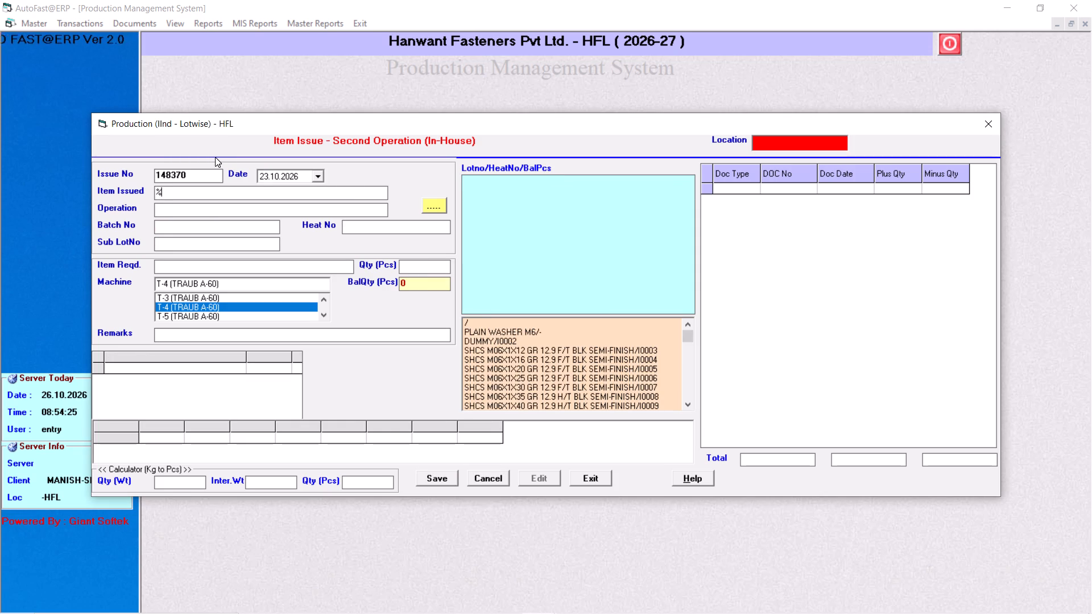
{"action": "type", "text": "690"}
{"action": "key", "text": "Down"}
{"action": "key", "text": "Down"}
{"action": "key", "text": "Return"}
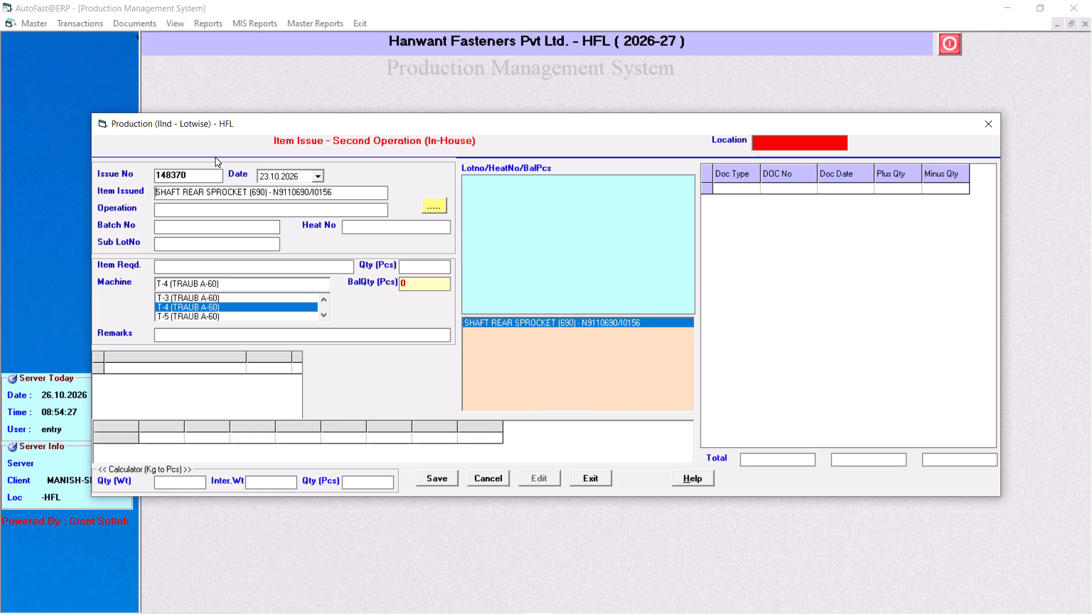
{"action": "key", "text": "Return"}
{"action": "key", "text": "Down"}
{"action": "key", "text": "Down"}
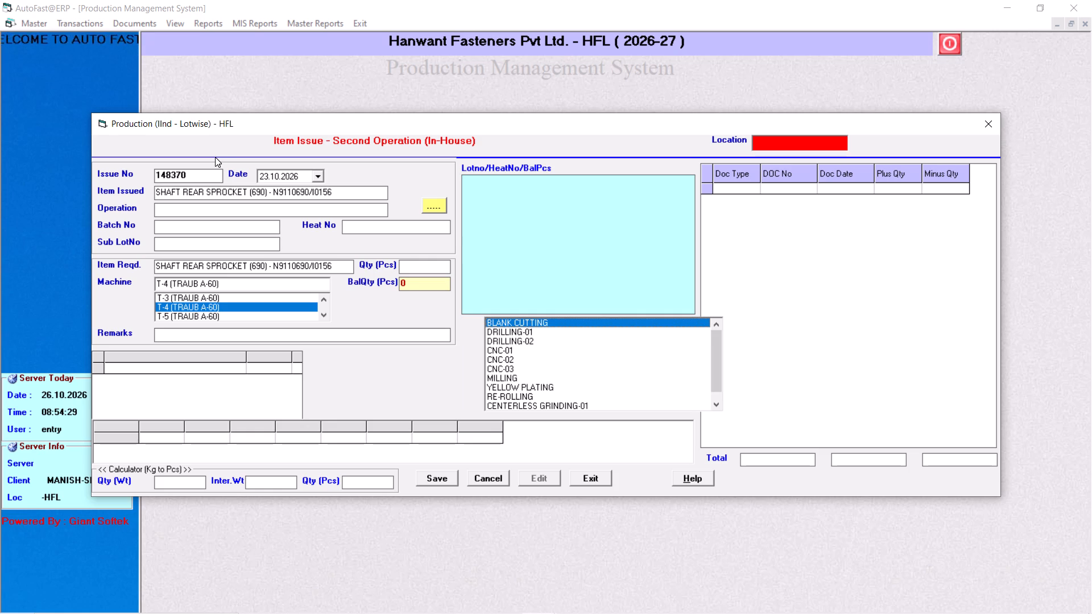
{"action": "key", "text": "Down"}
{"action": "key", "text": "Return"}
{"action": "key", "text": "space"}
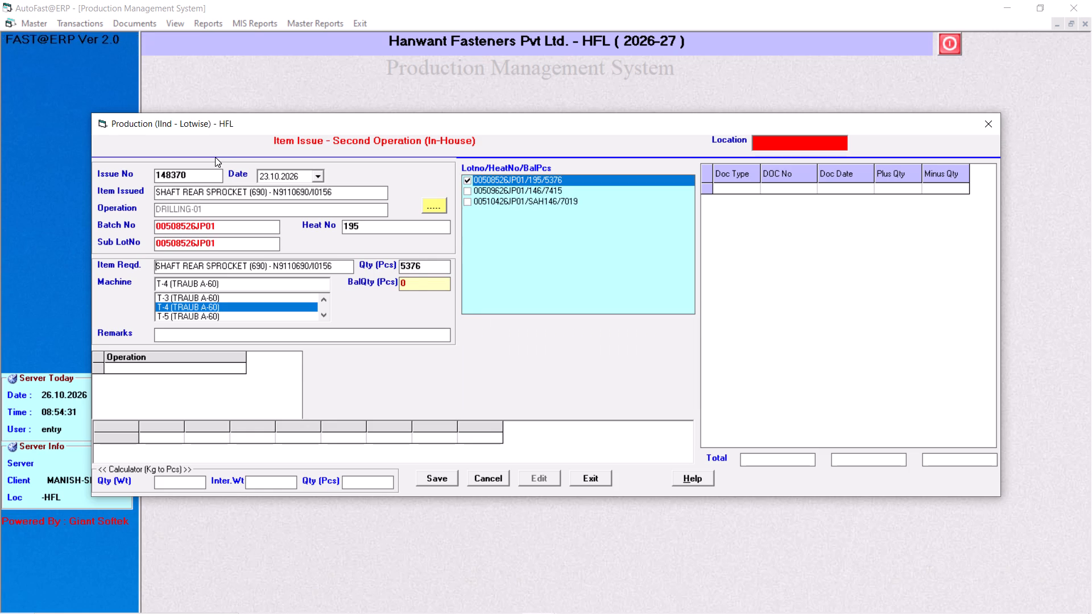
Set the issue quantity to 250 pcs.
{"action": "key", "text": "Return"}
{"action": "key", "text": "Right"}
{"action": "key", "text": "Right"}
{"action": "key", "text": "Right"}
{"action": "key", "text": "Right"}
{"action": "key", "text": "Right"}
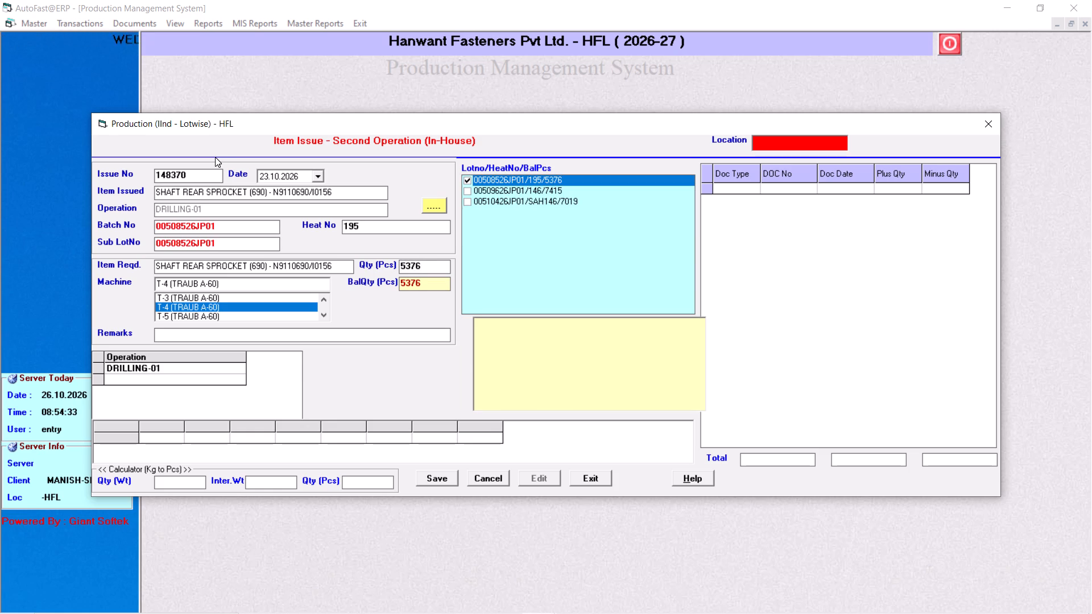
{"action": "key", "text": "BackSpace"}
{"action": "key", "text": "BackSpace"}
{"action": "key", "text": "BackSpace"}
{"action": "key", "text": "BackSpace"}
{"action": "key", "text": "BackSpace"}
{"action": "key", "text": "BackSpace"}
{"action": "key", "text": "BackSpace"}
{"action": "key", "text": "BackSpace"}
{"action": "type", "text": "250"}
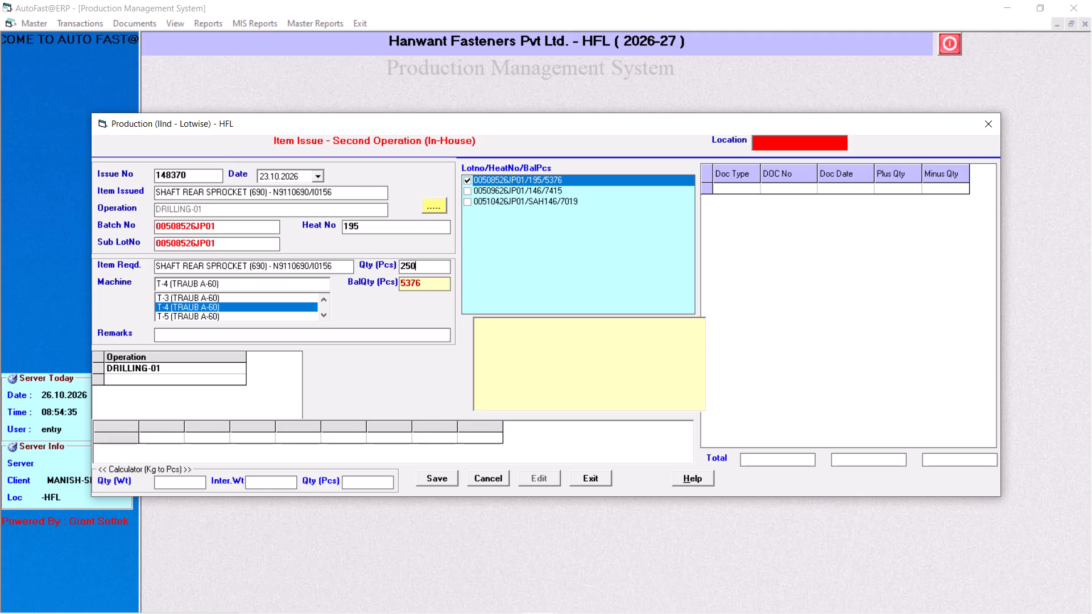
{"action": "key", "text": "Return"}
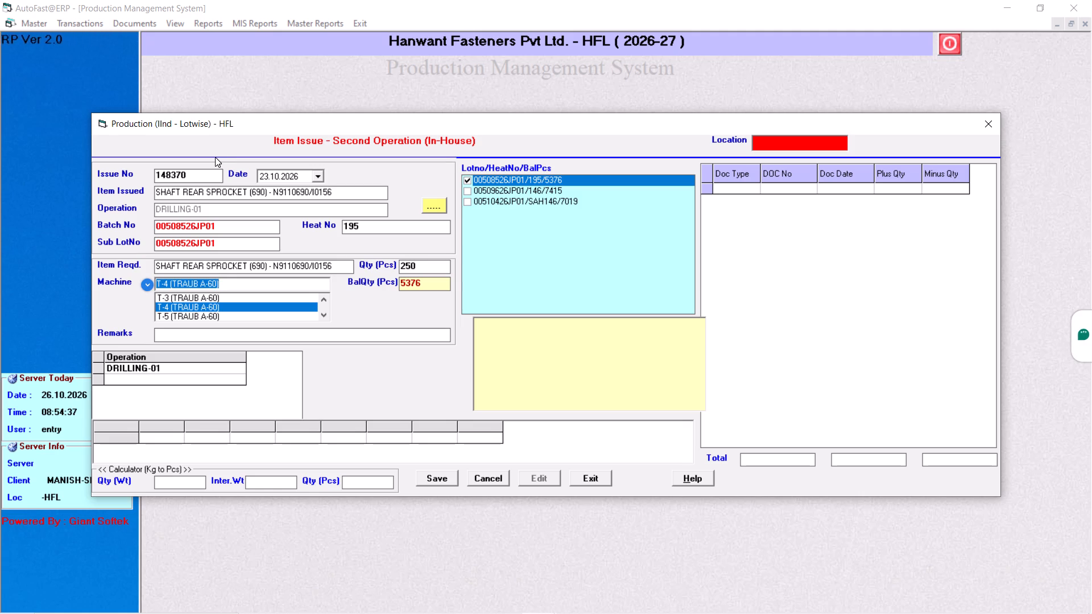
Assign machine T-8 (TRAUB A-25), leave the remarks blank and save the item issue.
{"action": "key", "text": "Down"}
{"action": "key", "text": "Down"}
{"action": "key", "text": "Down"}
{"action": "key", "text": "Down"}
{"action": "key", "text": "Return"}
{"action": "key", "text": "Return"}
{"action": "key", "text": "Return"}
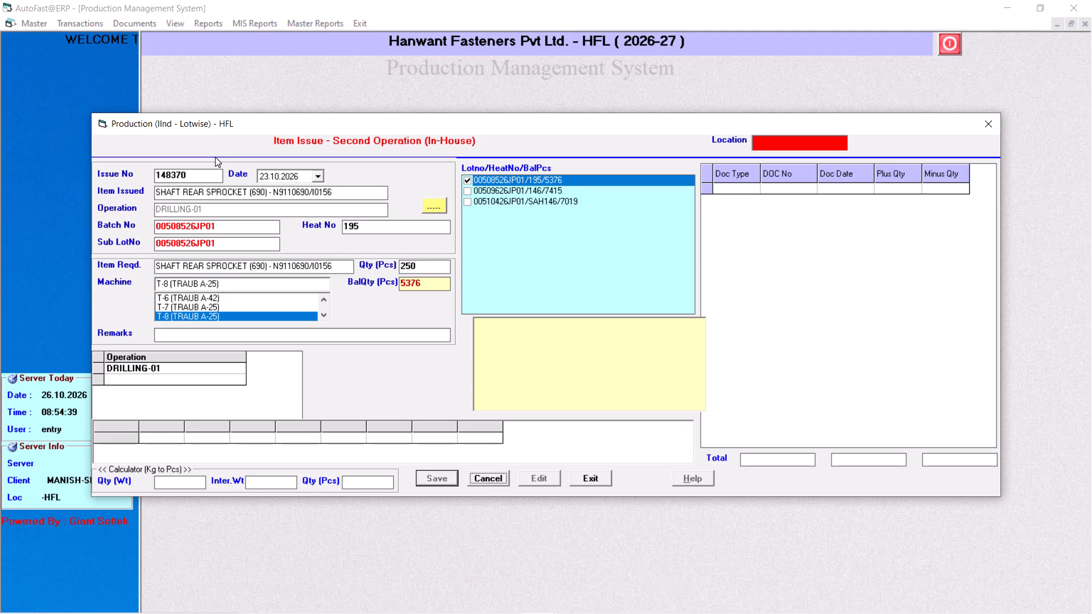
{"action": "key", "text": "Return"}
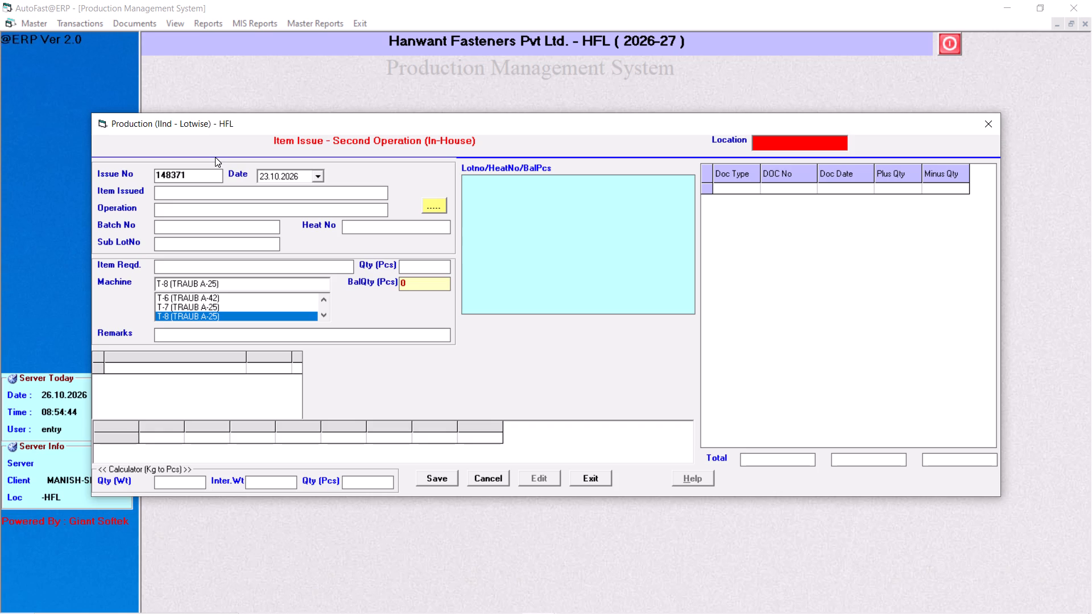
Start a new second-operation item issue dated 23.10.2026 for item SHAFT REAR SPROCKET (690) - N9110690.
{"action": "key", "text": "Return"}
{"action": "key", "text": "Return"}
{"action": "key", "text": "Return"}
{"action": "key", "text": "Return"}
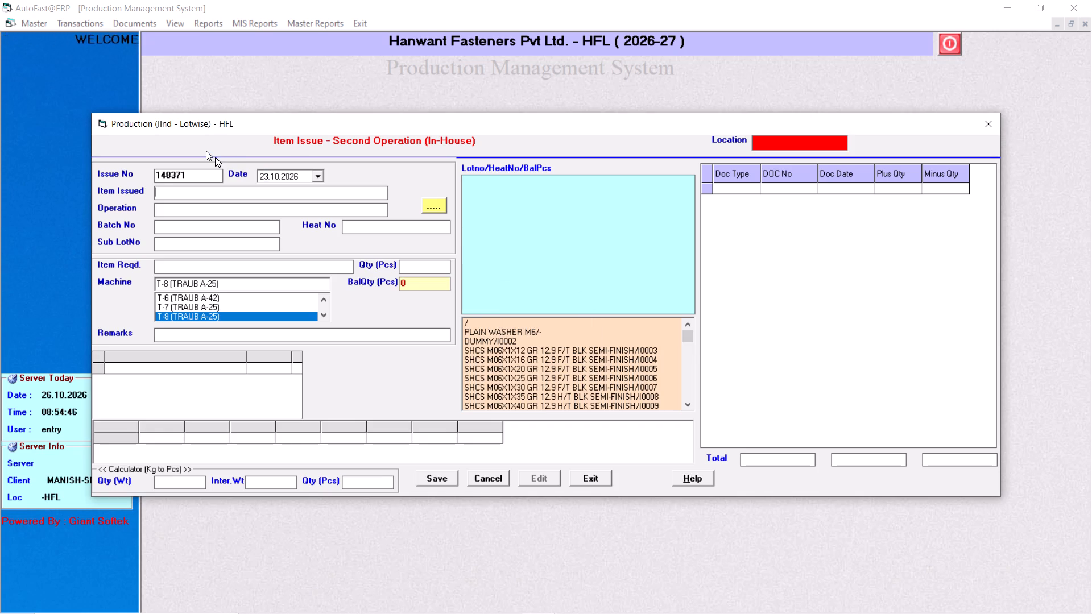
{"action": "type", "text": "%690"}
{"action": "key", "text": "Down"}
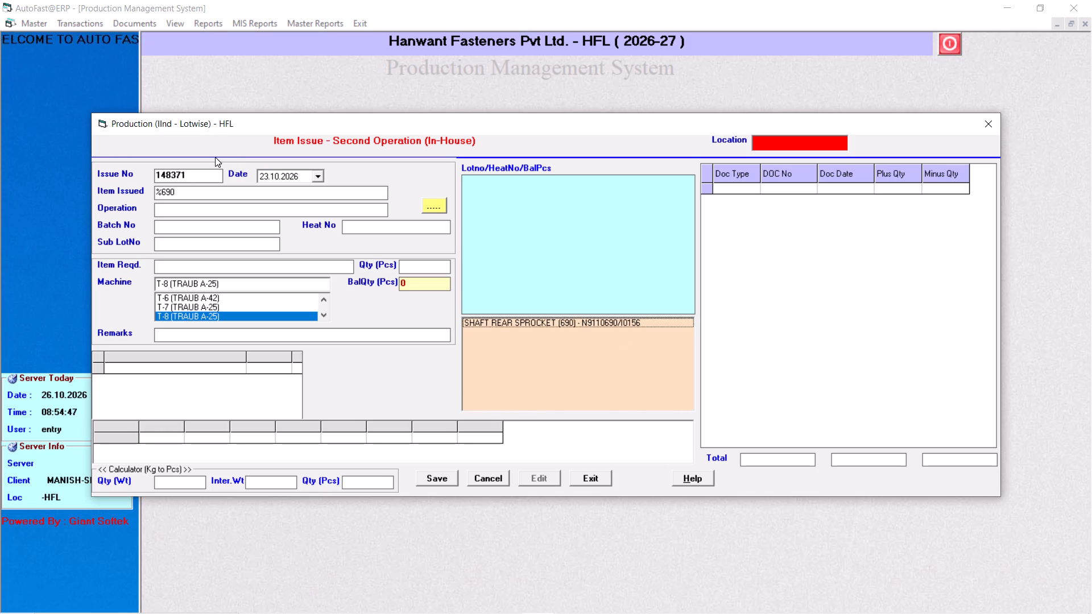
{"action": "key", "text": "Down"}
{"action": "key", "text": "Return"}
{"action": "key", "text": "Down"}
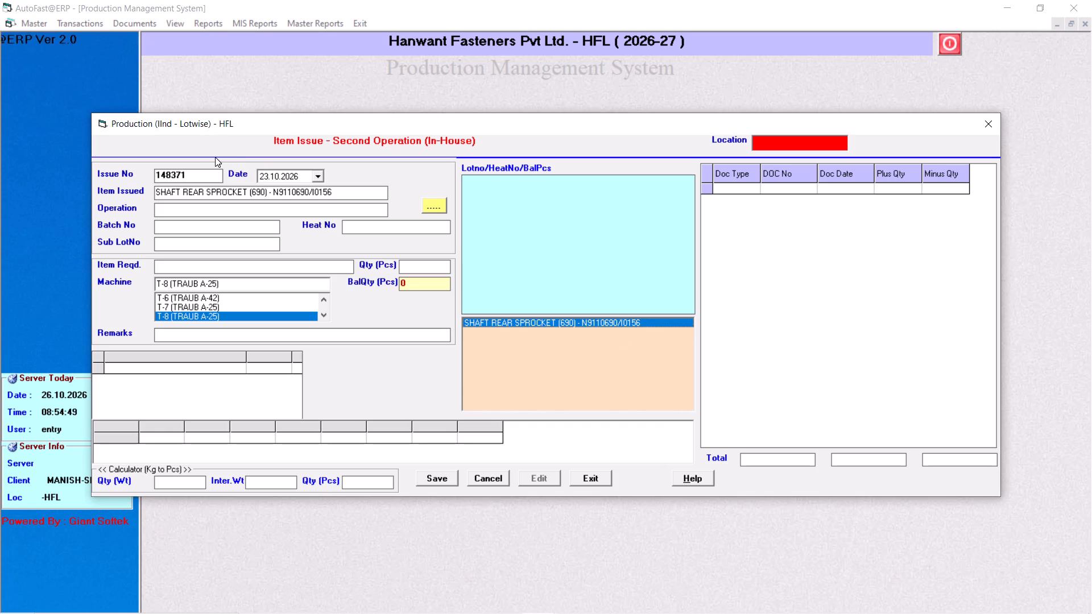
{"action": "key", "text": "Return"}
{"action": "key", "text": "Down"}
{"action": "key", "text": "Return"}
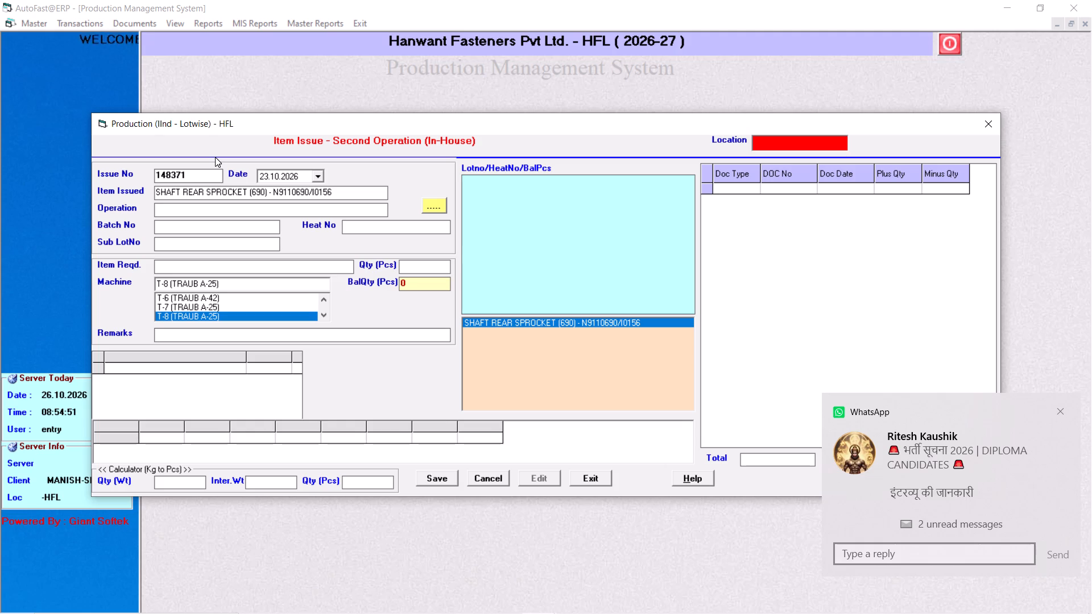
{"action": "key", "text": "Return"}
Choose operation DRILLING-02 and lot 00504126JP01 with heat number RRSS238 for the issue.
{"action": "key", "text": "Down"}
{"action": "key", "text": "Down"}
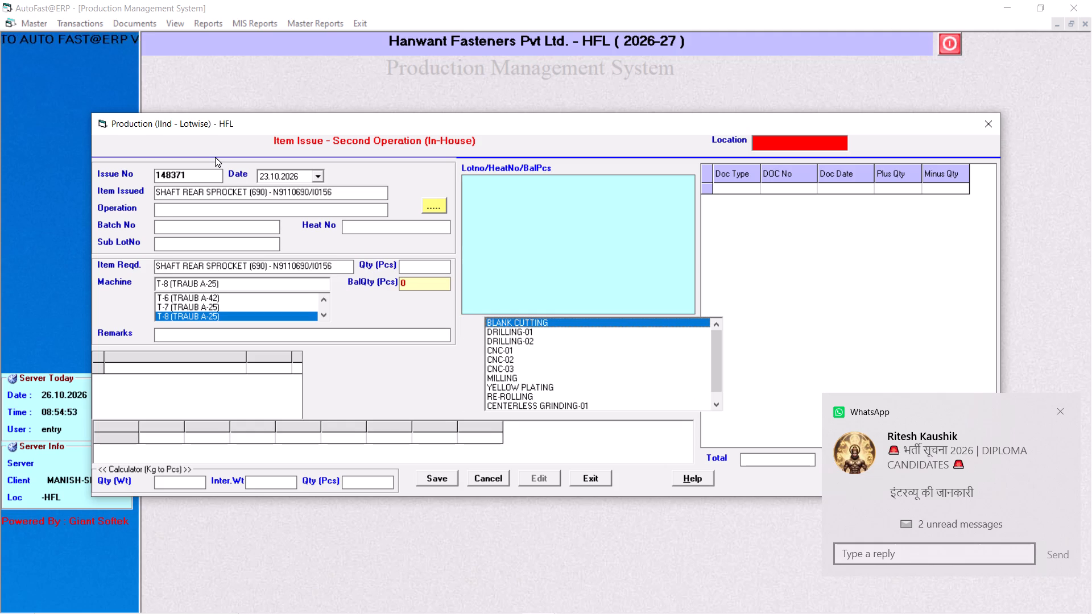
{"action": "key", "text": "Down"}
{"action": "key", "text": "Down"}
{"action": "key", "text": "Return"}
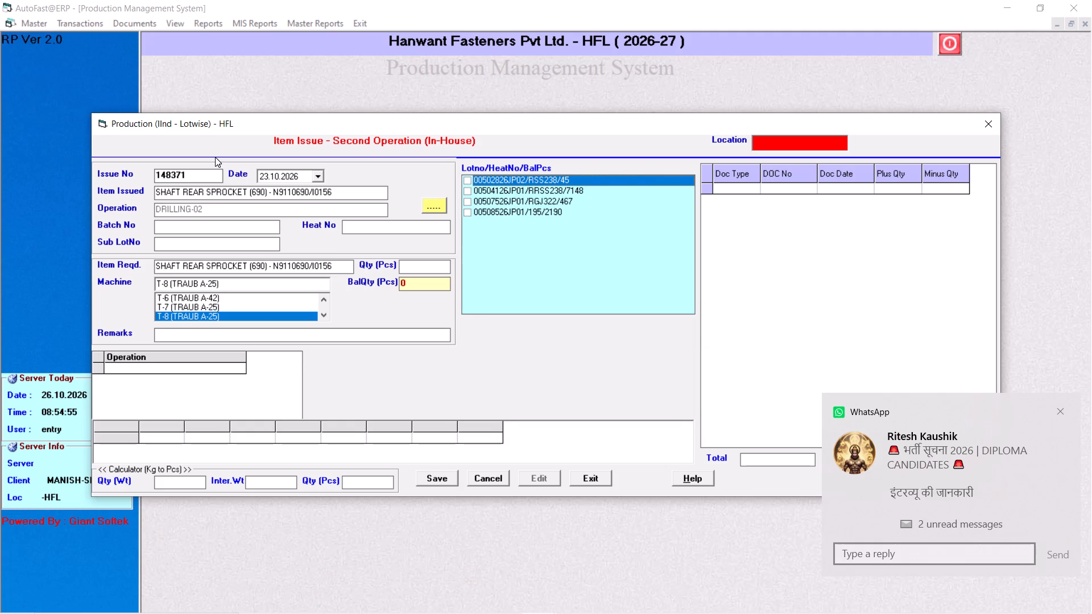
{"action": "key", "text": "Down"}
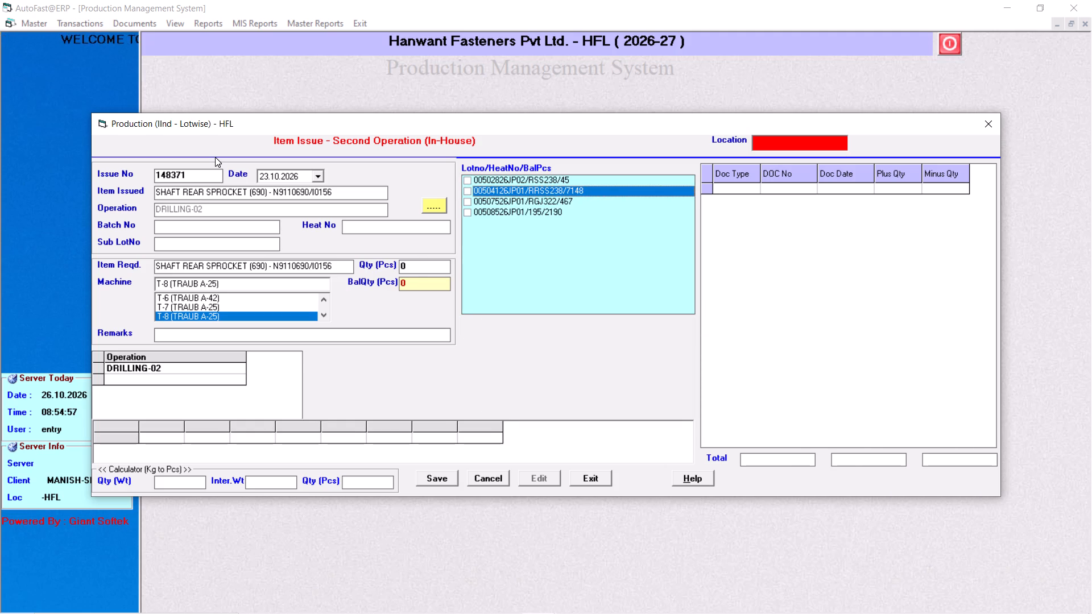
{"action": "key", "text": "space"}
{"action": "key", "text": "Return"}
Set the issue quantity to 495 pcs.
{"action": "key", "text": "Right"}
{"action": "key", "text": "Right"}
{"action": "key", "text": "Right"}
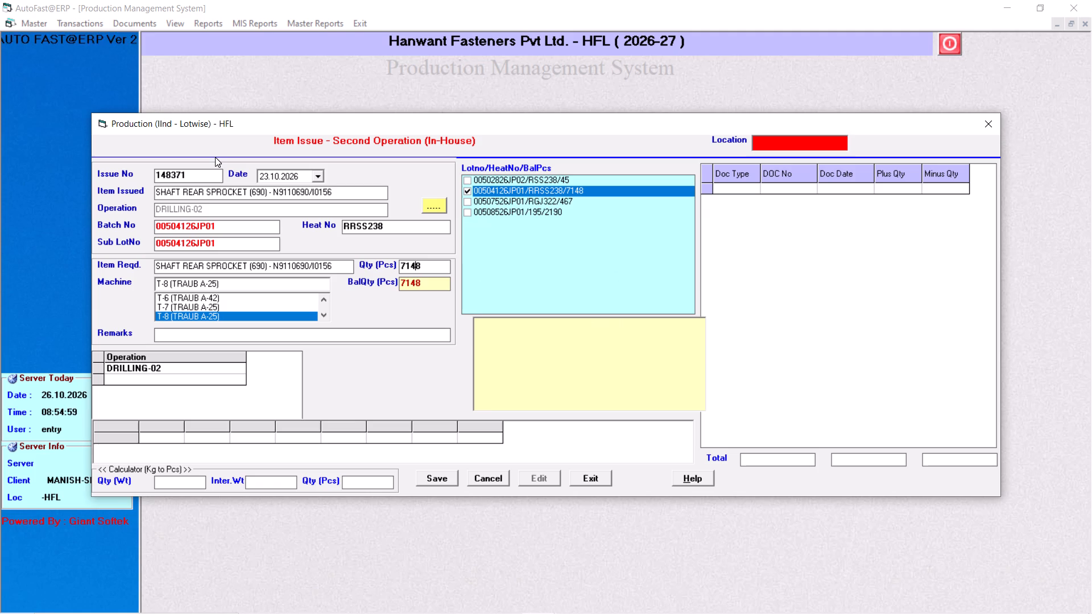
{"action": "key", "text": "Right"}
{"action": "key", "text": "Right"}
{"action": "key", "text": "BackSpace"}
{"action": "key", "text": "BackSpace"}
{"action": "key", "text": "BackSpace"}
{"action": "key", "text": "BackSpace"}
{"action": "key", "text": "BackSpace"}
{"action": "key", "text": "BackSpace"}
{"action": "key", "text": "BackSpace"}
{"action": "key", "text": "BackSpace"}
{"action": "key", "text": "BackSpace"}
{"action": "key", "text": "BackSpace"}
{"action": "key", "text": "BackSpace"}
{"action": "key", "text": "BackSpace"}
{"action": "key", "text": "BackSpace"}
{"action": "key", "text": "BackSpace"}
{"action": "key", "text": "BackSpace"}
{"action": "key", "text": "BackSpace"}
{"action": "key", "text": "BackSpace"}
{"action": "key", "text": "BackSpace"}
{"action": "key", "text": "BackSpace"}
{"action": "key", "text": "BackSpace"}
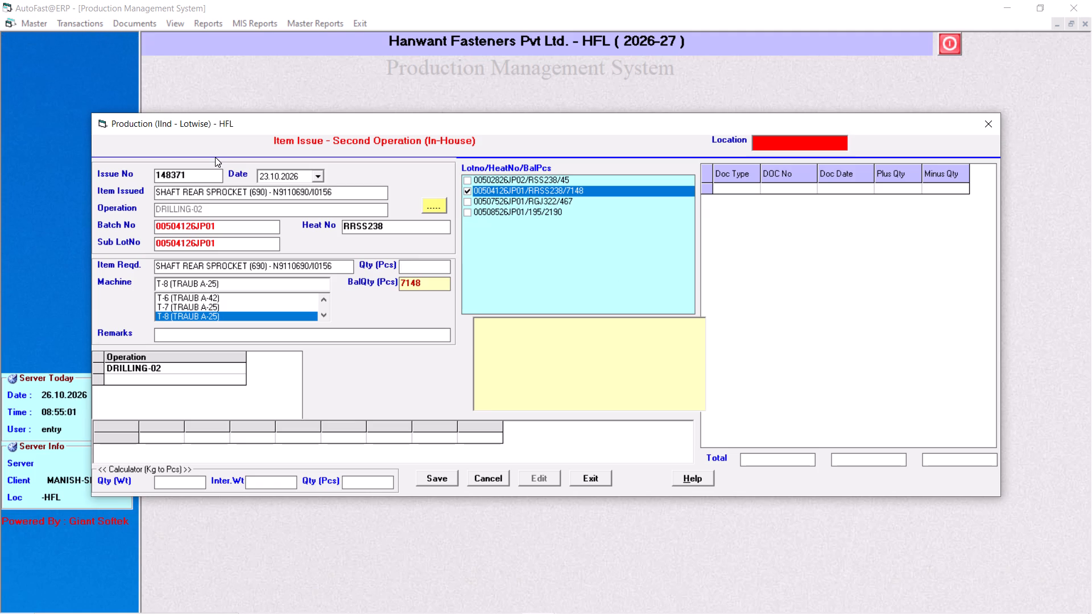
{"action": "type", "text": "495"}
{"action": "key", "text": "Return"}
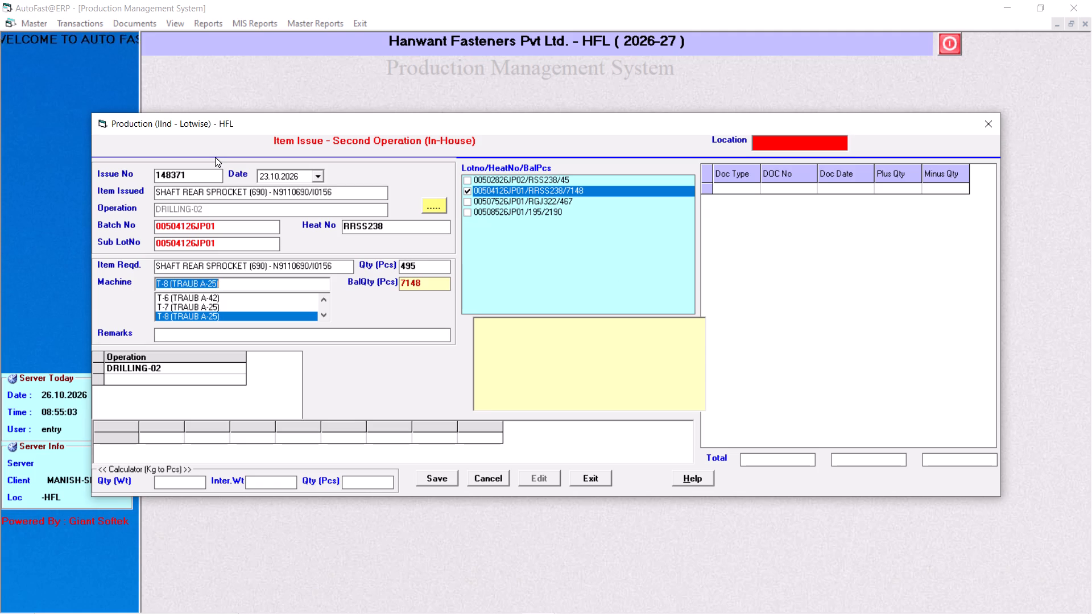
Assign machine T-9 (TRAUB A-25), leave the remarks blank and save the item issue.
{"action": "key", "text": "Down"}
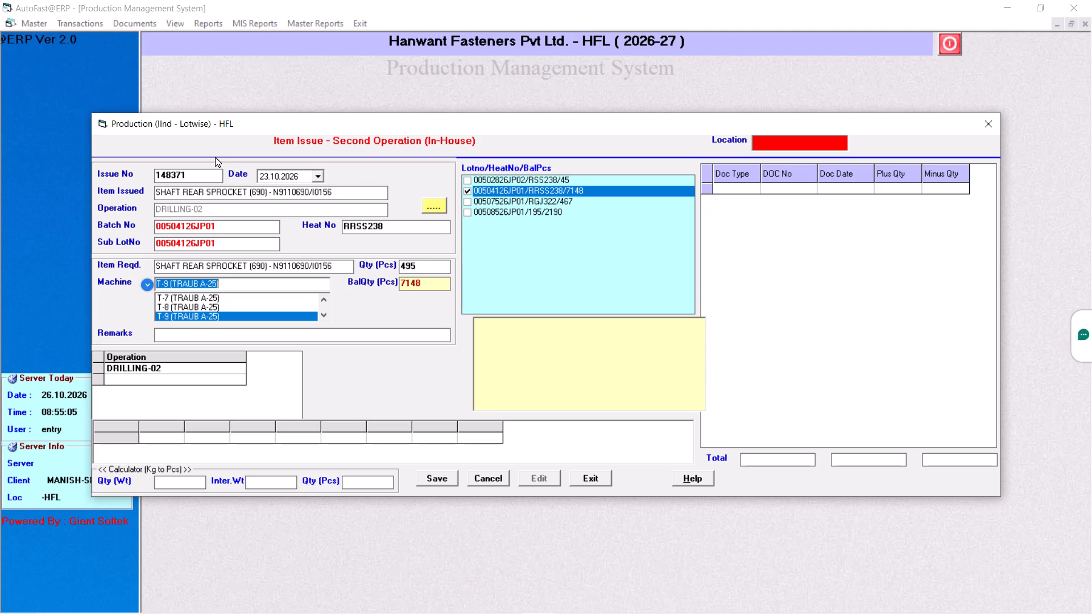
{"action": "key", "text": "Return"}
{"action": "key", "text": "Return"}
{"action": "key", "text": "Return"}
{"action": "key", "text": "Return"}
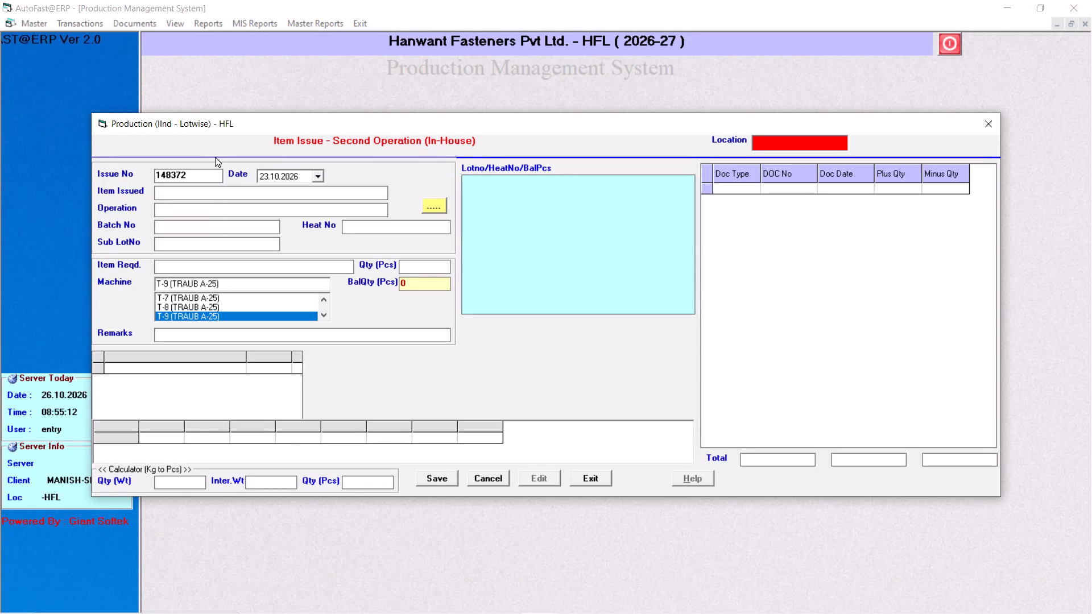
Start the next item issue, again for SHAFT REAR SPROCKET (690) - N9110690.
{"action": "key", "text": "Return"}
{"action": "key", "text": "Return"}
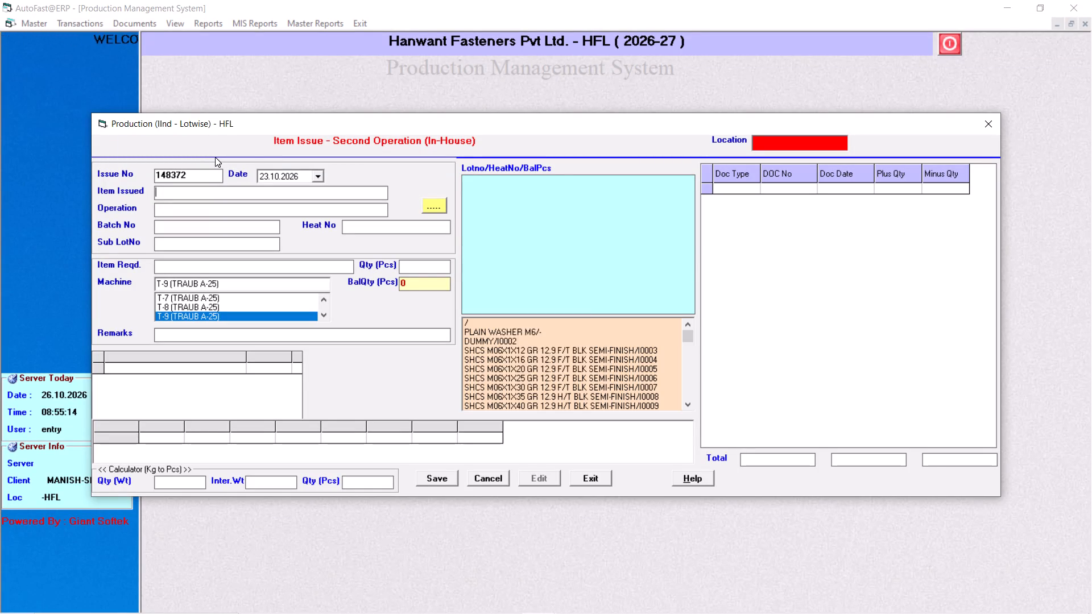
{"action": "key", "text": "Return"}
{"action": "key", "text": "Return"}
{"action": "key", "text": "shift+percent"}
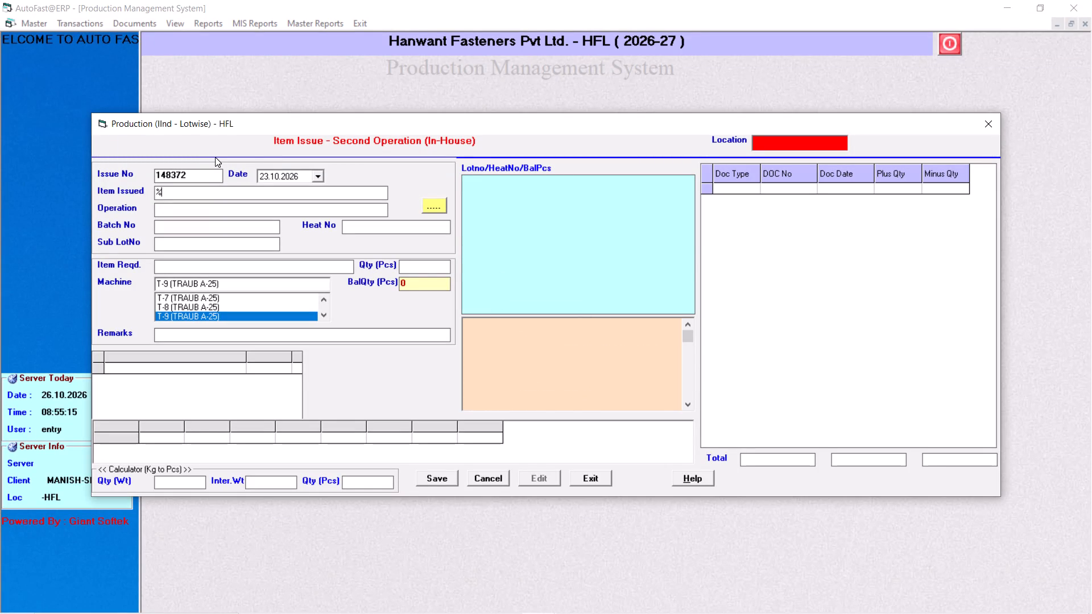
{"action": "type", "text": "690"}
{"action": "key", "text": "Down"}
{"action": "key", "text": "Down"}
{"action": "key", "text": "Return"}
{"action": "key", "text": "Return"}
Choose operation DRILLING-01 and lot 00508526JP01 with heat number 195 for the issue.
{"action": "key", "text": "Down"}
{"action": "key", "text": "Down"}
{"action": "key", "text": "Down"}
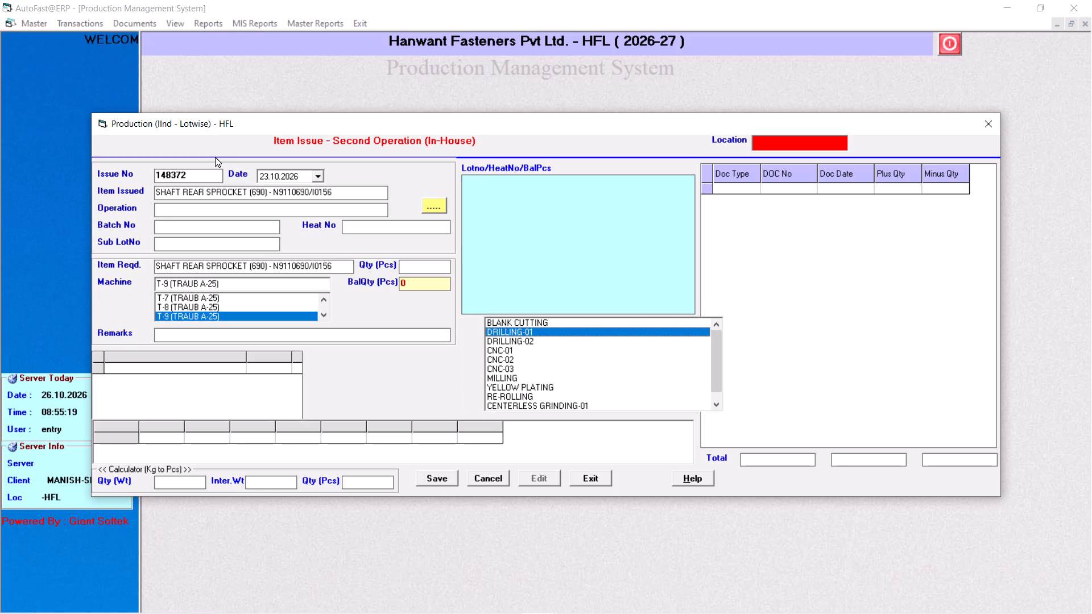
{"action": "key", "text": "Return"}
{"action": "key", "text": "space"}
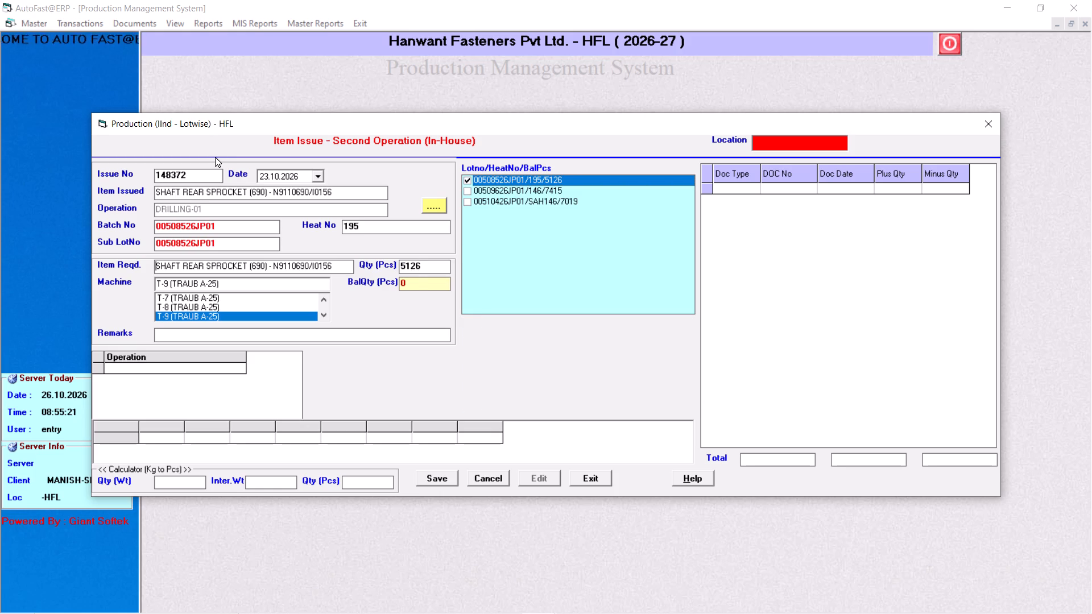
{"action": "key", "text": "Return"}
Set the issue quantity to 492 pcs.
{"action": "key", "text": "Right"}
{"action": "key", "text": "Right"}
{"action": "key", "text": "Right"}
{"action": "key", "text": "Right"}
{"action": "key", "text": "Right"}
{"action": "key", "text": "BackSpace"}
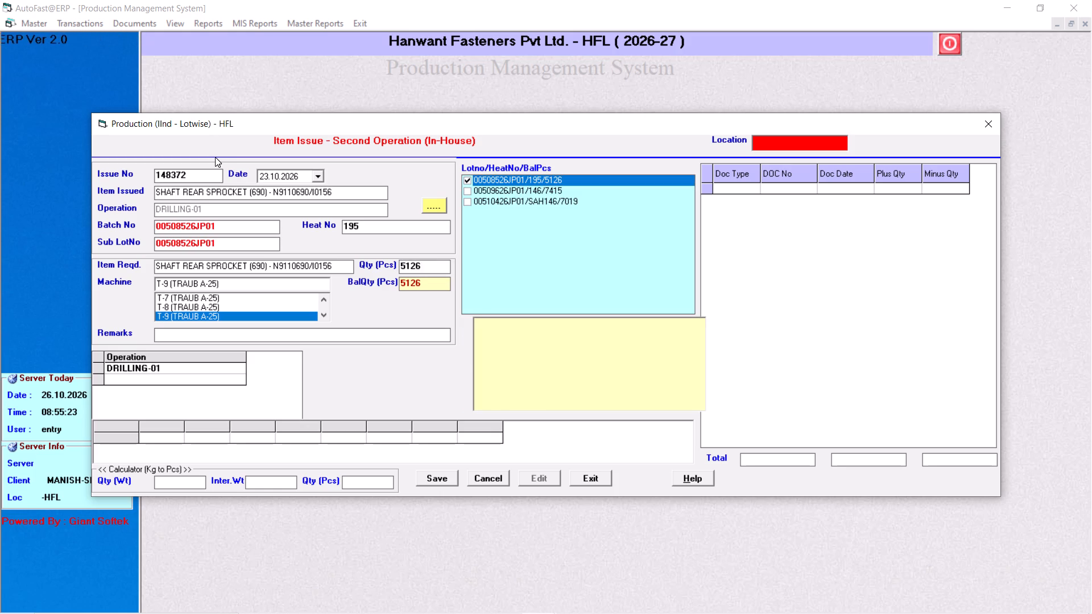
{"action": "key", "text": "BackSpace"}
{"action": "key", "text": "BackSpace"}
{"action": "key", "text": "BackSpace"}
{"action": "key", "text": "BackSpace"}
{"action": "key", "text": "BackSpace"}
{"action": "type", "text": "492"}
{"action": "key", "text": "Return"}
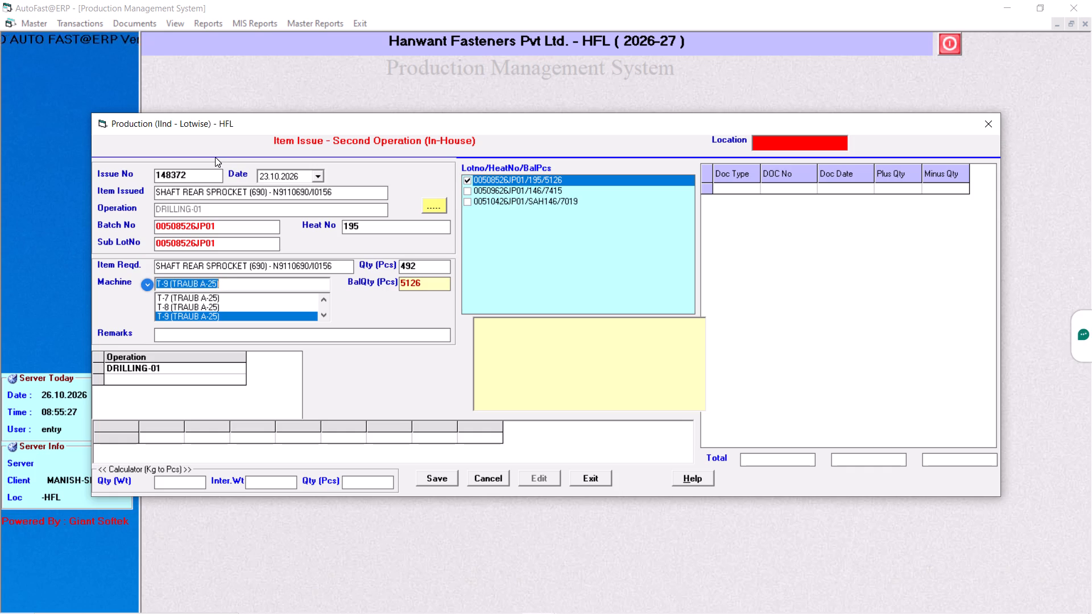
Assign machine T-10 (TRAUB A-25), leave the remarks blank and save the item issue.
{"action": "key", "text": "Down"}
{"action": "key", "text": "Up"}
{"action": "key", "text": "Up"}
{"action": "key", "text": "Up"}
{"action": "key", "text": "Up"}
{"action": "key", "text": "Up"}
{"action": "key", "text": "Up"}
{"action": "key", "text": "Up"}
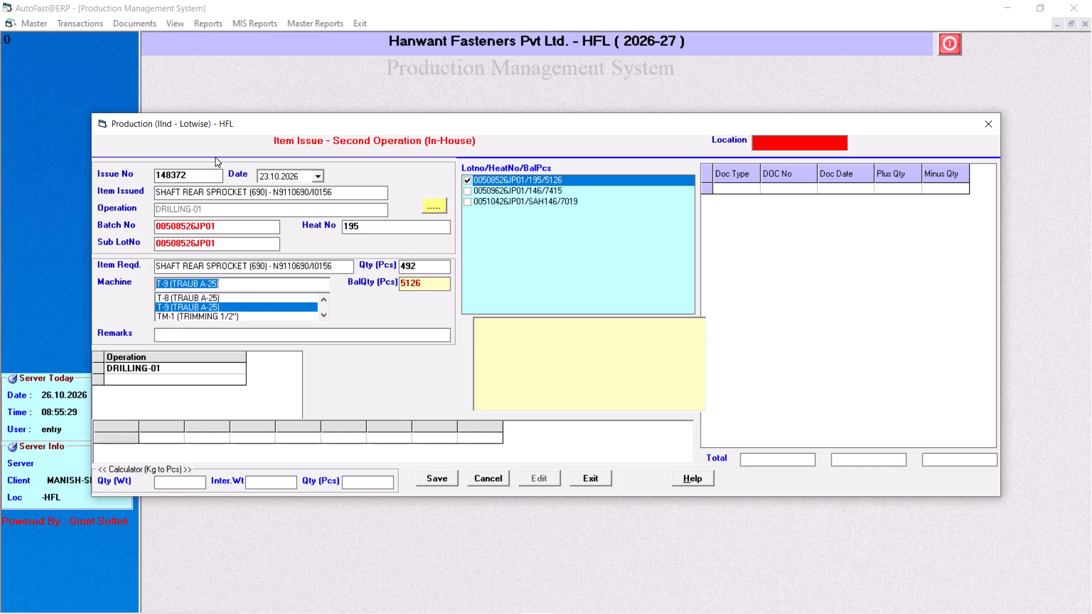
{"action": "key", "text": "Up"}
{"action": "key", "text": "Up"}
{"action": "key", "text": "Up"}
{"action": "key", "text": "Up"}
{"action": "key", "text": "Up"}
{"action": "key", "text": "Up"}
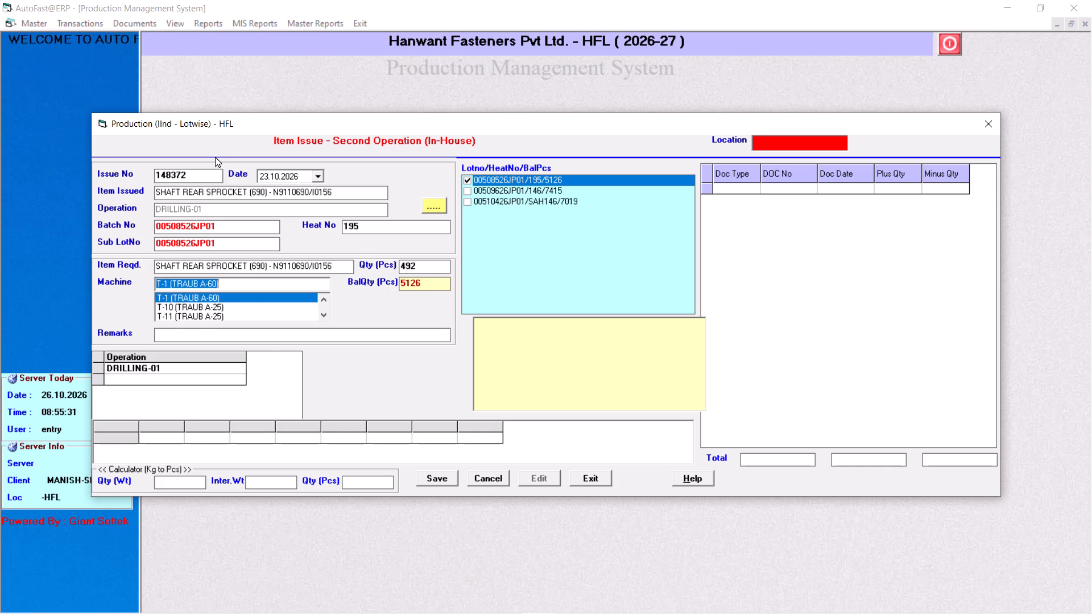
{"action": "key", "text": "Down"}
{"action": "key", "text": "Return"}
{"action": "key", "text": "Return"}
{"action": "key", "text": "Return"}
{"action": "key", "text": "Return"}
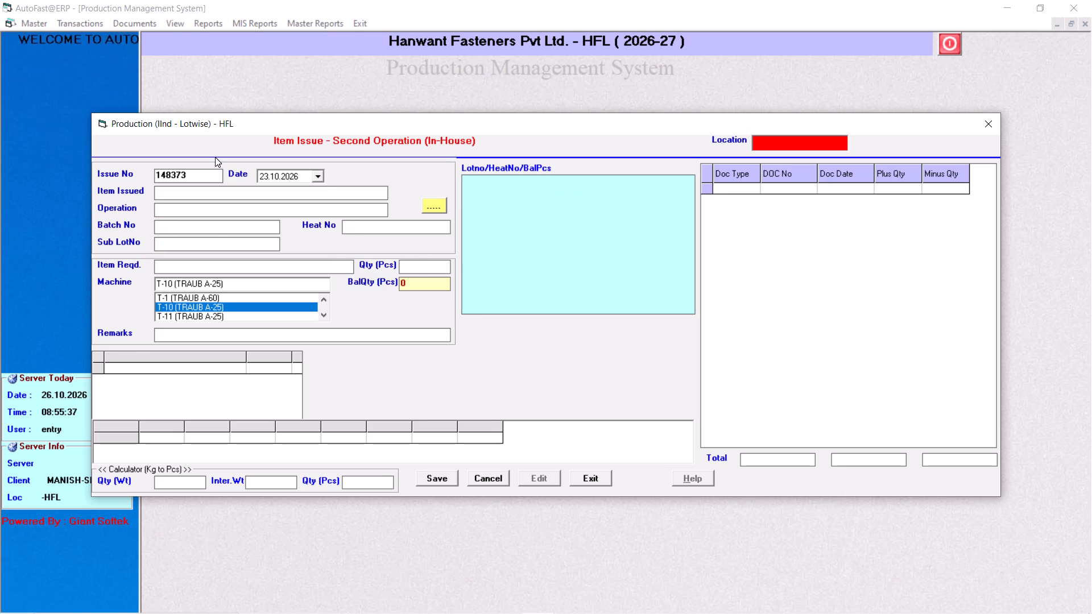
Start the next item issue for item SHAFT REAR SPROCKET (N6110560).
{"action": "key", "text": "Return"}
{"action": "key", "text": "Return"}
{"action": "key", "text": "Return"}
{"action": "key", "text": "Return"}
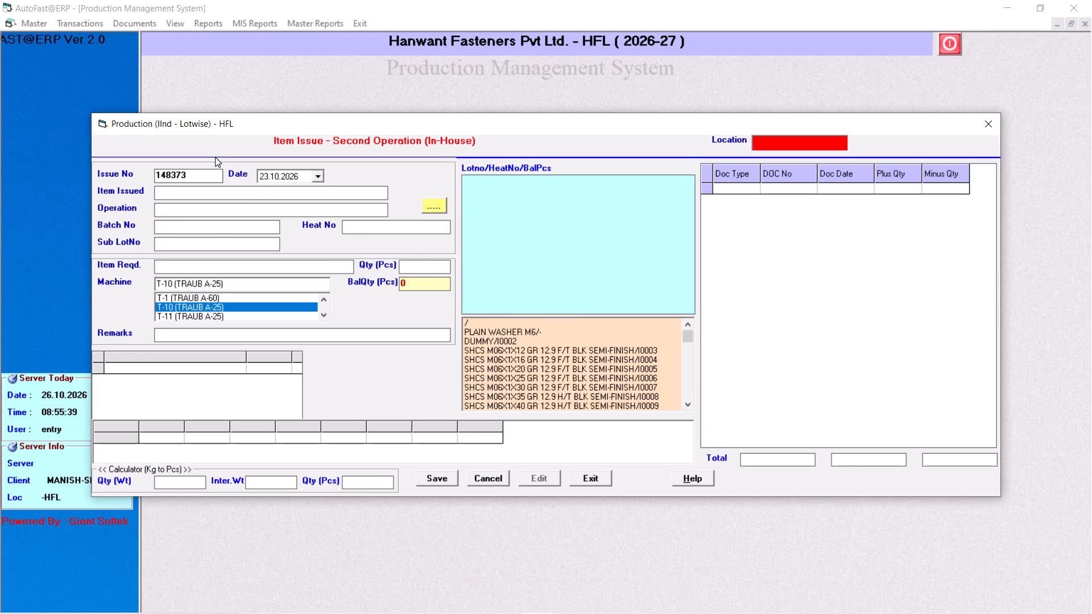
{"action": "key", "text": "shift+percent"}
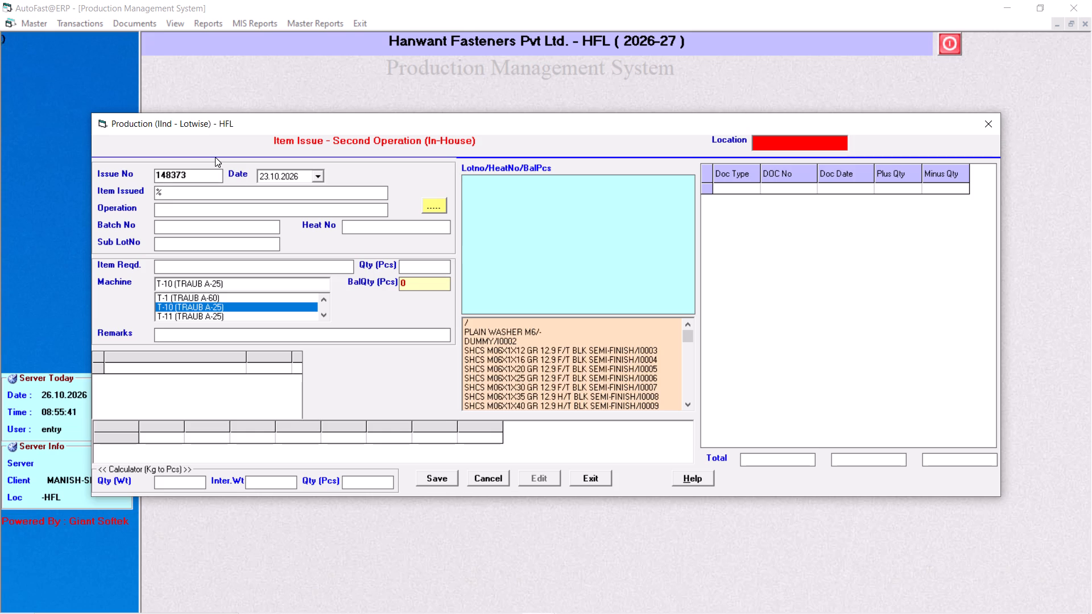
{"action": "type", "text": "560"}
{"action": "key", "text": "Down"}
{"action": "key", "text": "Down"}
{"action": "key", "text": "Return"}
{"action": "key", "text": "Return"}
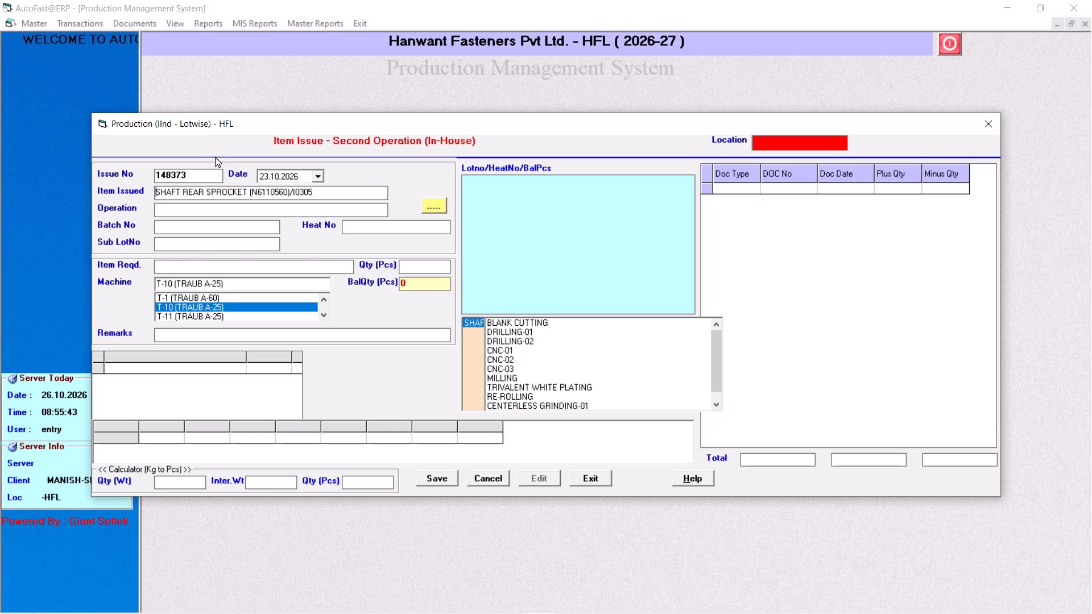
Choose operation DRILLING-02 and lot 00505626JP02 with heat number 195 for the issue.
{"action": "key", "text": "Down"}
{"action": "key", "text": "Down"}
{"action": "key", "text": "Down"}
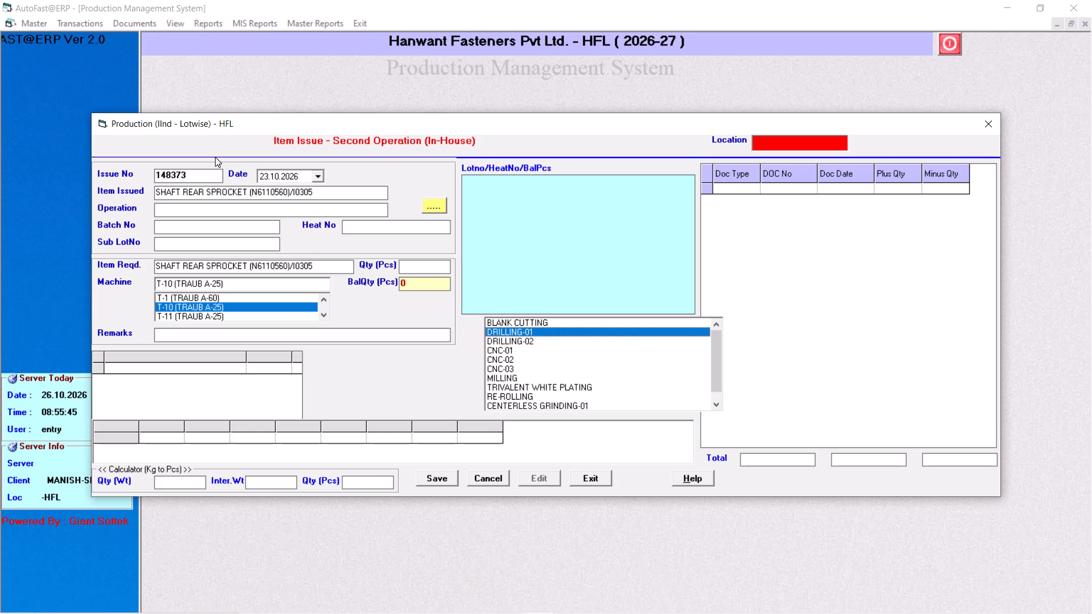
{"action": "key", "text": "Down"}
{"action": "key", "text": "Return"}
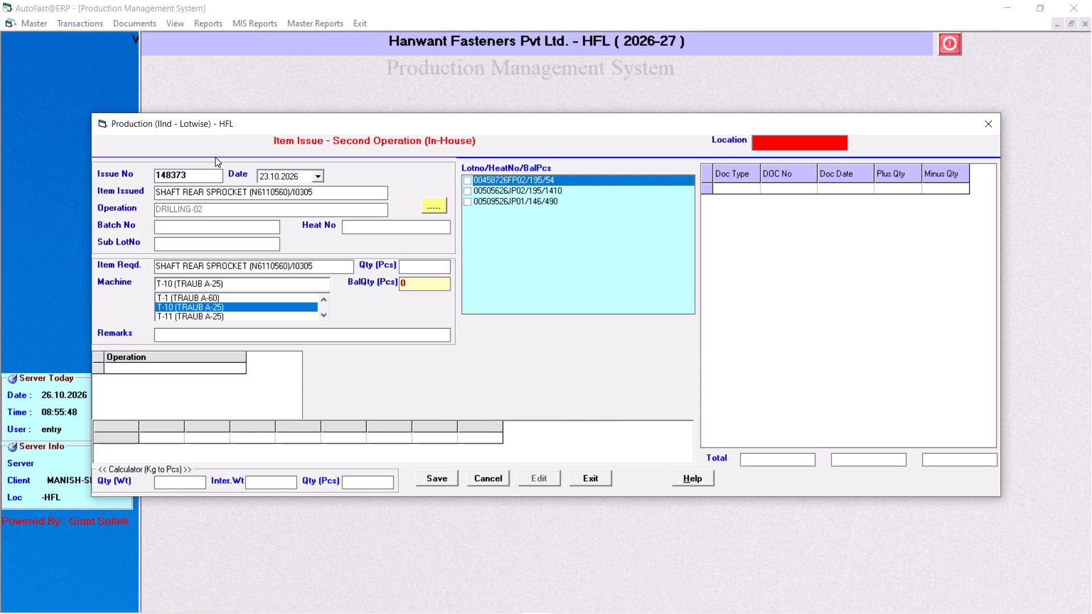
{"action": "key", "text": "Down"}
{"action": "key", "text": "space"}
{"action": "key", "text": "Return"}
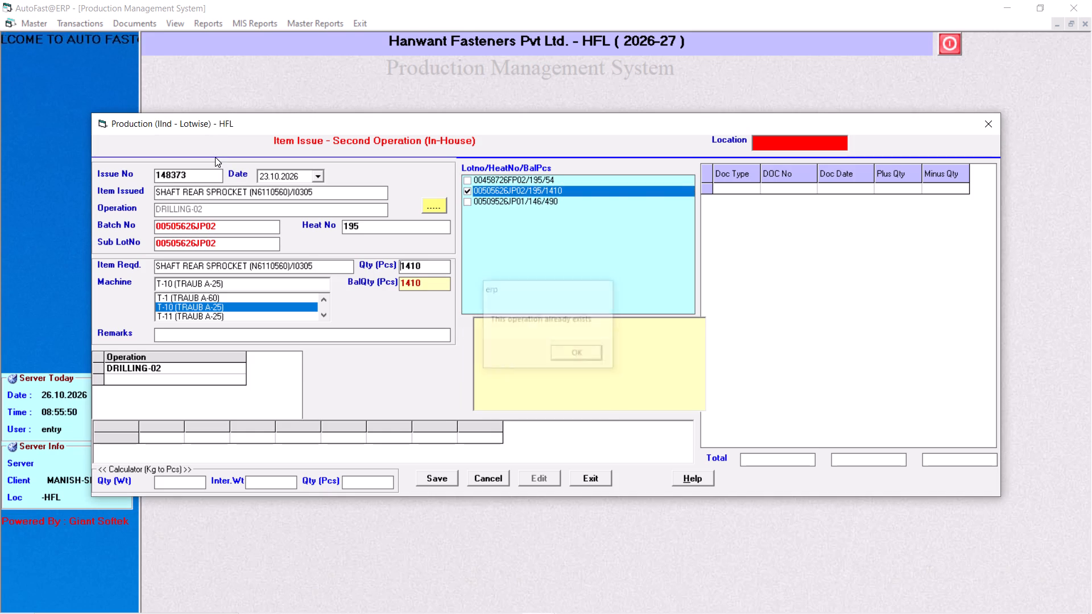
Set the issue quantity to 478 pcs.
{"action": "key", "text": "Right"}
{"action": "key", "text": "Right"}
{"action": "key", "text": "Right"}
{"action": "key", "text": "Right"}
{"action": "key", "text": "Right"}
{"action": "key", "text": "BackSpace"}
{"action": "key", "text": "BackSpace"}
{"action": "key", "text": "BackSpace"}
{"action": "key", "text": "BackSpace"}
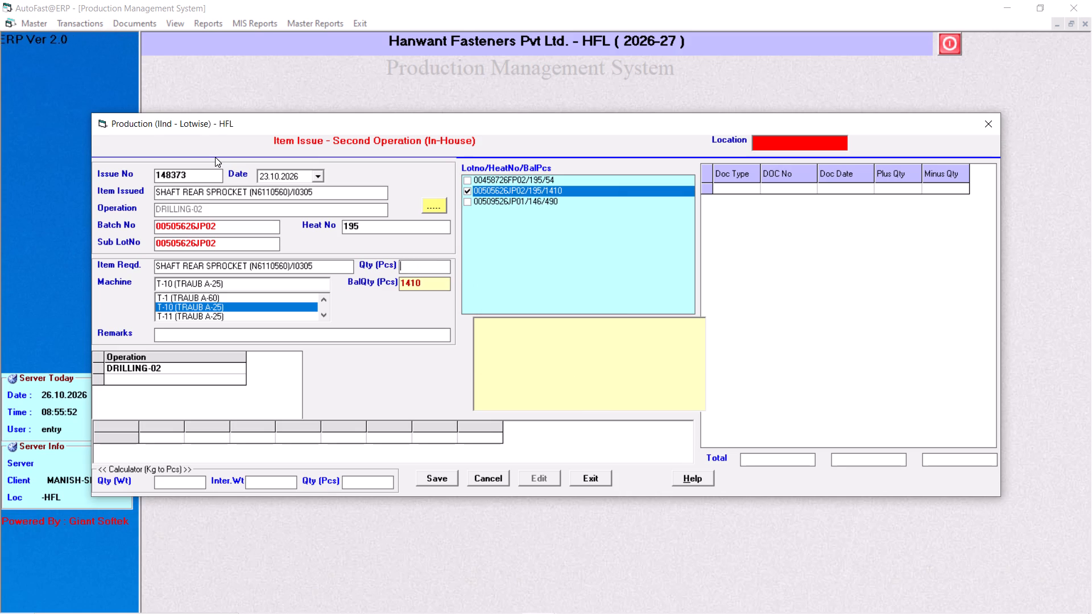
{"action": "type", "text": "478"}
{"action": "key", "text": "Return"}
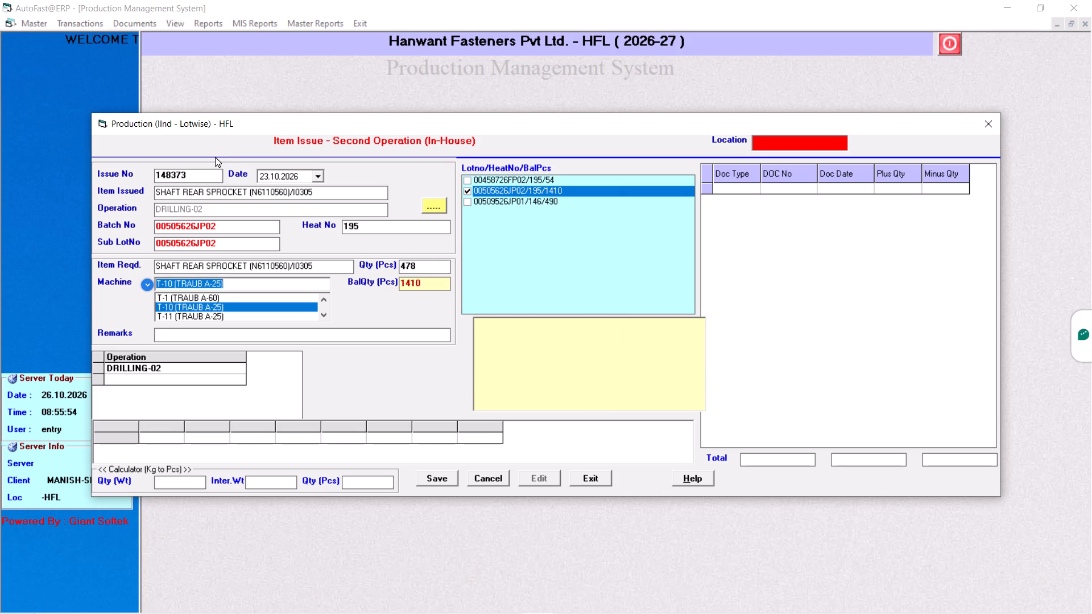
Assign machine T-11 (TRAUB A-25), leave the remarks blank and save the item issue.
{"action": "key", "text": "Down"}
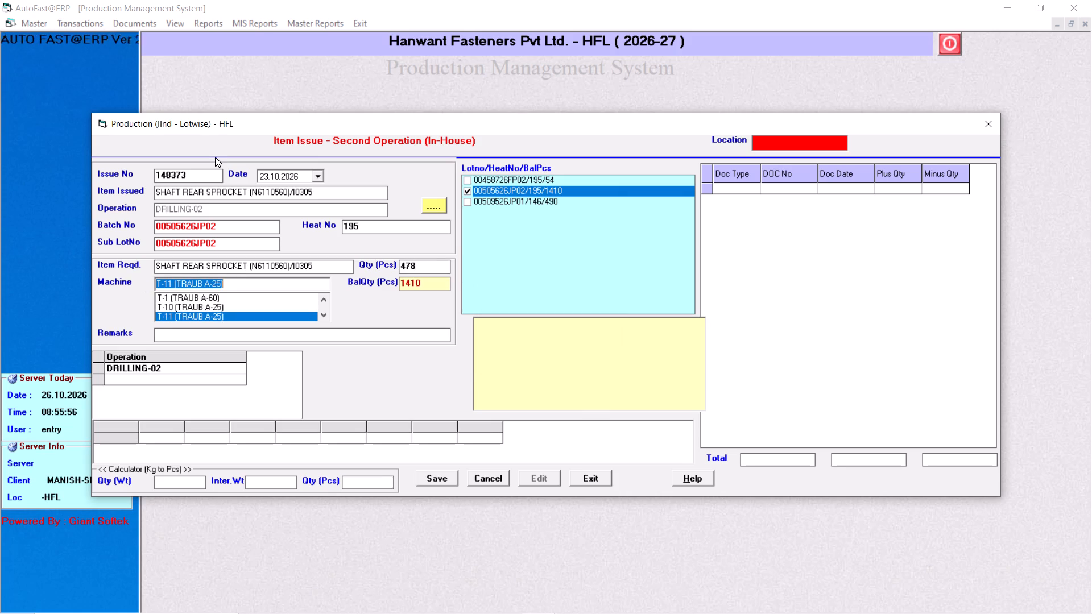
{"action": "key", "text": "Return"}
{"action": "key", "text": "Return"}
{"action": "key", "text": "Return"}
{"action": "key", "text": "Return"}
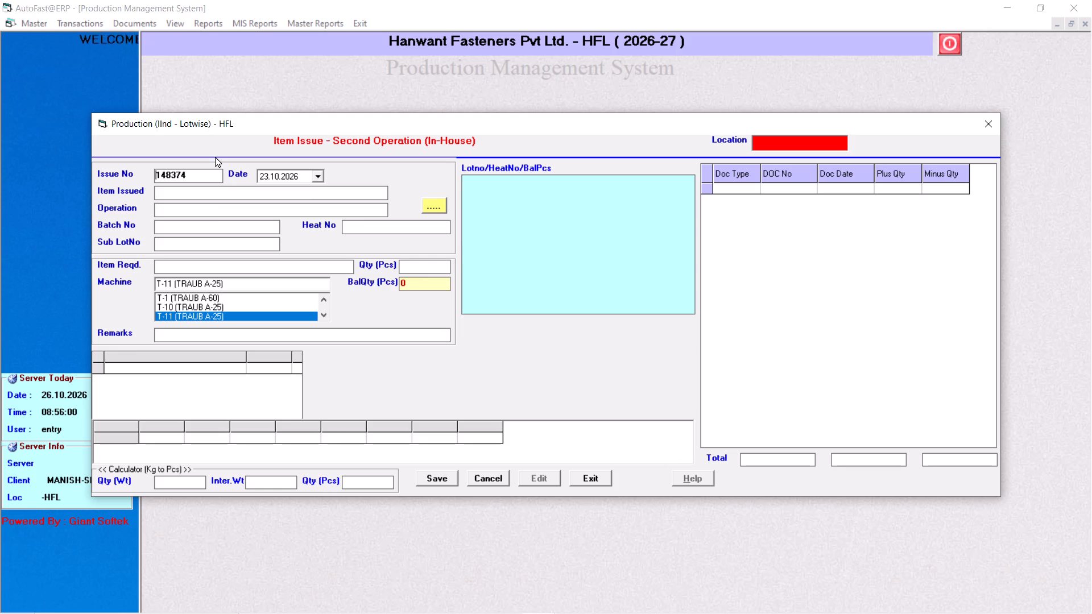
Start the next item issue for item STEEL PART M 7006 B01 INNER.
{"action": "key", "text": "Return"}
{"action": "key", "text": "Return"}
{"action": "key", "text": "Return"}
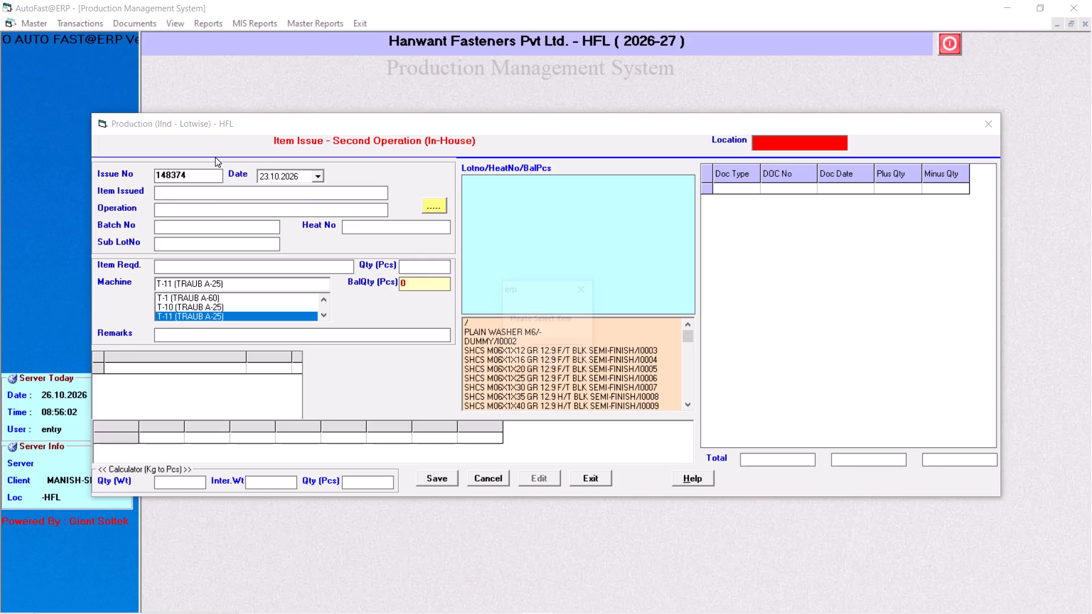
{"action": "key", "text": "Return"}
{"action": "key", "text": "shift+percent"}
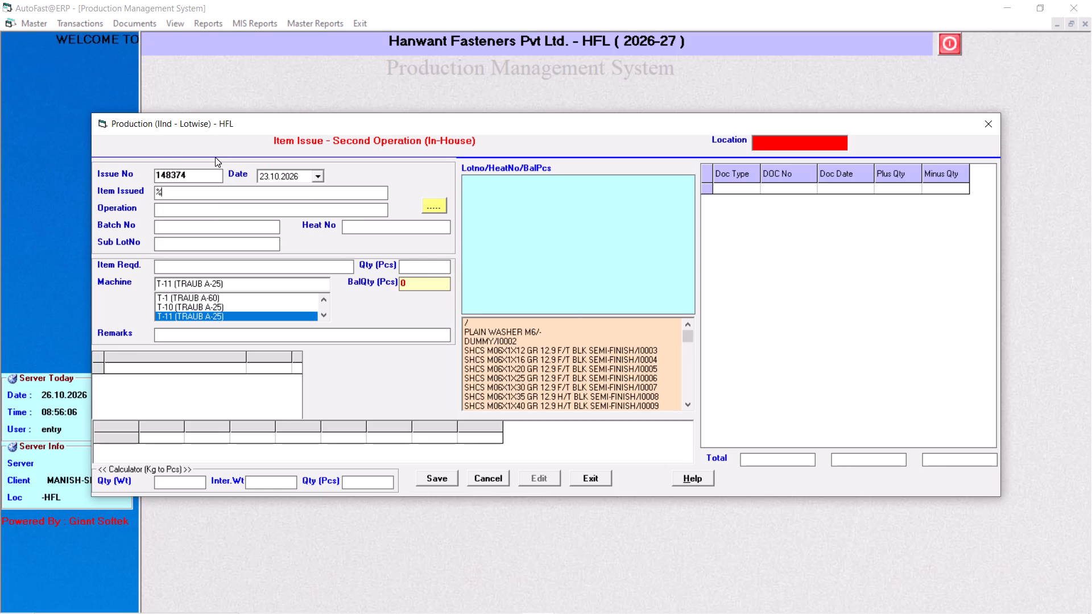
{"action": "type", "text": "7006"}
{"action": "key", "text": "Down"}
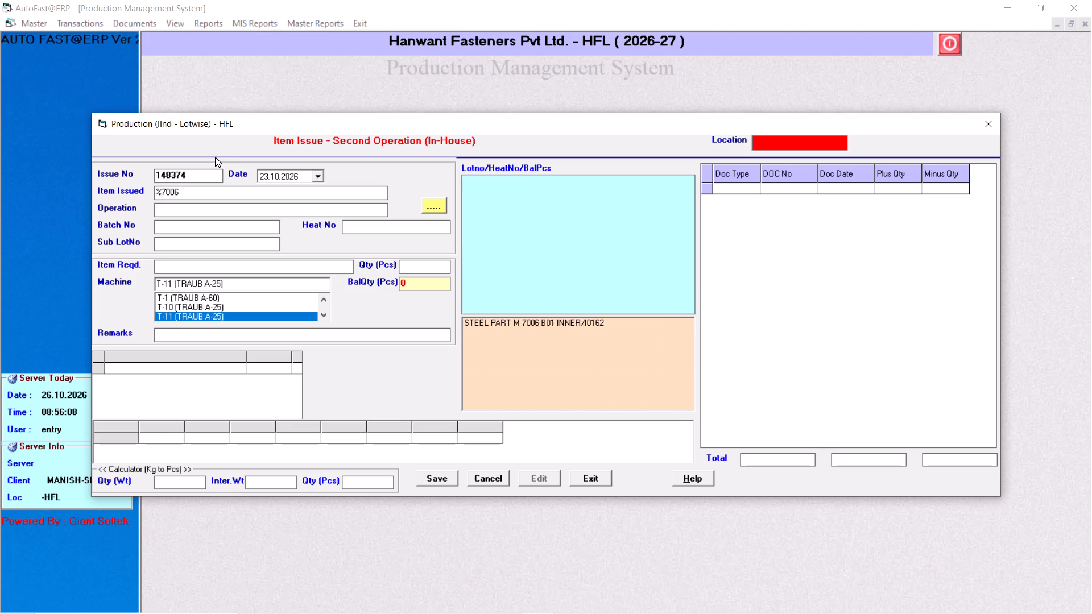
{"action": "key", "text": "Down"}
{"action": "key", "text": "Return"}
{"action": "key", "text": "Return"}
Choose operation DRILLING-02 and lot 00499626IP01 with heat number 25F04880, keeping the issue quantity at 725 pcs.
{"action": "key", "text": "Down"}
{"action": "key", "text": "Down"}
{"action": "key", "text": "Down"}
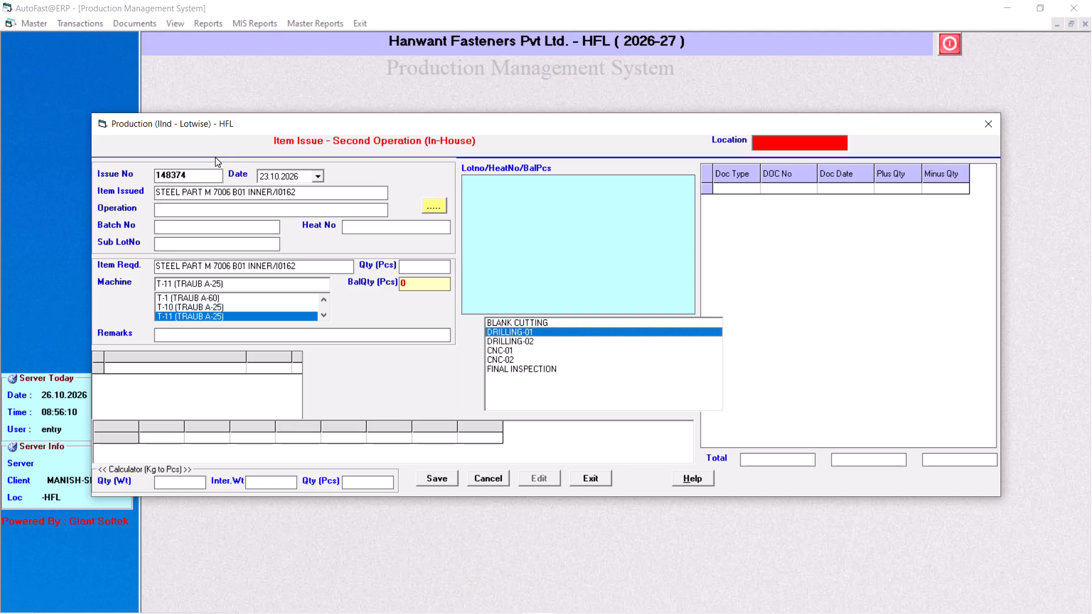
{"action": "key", "text": "Down"}
{"action": "key", "text": "Return"}
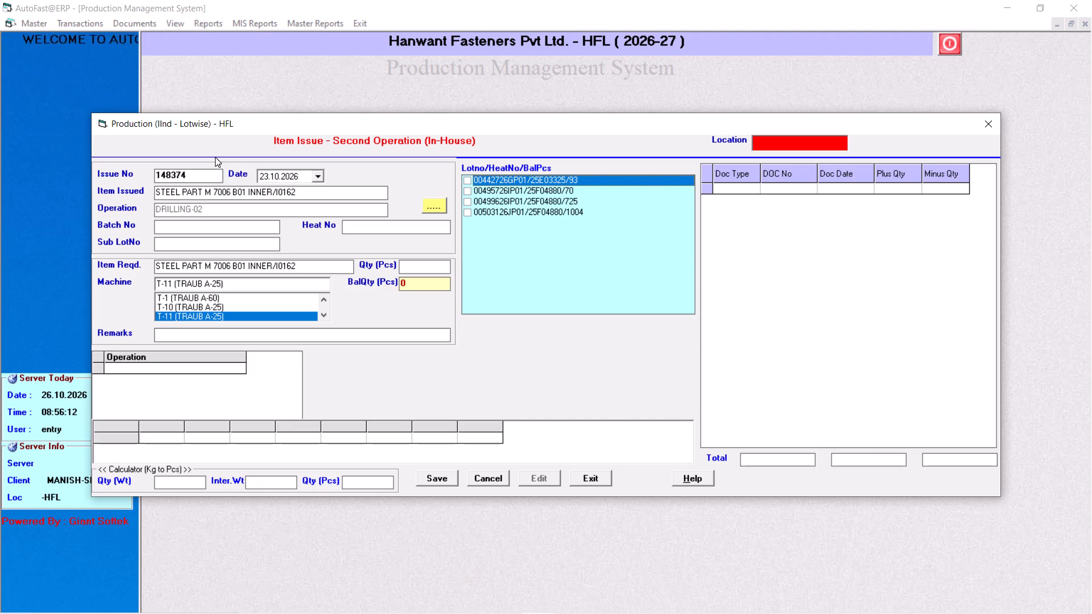
{"action": "left_click", "coordinate": [466, 203]}
{"action": "key", "text": "Return"}
{"action": "key", "text": "Return"}
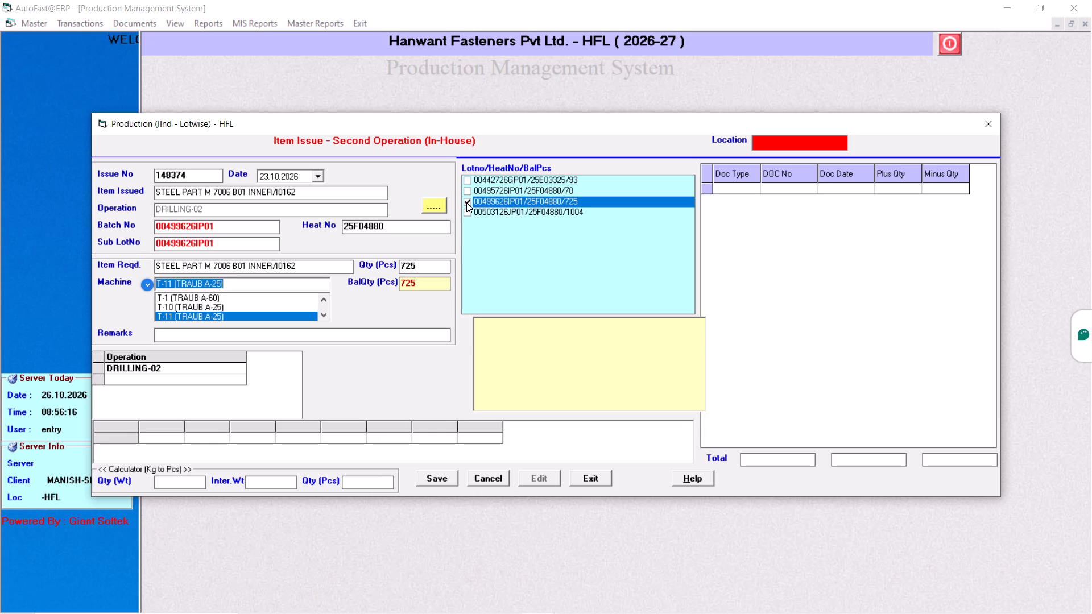
Assign machine T-12 (TRAUB A-25), leave the remarks blank and save the item issue.
{"action": "key", "text": "Down"}
{"action": "key", "text": "Return"}
{"action": "key", "text": "Return"}
{"action": "key", "text": "Return"}
{"action": "key", "text": "Return"}
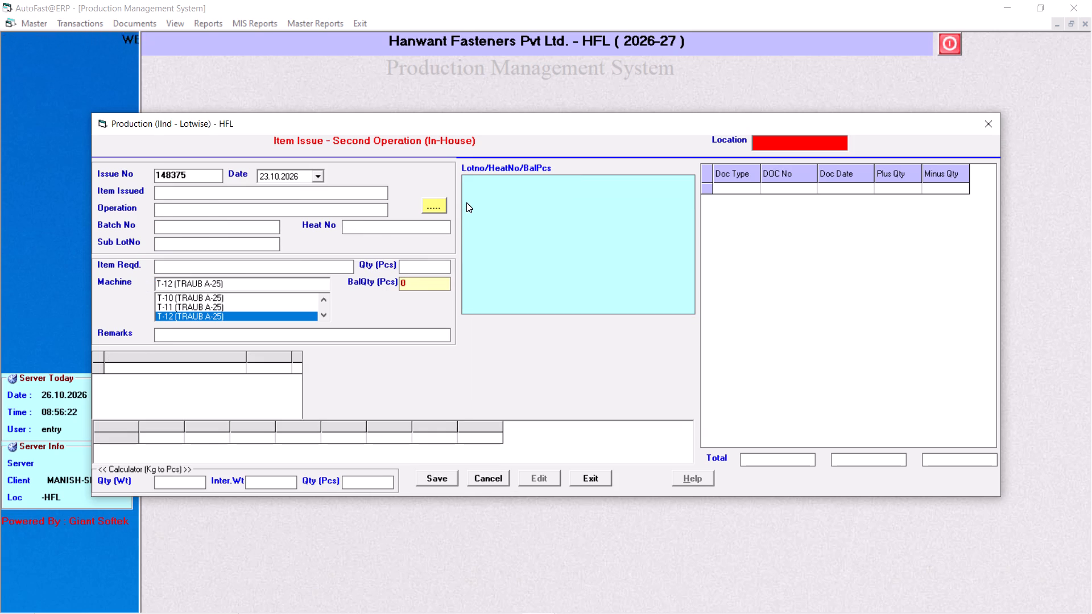
Start the next item issue dated 23.10.2026 for item SHAFT REAR SPROCKET (N6110560), searching with %560.
{"action": "key", "text": "Return"}
{"action": "key", "text": "Return"}
{"action": "key", "text": "Return"}
{"action": "key", "text": "Return"}
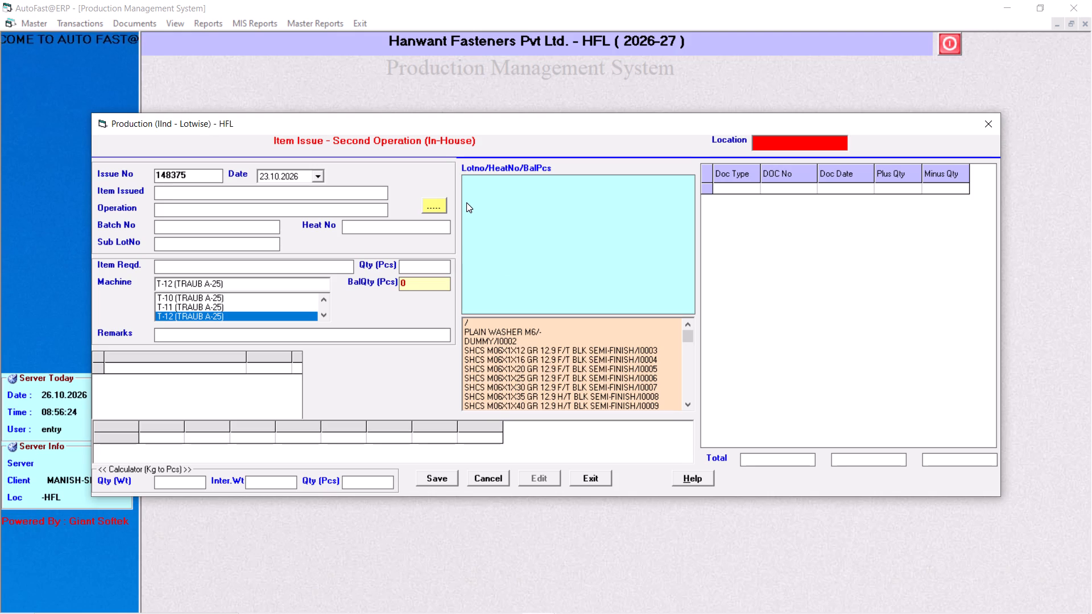
{"action": "type", "text": "%560"}
{"action": "key", "text": "Down"}
{"action": "key", "text": "Down"}
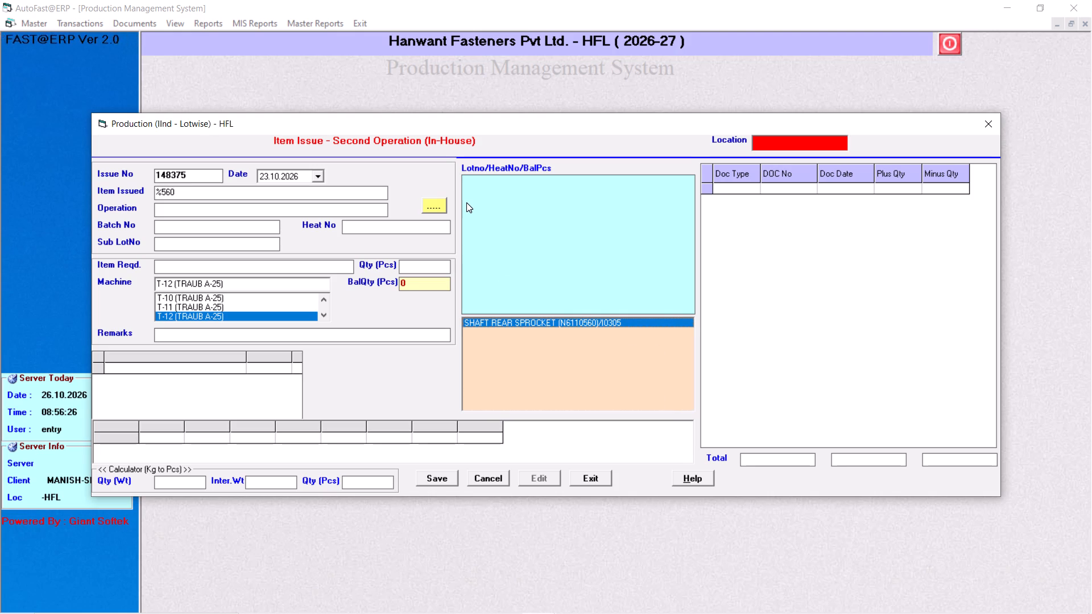
{"action": "key", "text": "Down"}
{"action": "key", "text": "Return"}
Choose operation DRILLING-01 and lot 00509526JP01 with heat number 146 for the issue.
{"action": "key", "text": "Return"}
{"action": "key", "text": "Down"}
{"action": "key", "text": "Down"}
{"action": "key", "text": "Down"}
{"action": "key", "text": "Return"}
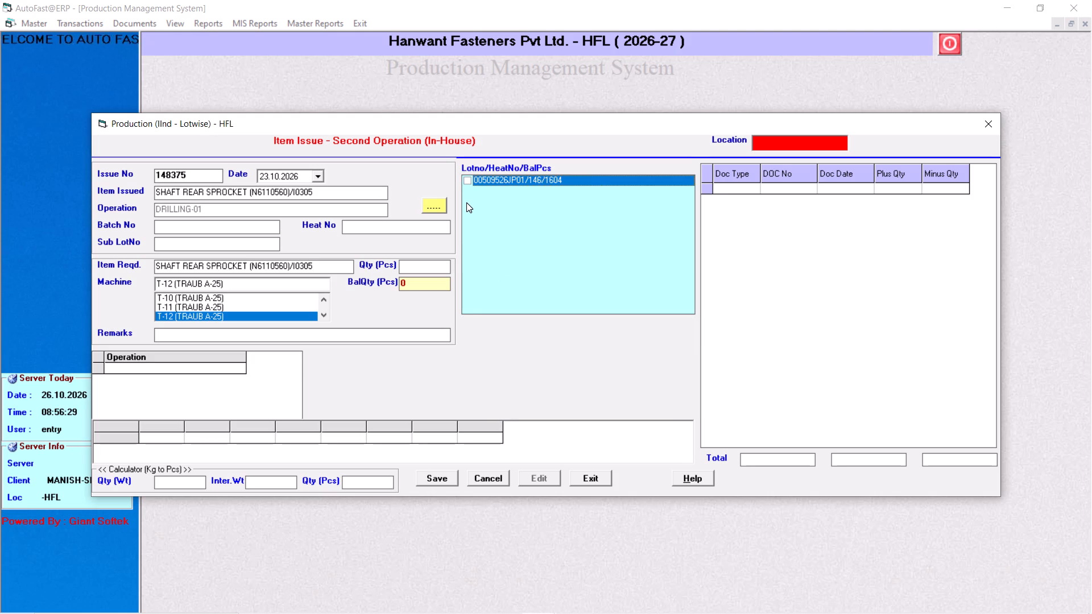
{"action": "key", "text": "space"}
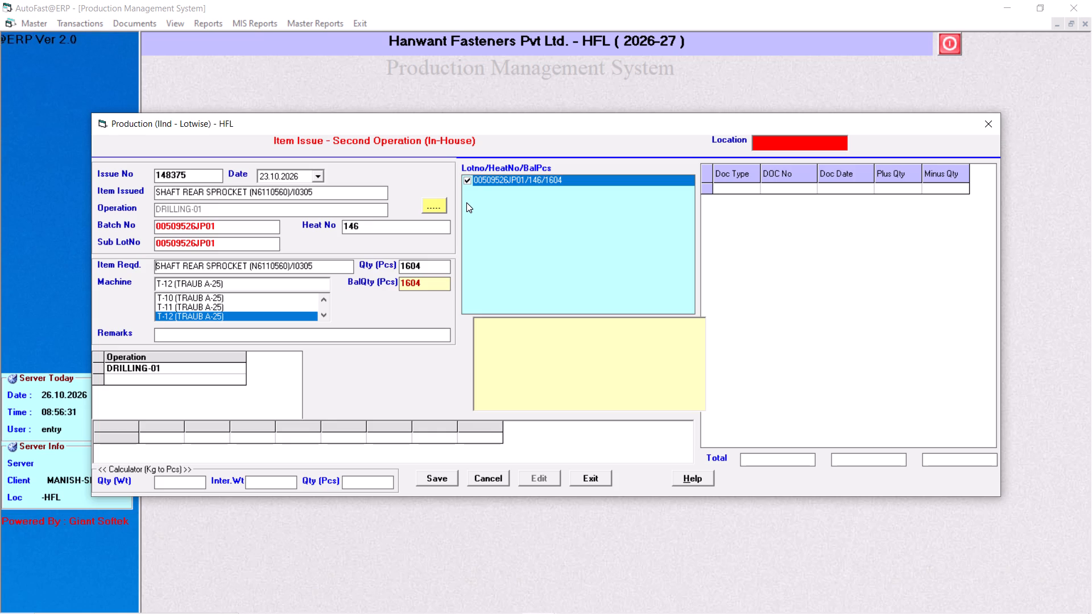
Set the issue quantity to 486 pcs.
{"action": "key", "text": "Return"}
{"action": "key", "text": "Right"}
{"action": "key", "text": "Right"}
{"action": "key", "text": "Right"}
{"action": "key", "text": "Right"}
{"action": "key", "text": "Right"}
{"action": "key", "text": "BackSpace"}
{"action": "key", "text": "BackSpace"}
{"action": "key", "text": "BackSpace"}
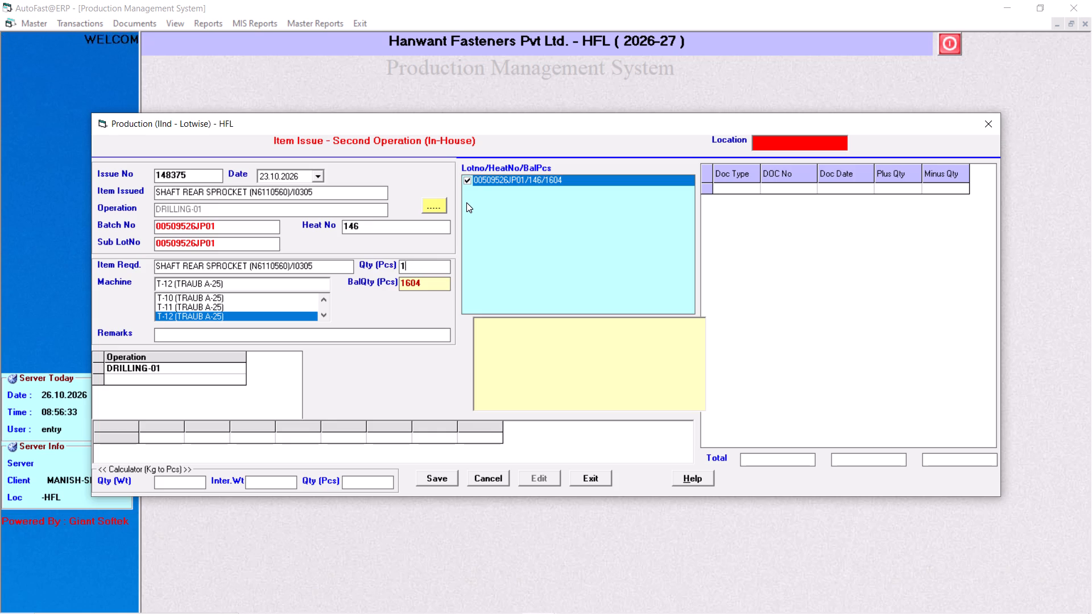
{"action": "key", "text": "BackSpace"}
{"action": "type", "text": "486"}
{"action": "key", "text": "Return"}
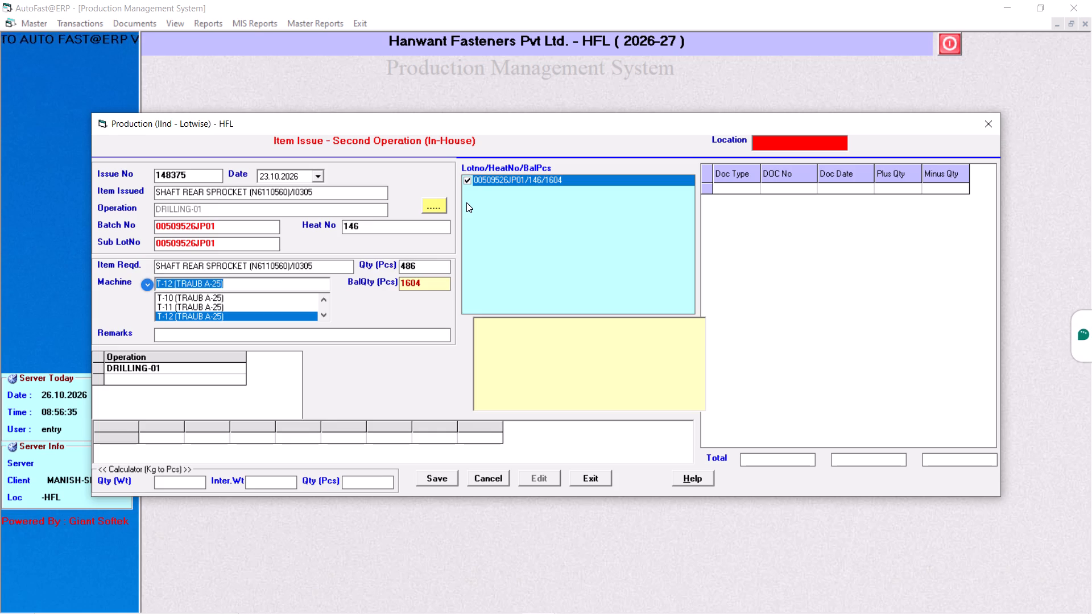
Assign machine T-13 (TRAUB A-25), leave the remarks blank and save the item issue.
{"action": "key", "text": "Down"}
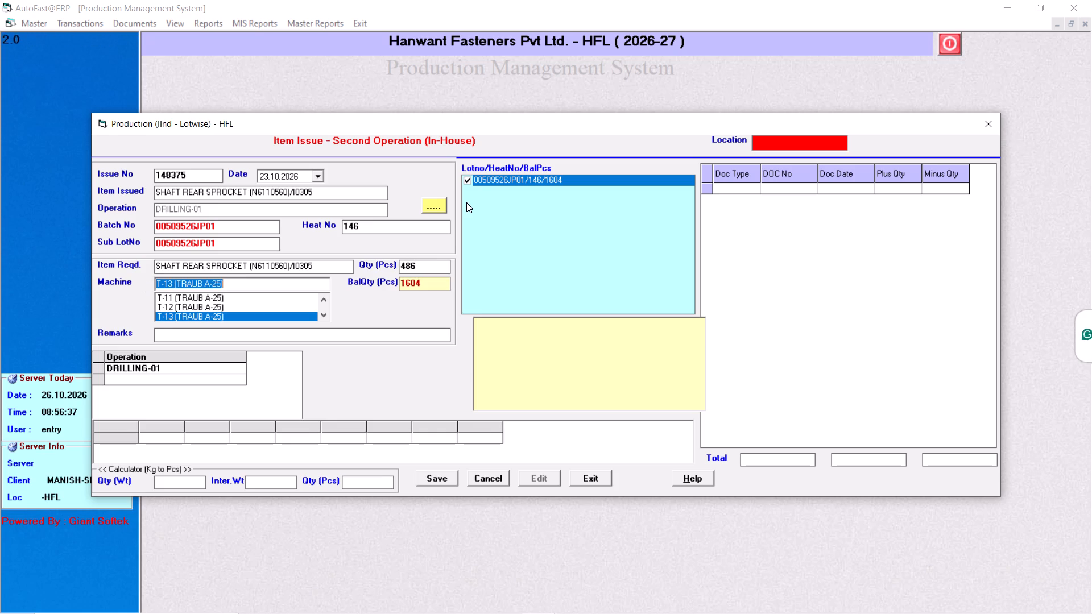
{"action": "key", "text": "Return"}
{"action": "key", "text": "Return"}
{"action": "key", "text": "Return"}
{"action": "key", "text": "Return"}
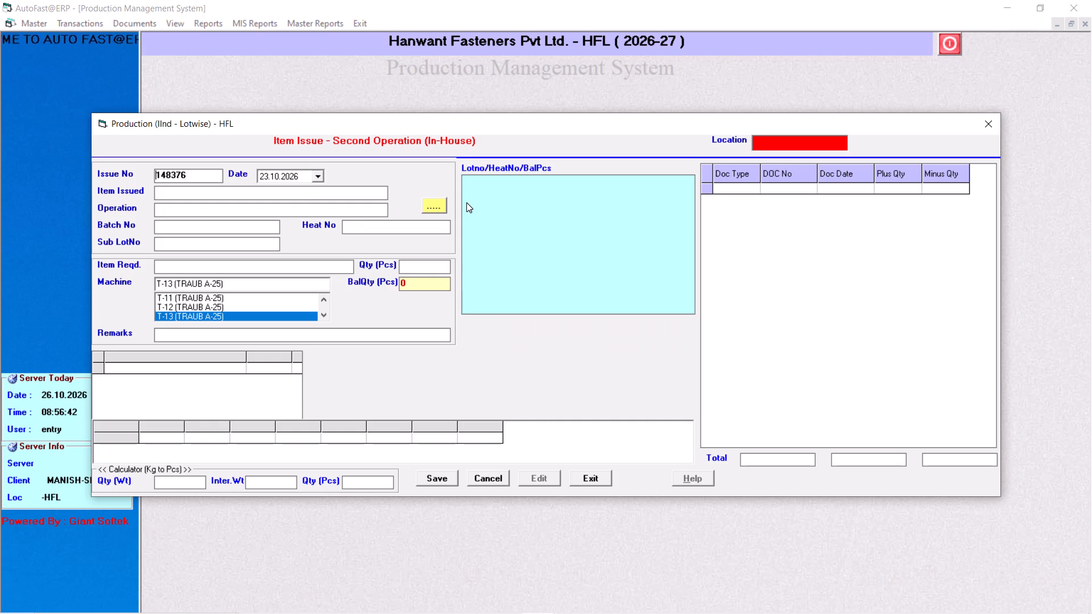
Close the second-operation item issue form and open the second-operation preliminary production entry.
{"action": "left_click", "coordinate": [994, 120]}
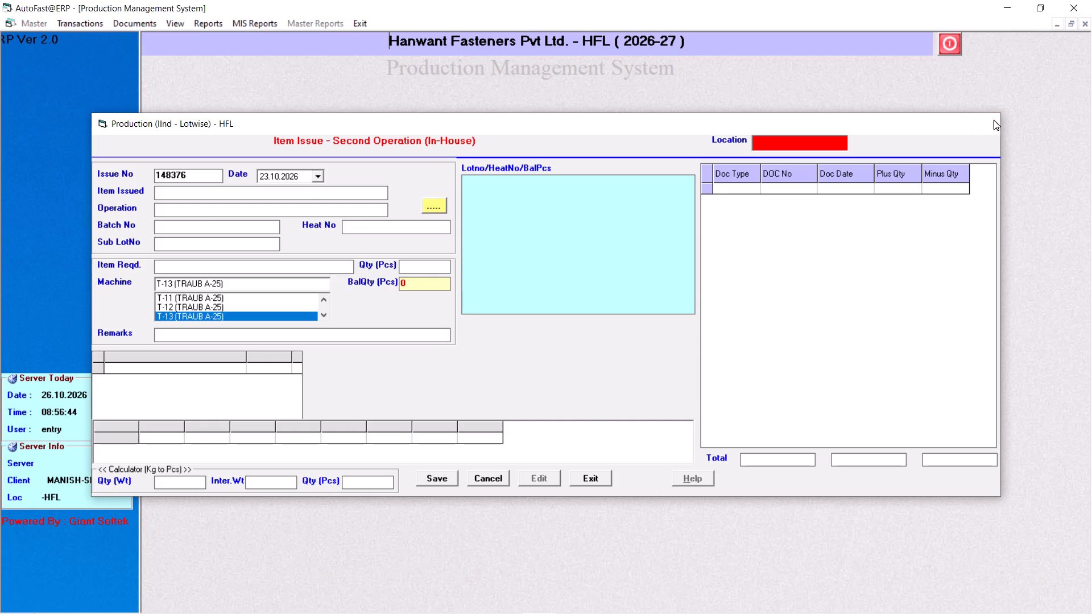
{"action": "left_click", "coordinate": [64, 20]}
{"action": "left_click", "coordinate": [193, 166]}
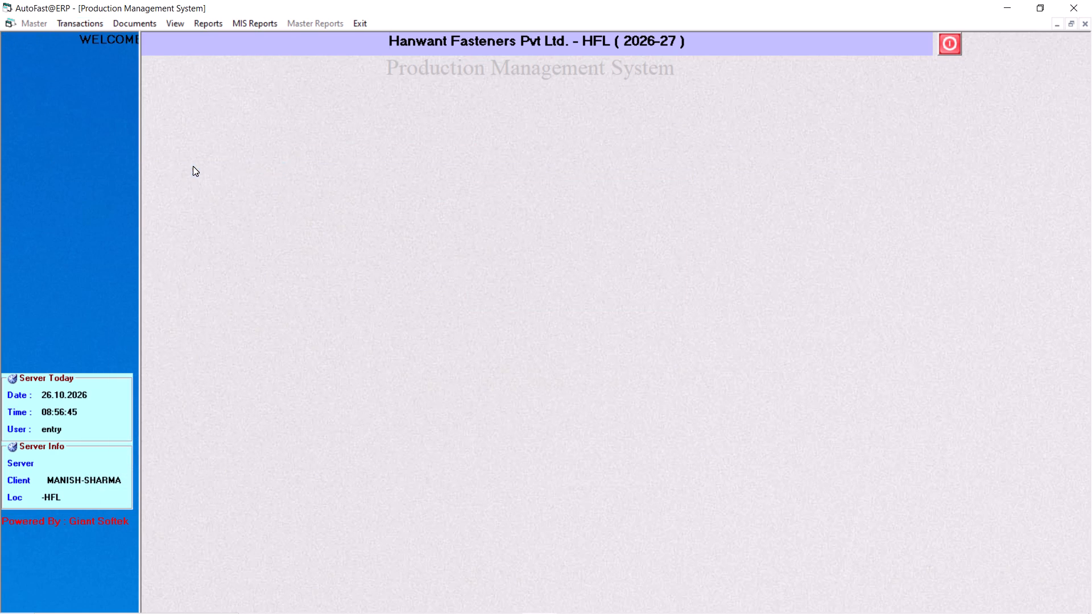
Set the production date to 24.10.2026, the shift to A and the total hours to 8.
{"action": "key", "text": "Return"}
{"action": "key", "text": "Down"}
{"action": "key", "text": "Down"}
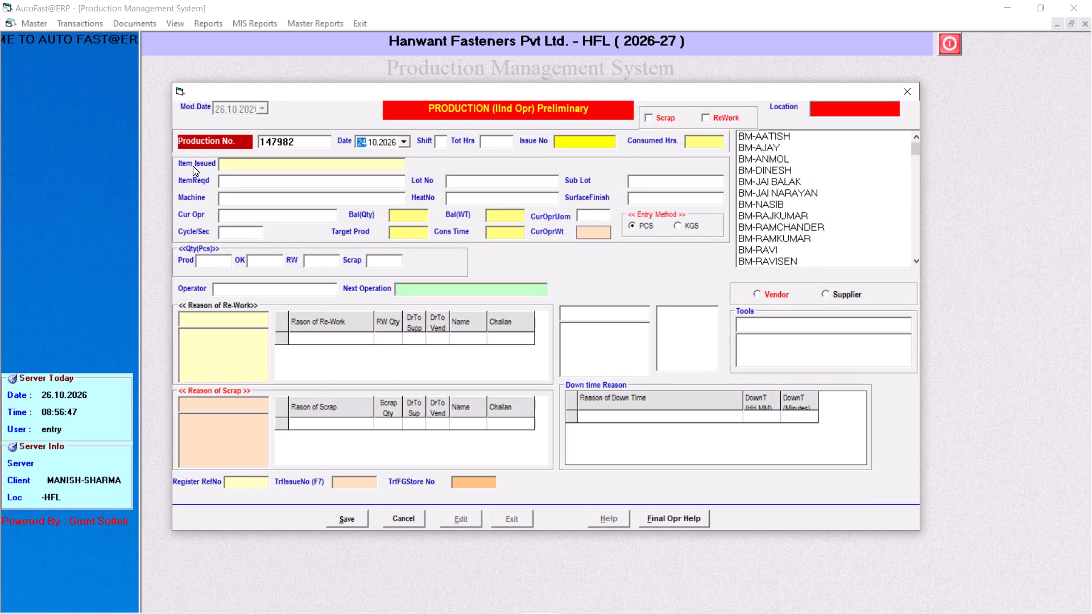
{"action": "key", "text": "Return"}
{"action": "key", "text": "a"}
{"action": "key", "text": "Return"}
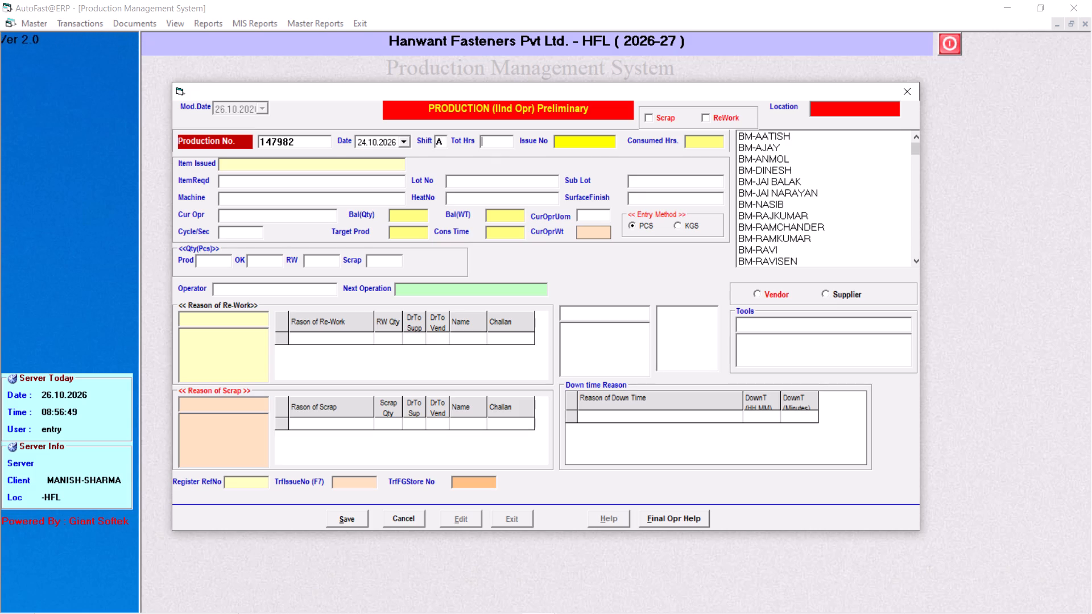
{"action": "key", "text": "8"}
{"action": "key", "text": "Return"}
Load issue number 148368 into the production entry, keeping its machine T-3 (TRAUB A-60).
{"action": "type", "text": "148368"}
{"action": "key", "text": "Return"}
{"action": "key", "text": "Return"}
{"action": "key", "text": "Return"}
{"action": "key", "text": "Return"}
Set the cycle time to 1 second and keep the produced quantity at 302 pcs.
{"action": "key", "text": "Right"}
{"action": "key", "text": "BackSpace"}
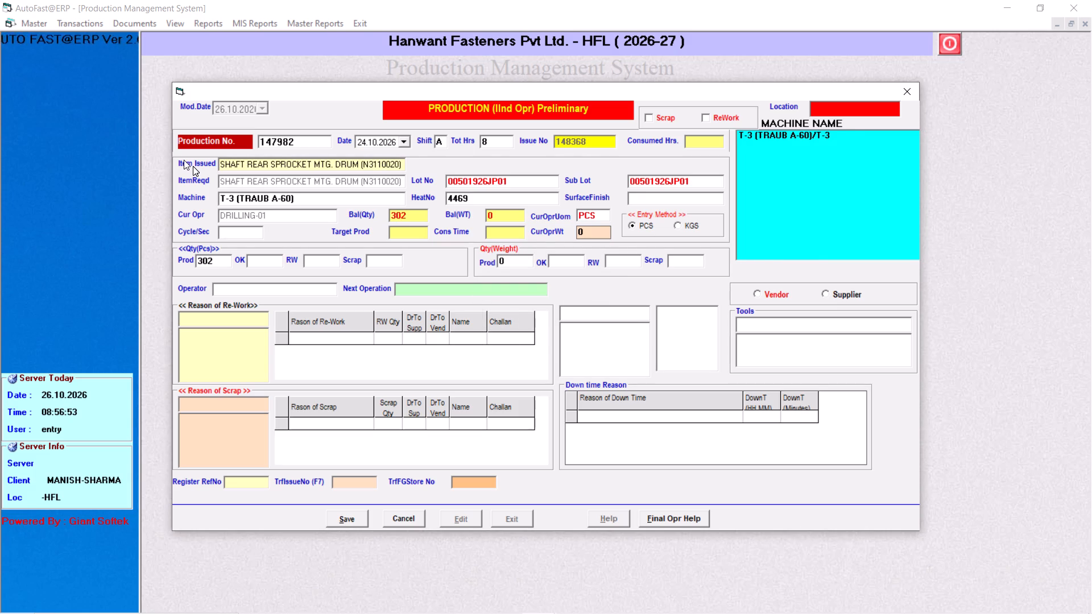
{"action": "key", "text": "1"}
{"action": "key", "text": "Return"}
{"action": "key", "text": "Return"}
Look up the operator for the production entry using the prefix T-BAL.
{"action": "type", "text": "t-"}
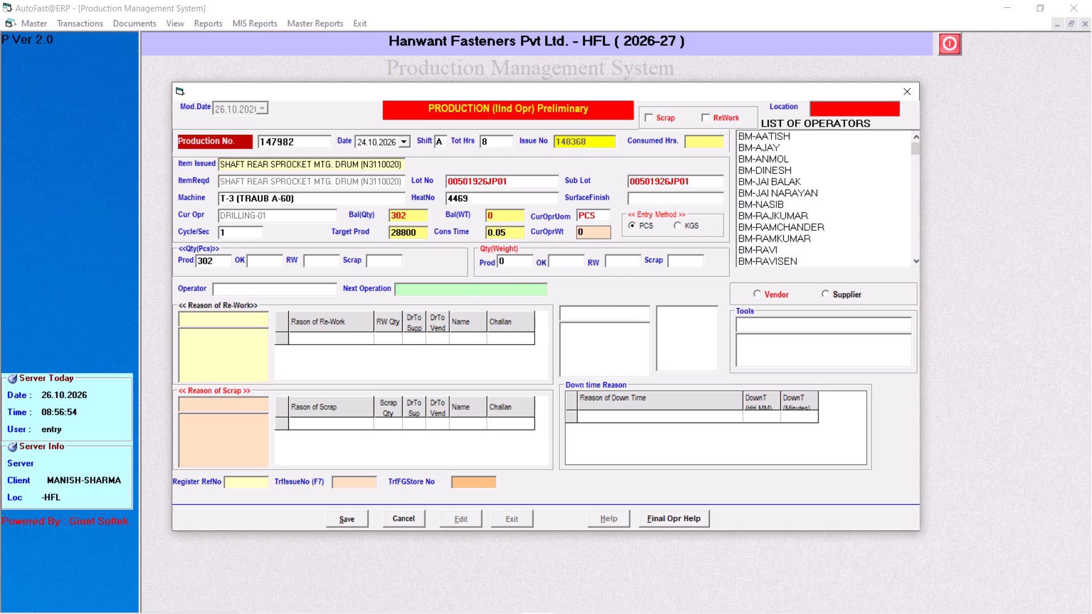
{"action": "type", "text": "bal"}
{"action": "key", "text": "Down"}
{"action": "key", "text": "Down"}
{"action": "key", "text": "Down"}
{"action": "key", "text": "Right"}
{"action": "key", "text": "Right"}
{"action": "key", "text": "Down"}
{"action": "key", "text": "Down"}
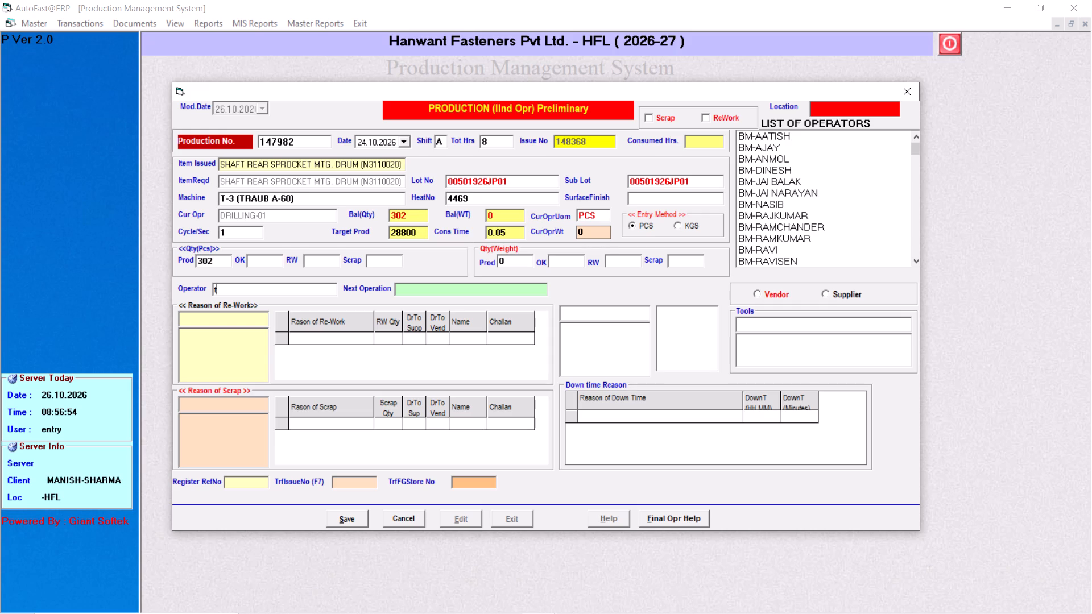
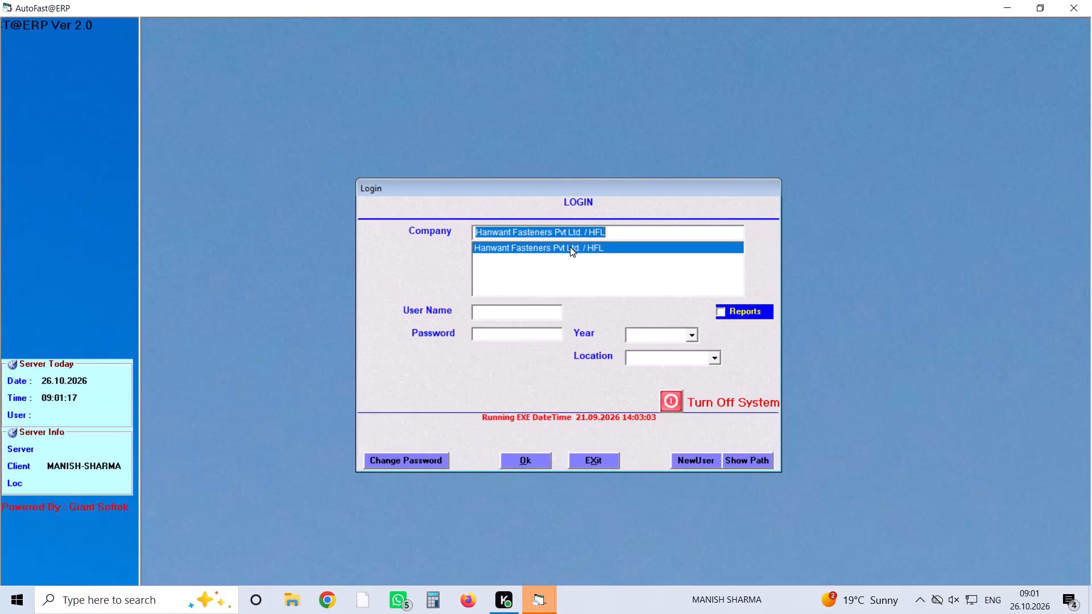
Log in to the company Hanwant Fasteners Pvt Ltd. / HFL with the user name "entry" and the account password.
{"action": "key", "text": "Return"}
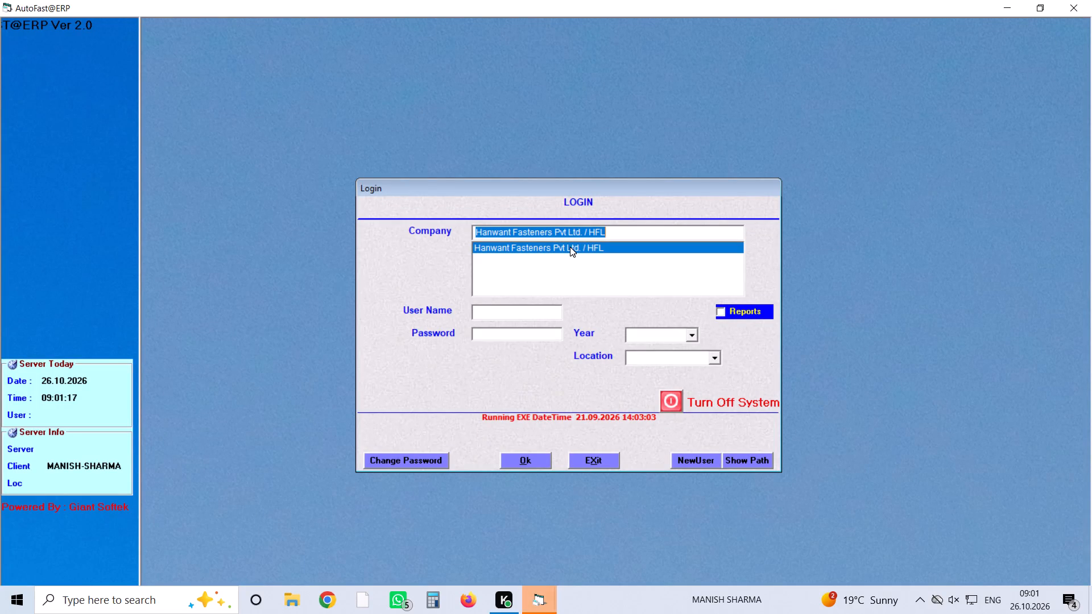
{"action": "double_click", "coordinate": [570, 247]}
{"action": "left_click", "coordinate": [499, 313]}
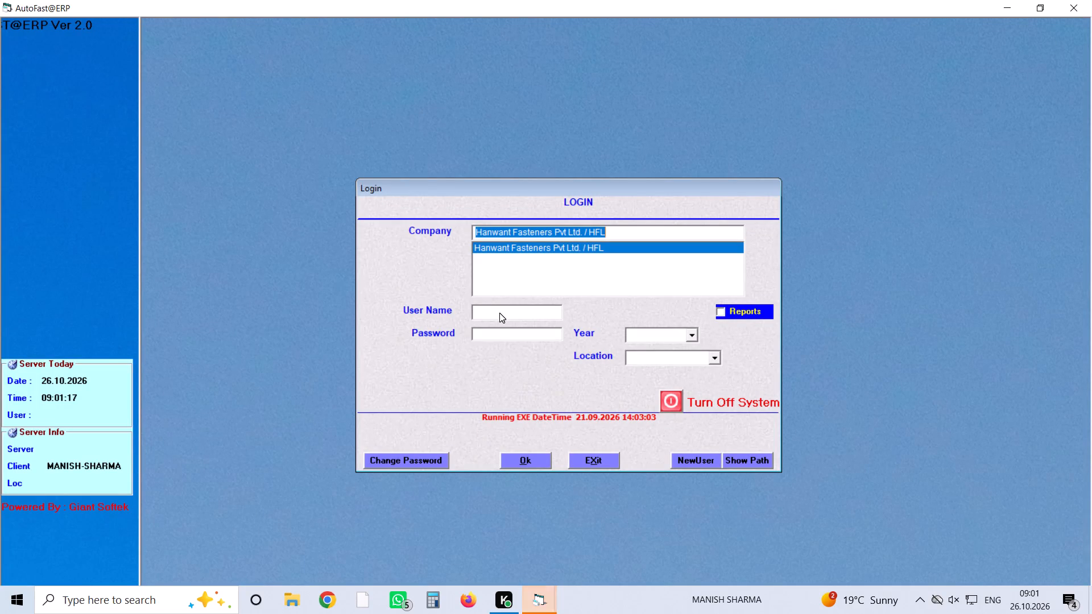
{"action": "left_click", "coordinate": [495, 306]}
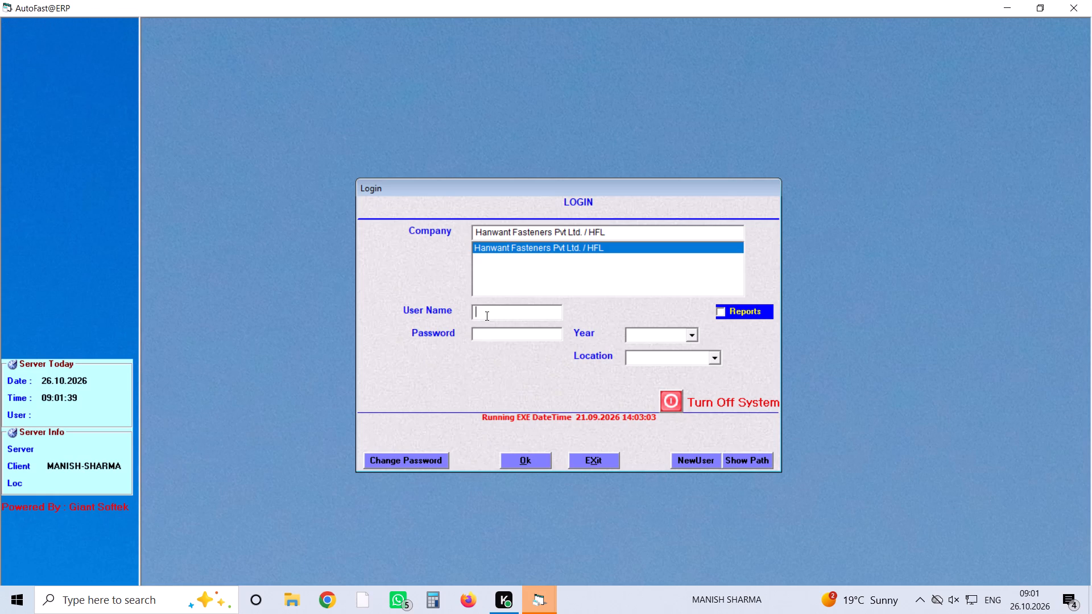
{"action": "key", "text": "e"}
{"action": "key", "text": "Down"}
{"action": "key", "text": "1"}
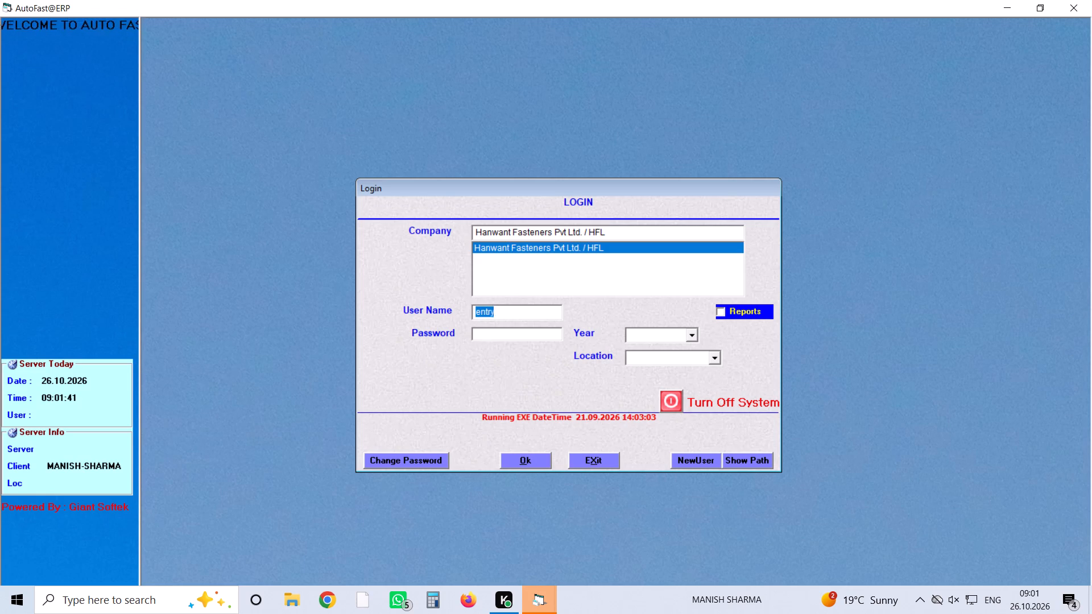
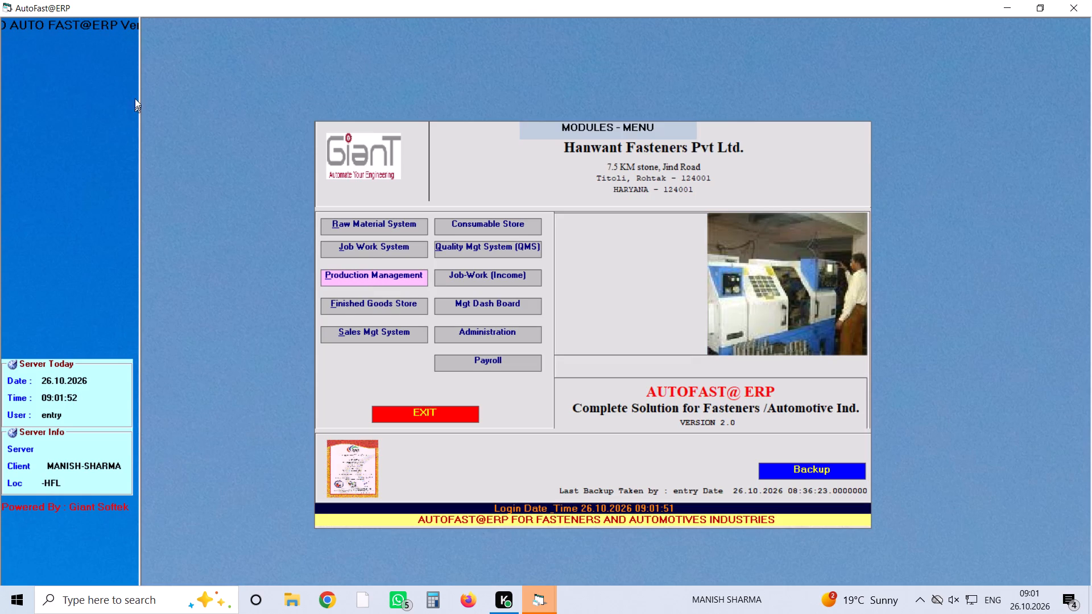
Open the preliminary production entry form for the second operation.
{"action": "left_click", "coordinate": [98, 26]}
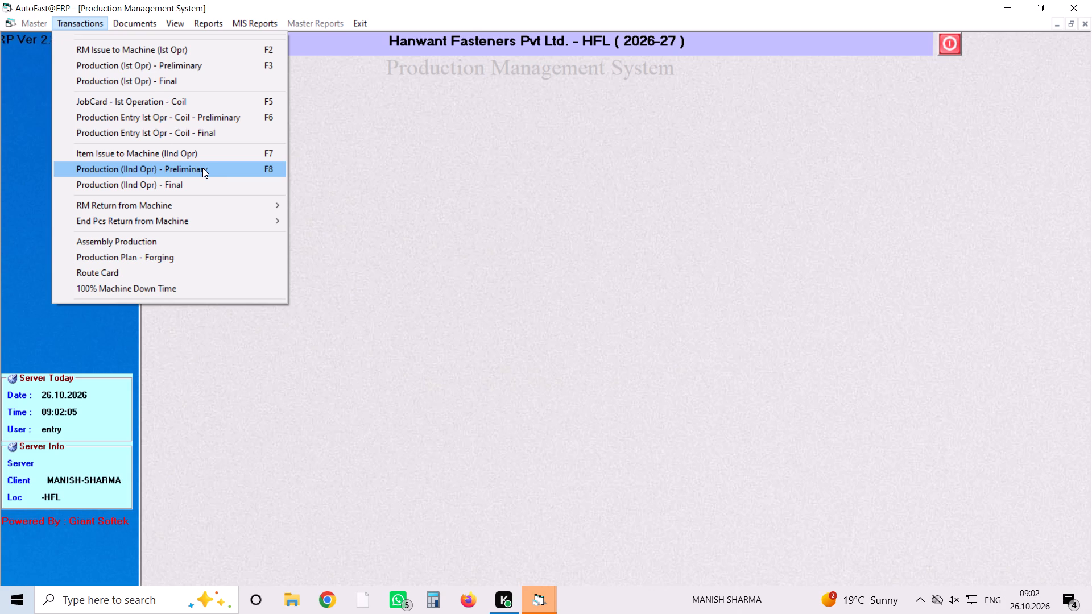
{"action": "left_click", "coordinate": [202, 168]}
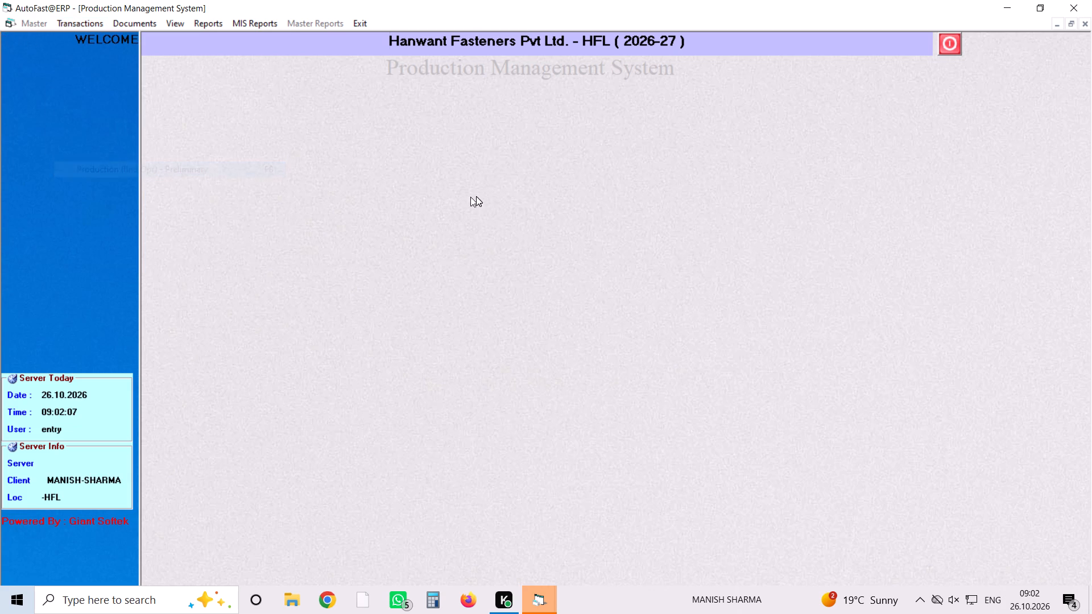
Set the production entry's date to 24.10.2026, shift to A and total hours to 8.
{"action": "key", "text": "Return"}
{"action": "key", "text": "Down"}
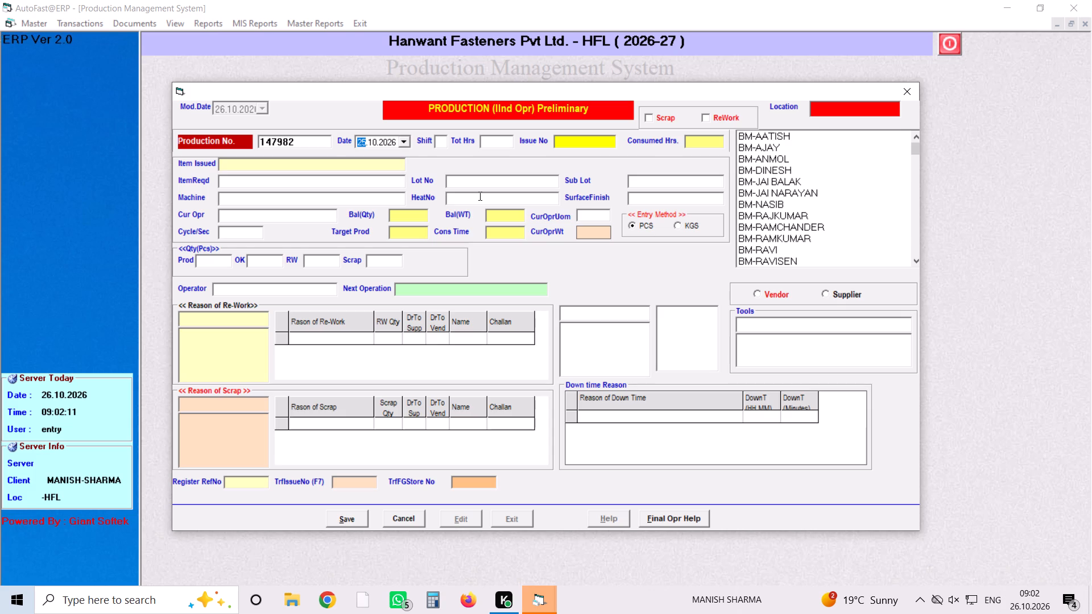
{"action": "key", "text": "Down"}
{"action": "key", "text": "Return"}
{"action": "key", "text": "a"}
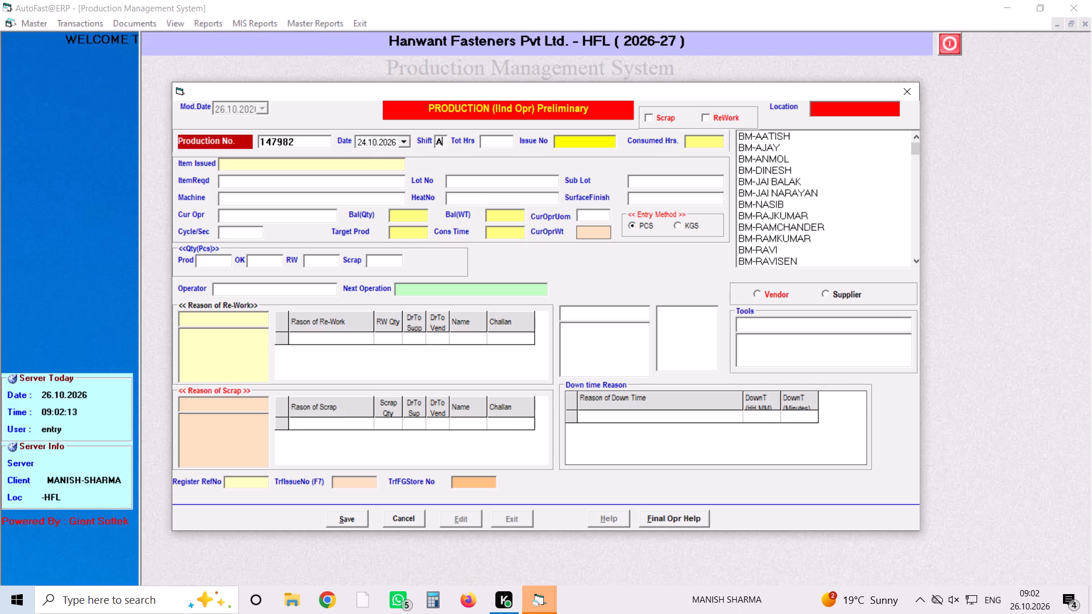
{"action": "key", "text": "Return"}
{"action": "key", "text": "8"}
{"action": "key", "text": "Return"}
Load issue number 148368 into the entry, accepting its item, lot and machine T-3 (TRAUB A-60).
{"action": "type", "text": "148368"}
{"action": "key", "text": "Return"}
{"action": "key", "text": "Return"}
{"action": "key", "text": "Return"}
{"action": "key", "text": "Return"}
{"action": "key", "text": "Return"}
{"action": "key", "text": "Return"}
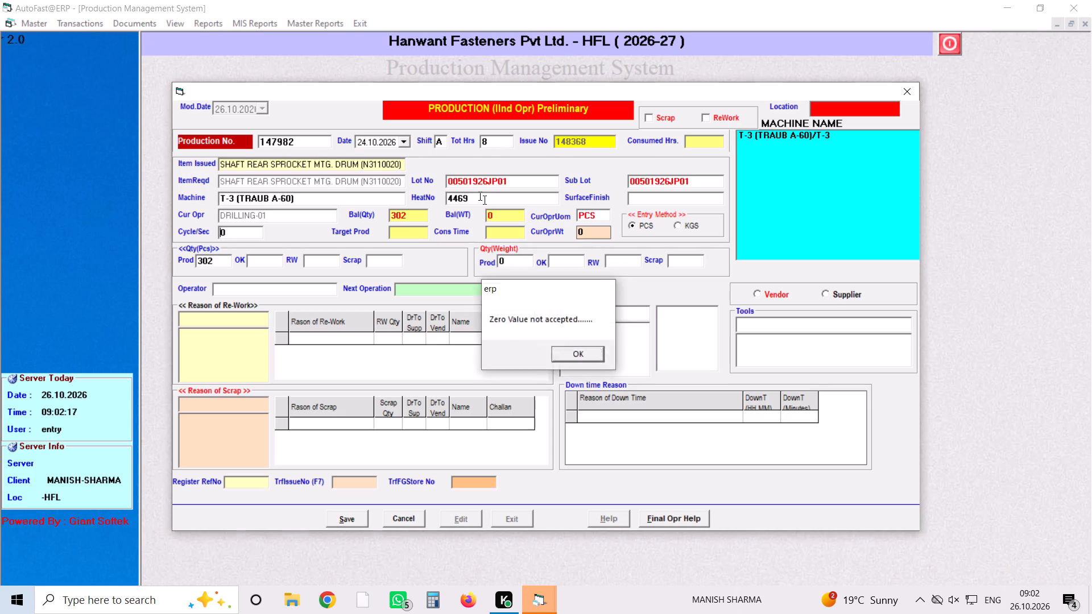
Set the cycle time to 1 second and accept the filled-in production quantity.
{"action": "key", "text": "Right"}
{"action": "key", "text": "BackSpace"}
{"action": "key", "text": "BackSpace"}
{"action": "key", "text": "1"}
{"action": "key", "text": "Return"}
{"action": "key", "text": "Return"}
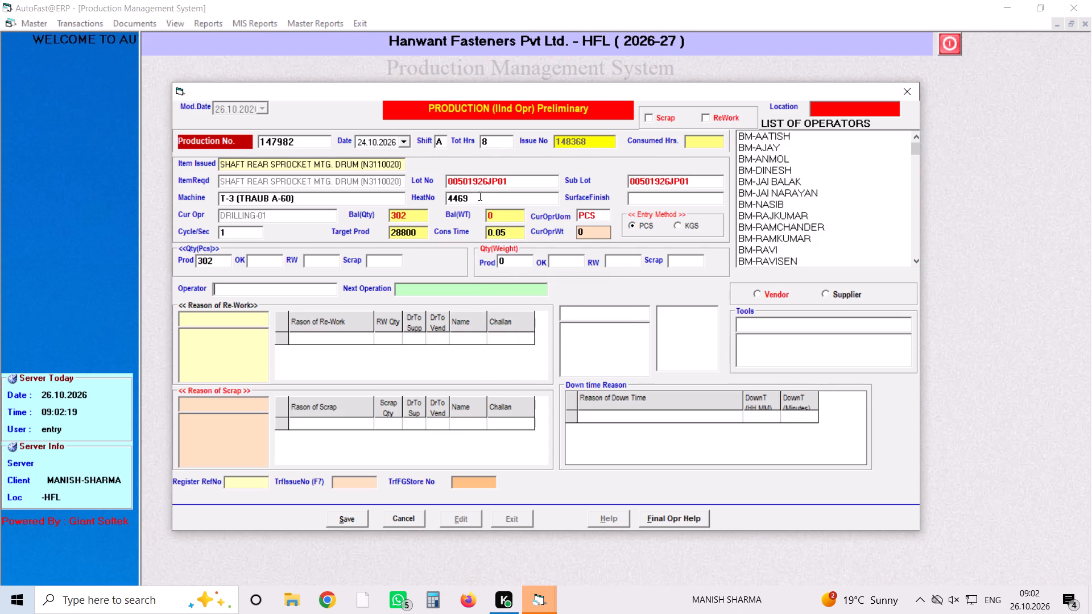
Assign operator T-BALWAN and proceed past the blank rework and scrap reasons to the downtime reasons.
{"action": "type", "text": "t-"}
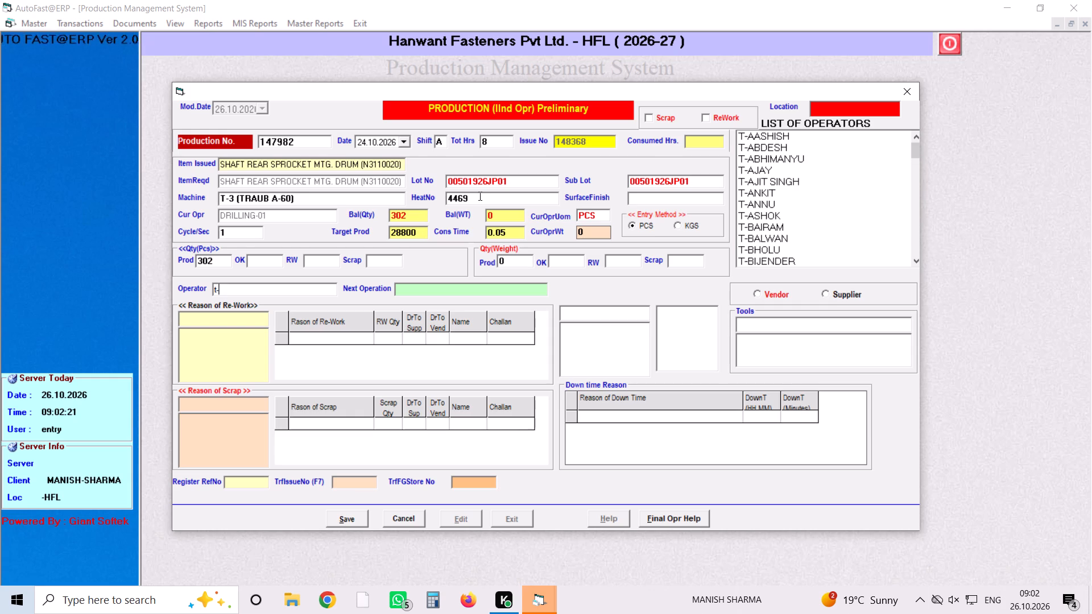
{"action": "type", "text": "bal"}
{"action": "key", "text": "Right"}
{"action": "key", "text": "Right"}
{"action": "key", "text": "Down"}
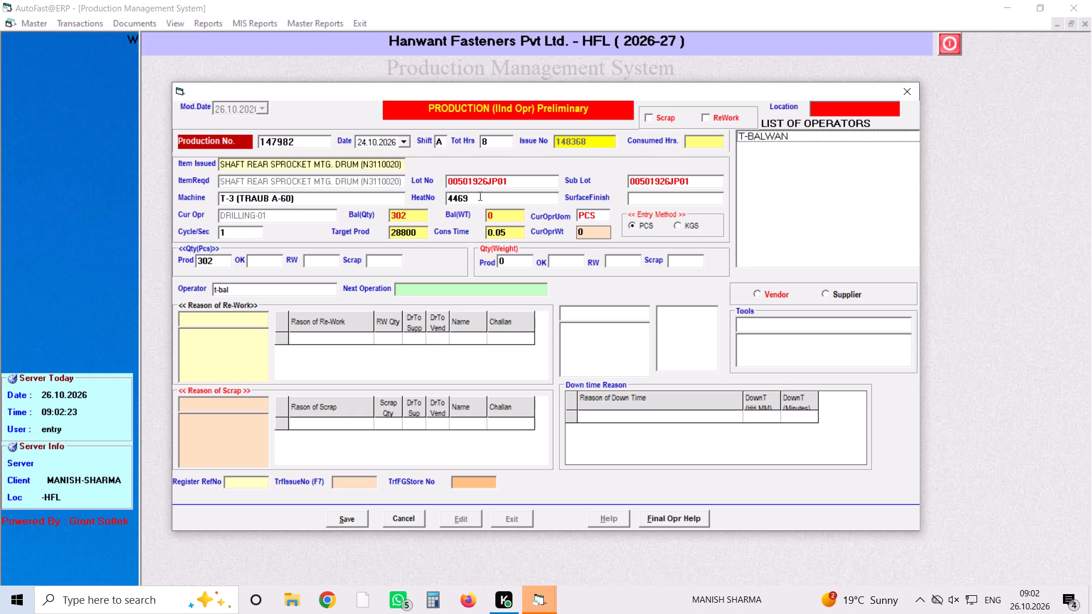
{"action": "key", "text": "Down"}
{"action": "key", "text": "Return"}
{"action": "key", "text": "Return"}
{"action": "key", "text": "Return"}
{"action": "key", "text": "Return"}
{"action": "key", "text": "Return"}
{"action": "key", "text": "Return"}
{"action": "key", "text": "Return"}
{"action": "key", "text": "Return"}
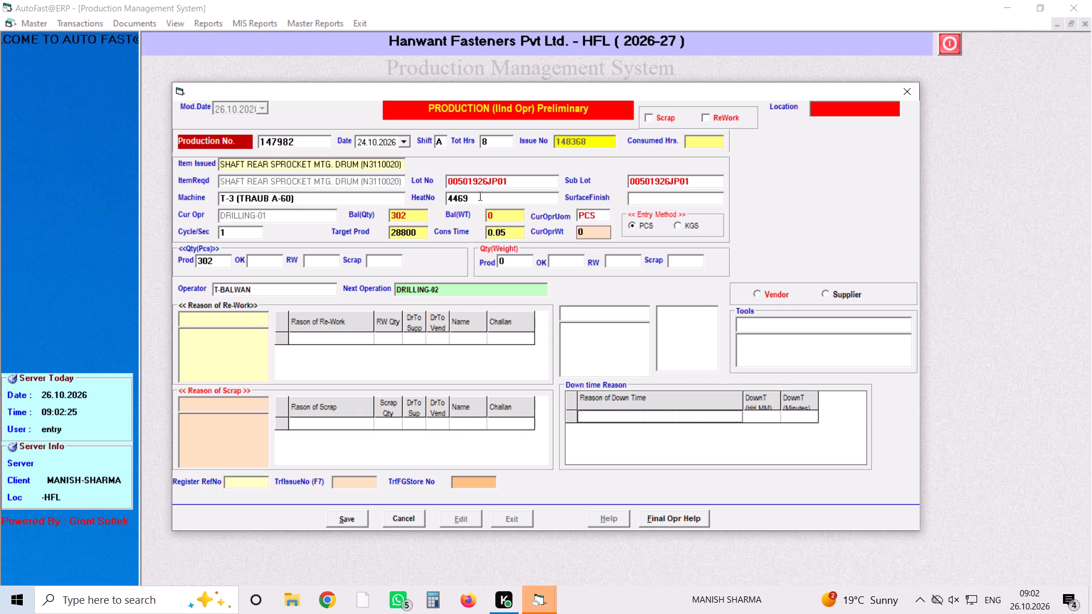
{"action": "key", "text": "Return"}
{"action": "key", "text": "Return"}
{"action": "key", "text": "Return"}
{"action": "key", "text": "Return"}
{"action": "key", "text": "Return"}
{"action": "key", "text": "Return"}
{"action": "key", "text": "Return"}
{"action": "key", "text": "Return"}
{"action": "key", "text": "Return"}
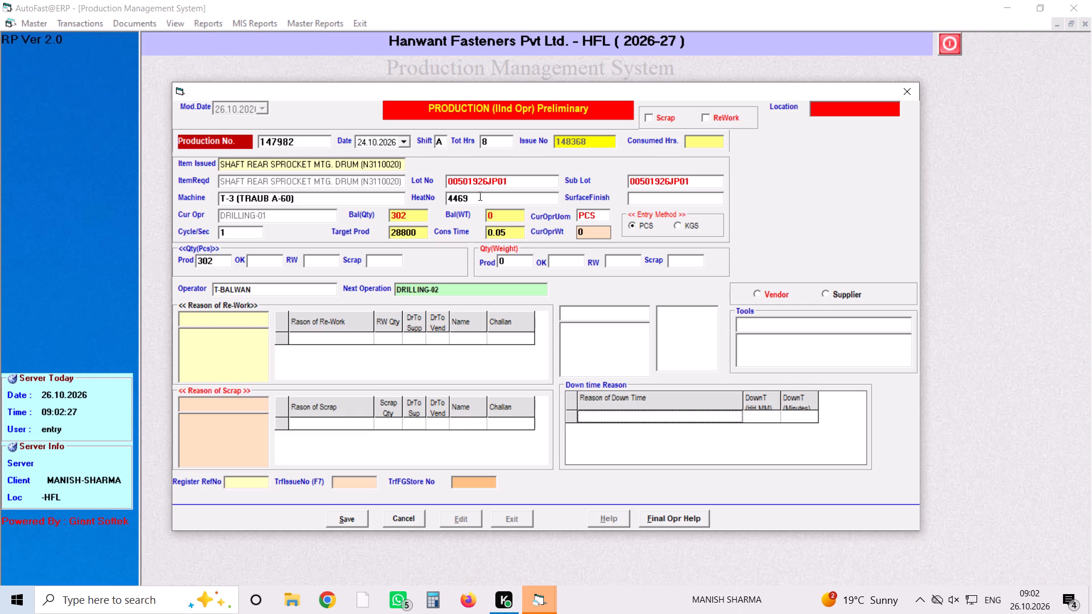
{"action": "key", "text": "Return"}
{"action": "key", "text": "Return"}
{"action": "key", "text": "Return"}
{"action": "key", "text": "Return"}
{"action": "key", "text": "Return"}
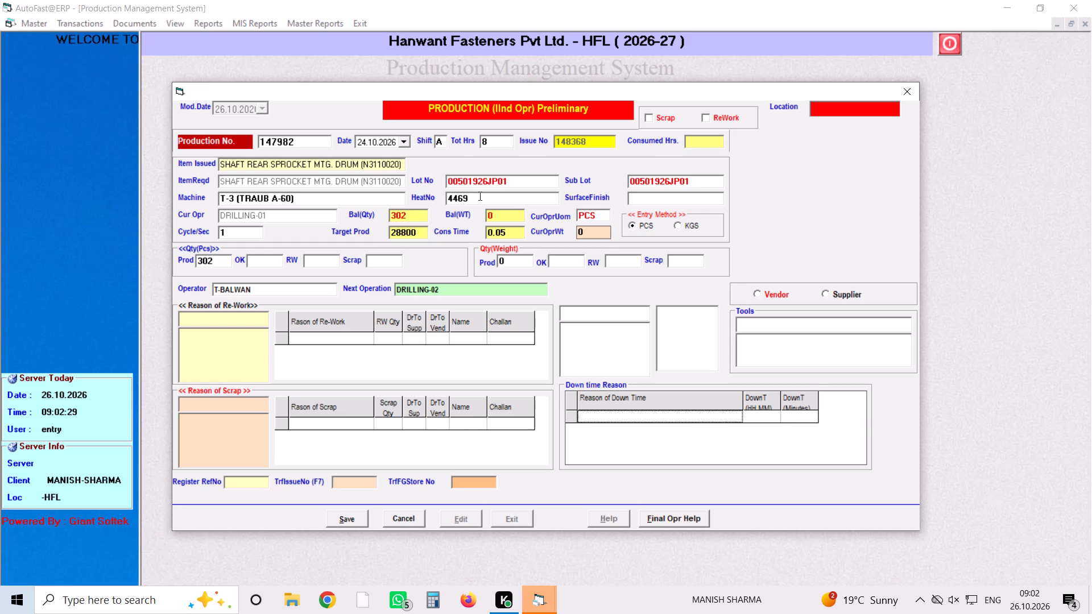
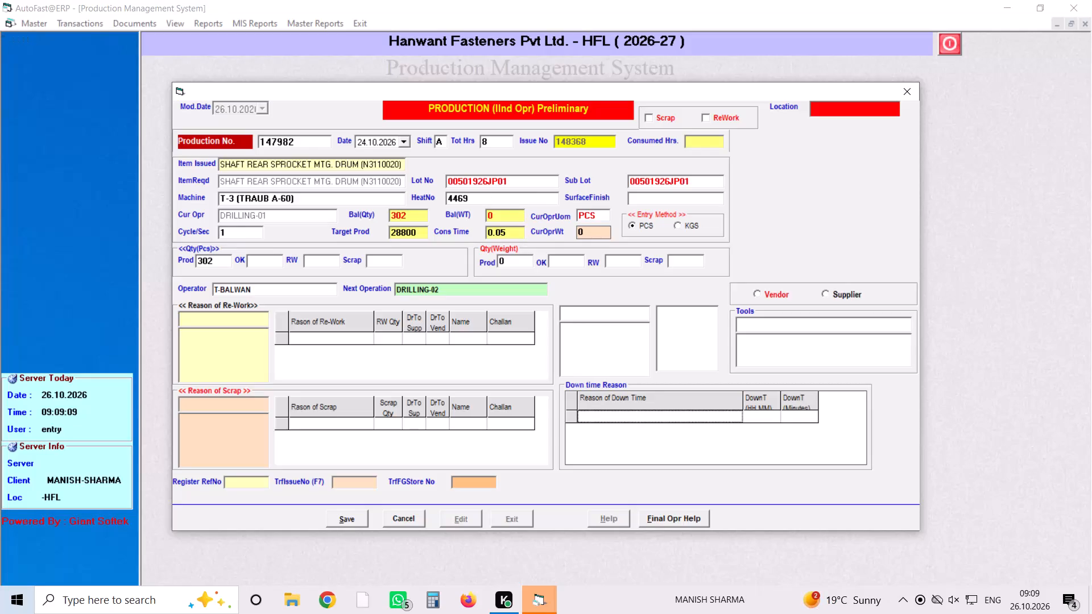
Leave the downtime reasons blank and save the production entry for issue 148368.
{"action": "key", "text": "Return"}
{"action": "key", "text": "Return"}
{"action": "key", "text": "Return"}
{"action": "key", "text": "Return"}
{"action": "key", "text": "Return"}
{"action": "key", "text": "Return"}
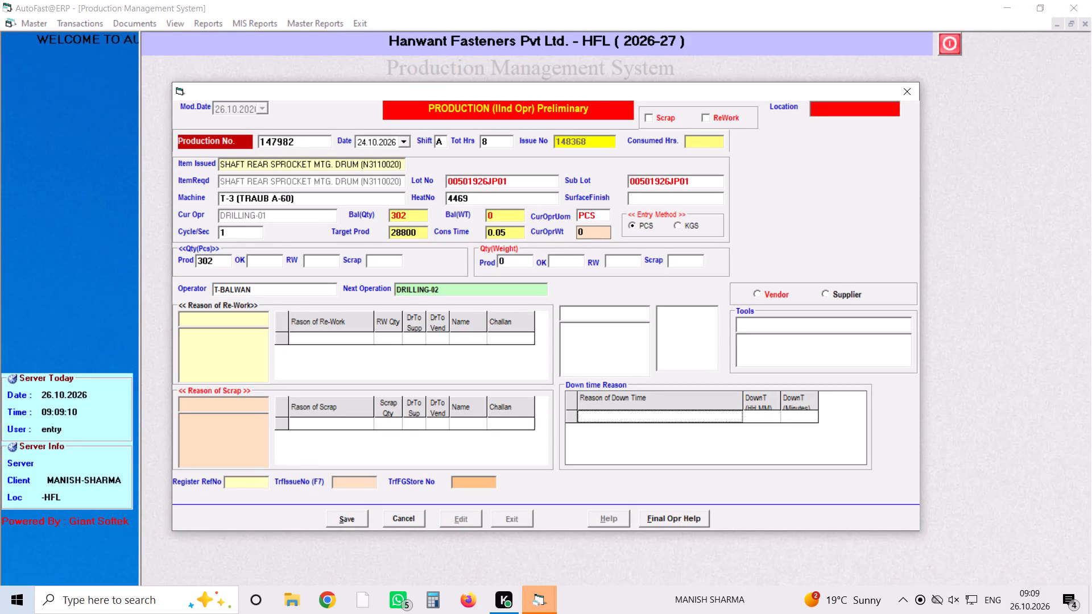
{"action": "key", "text": "Return"}
{"action": "left_click", "coordinate": [359, 518]}
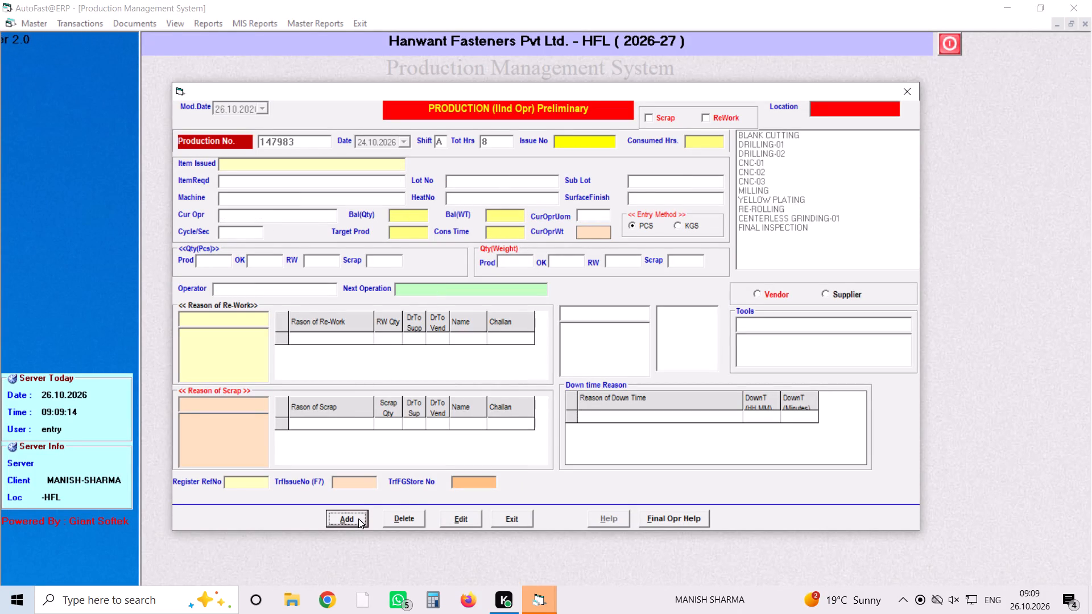
Add a new production entry dated 24.10.2026 with shift A and 8 total hours.
{"action": "key", "text": "Return"}
{"action": "key", "text": "Down"}
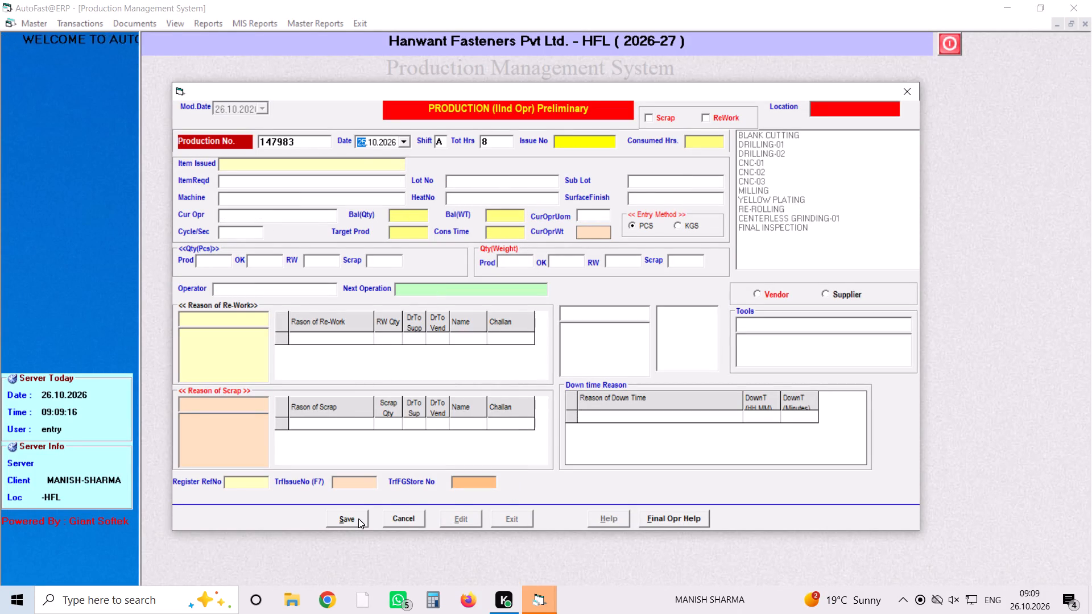
{"action": "key", "text": "Down"}
{"action": "key", "text": "Return"}
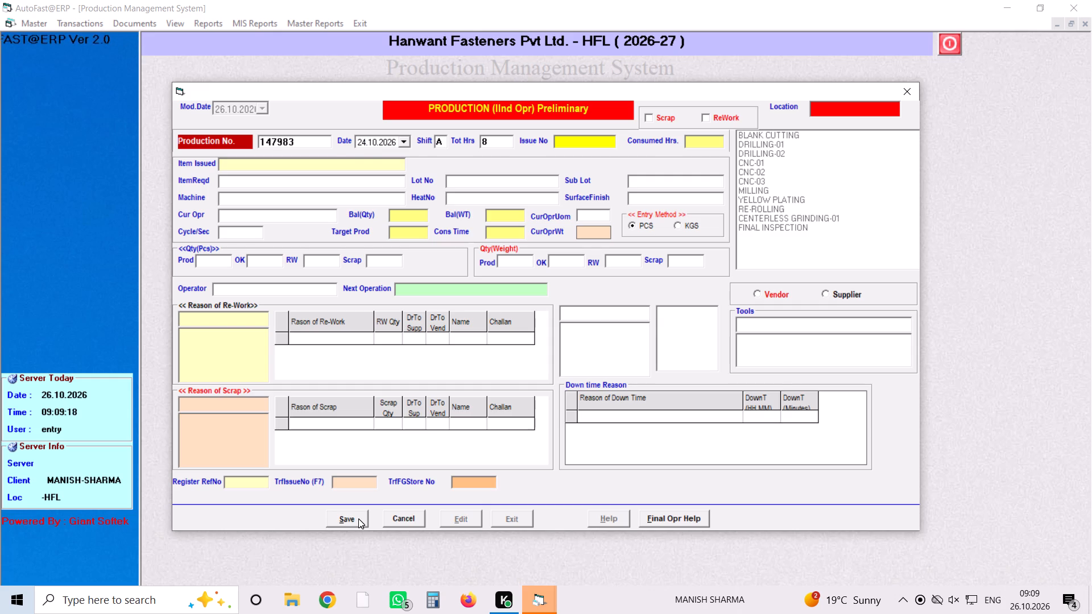
{"action": "key", "text": "Return"}
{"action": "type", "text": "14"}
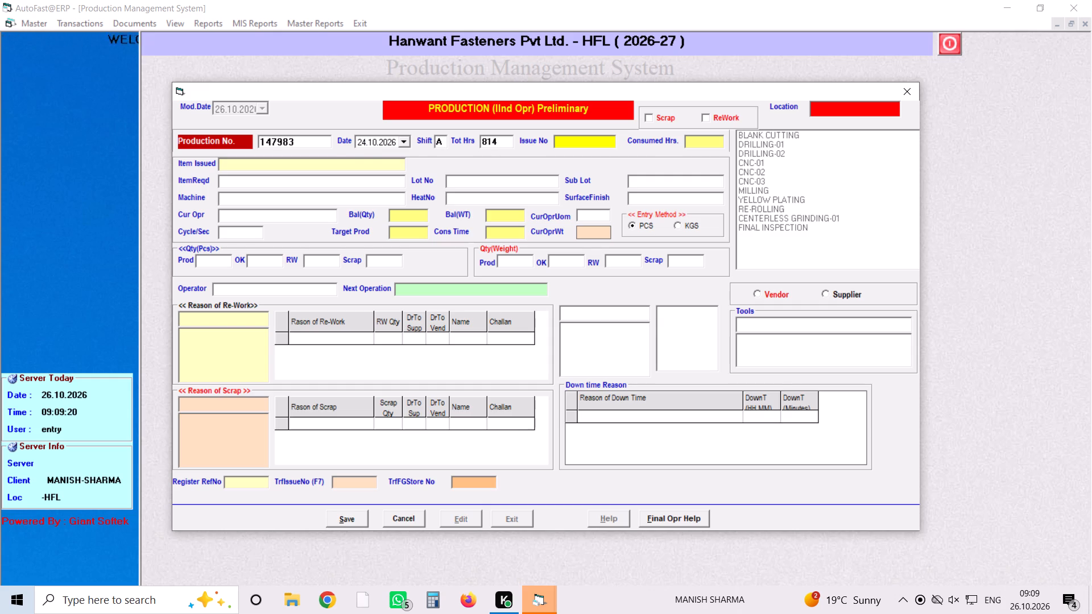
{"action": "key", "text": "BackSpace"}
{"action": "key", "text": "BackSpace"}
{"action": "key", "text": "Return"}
Load issue number 148369 into the entry, accepting its item, lot and machine T-4 (TRAUB A-60).
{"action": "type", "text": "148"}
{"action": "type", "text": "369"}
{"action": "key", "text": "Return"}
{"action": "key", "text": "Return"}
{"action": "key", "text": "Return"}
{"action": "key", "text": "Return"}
Set the cycle time to 1 second and accept the filled-in production quantity.
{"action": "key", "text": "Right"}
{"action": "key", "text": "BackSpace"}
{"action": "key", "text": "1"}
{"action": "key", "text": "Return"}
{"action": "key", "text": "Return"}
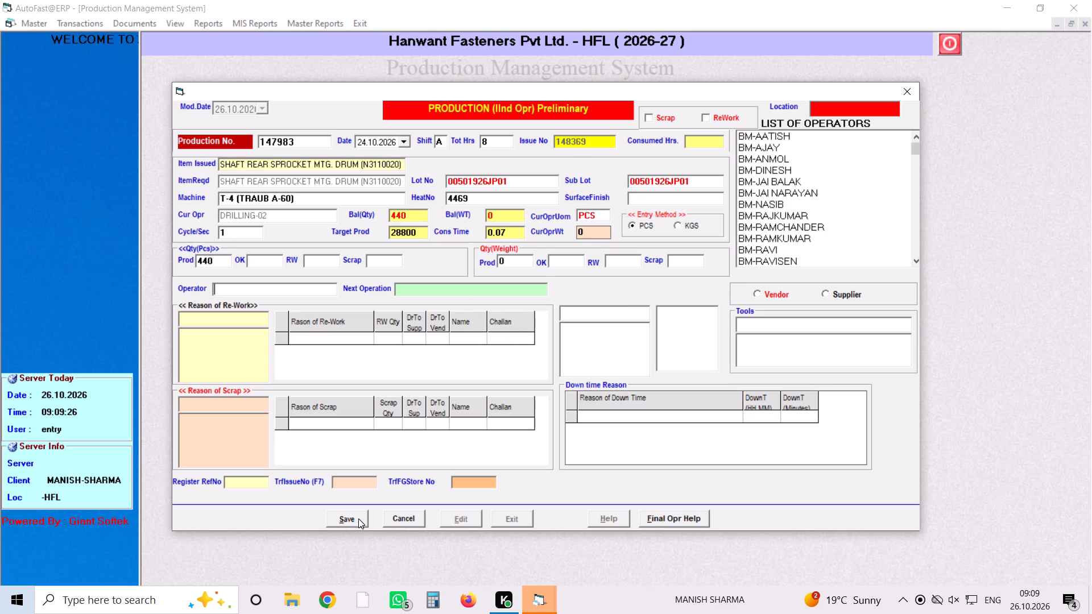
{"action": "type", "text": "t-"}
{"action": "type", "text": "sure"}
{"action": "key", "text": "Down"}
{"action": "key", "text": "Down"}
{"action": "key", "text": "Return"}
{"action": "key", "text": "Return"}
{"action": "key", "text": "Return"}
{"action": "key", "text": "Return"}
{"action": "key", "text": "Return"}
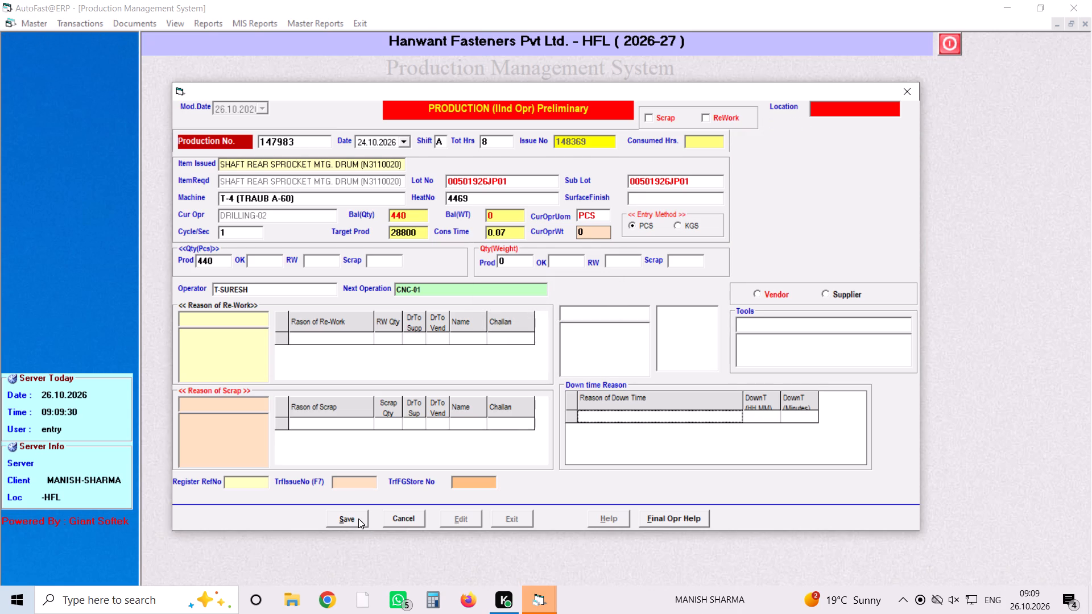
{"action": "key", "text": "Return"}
{"action": "left_click", "coordinate": [358, 518]}
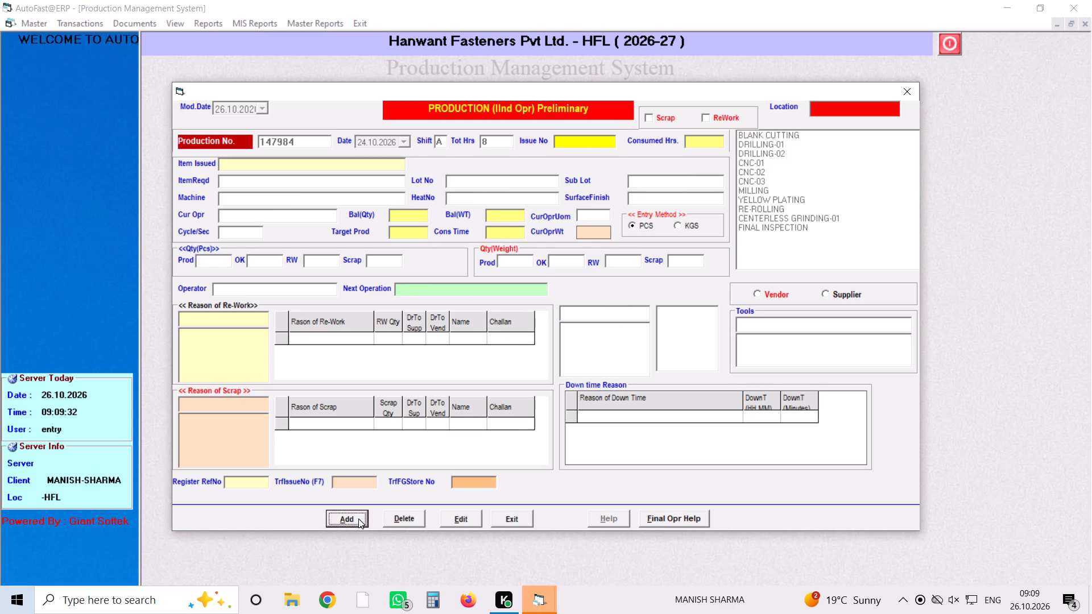
Add another production entry dated 24.10.2026, keeping shift A and 8 total hours.
{"action": "key", "text": "Return"}
{"action": "key", "text": "Down"}
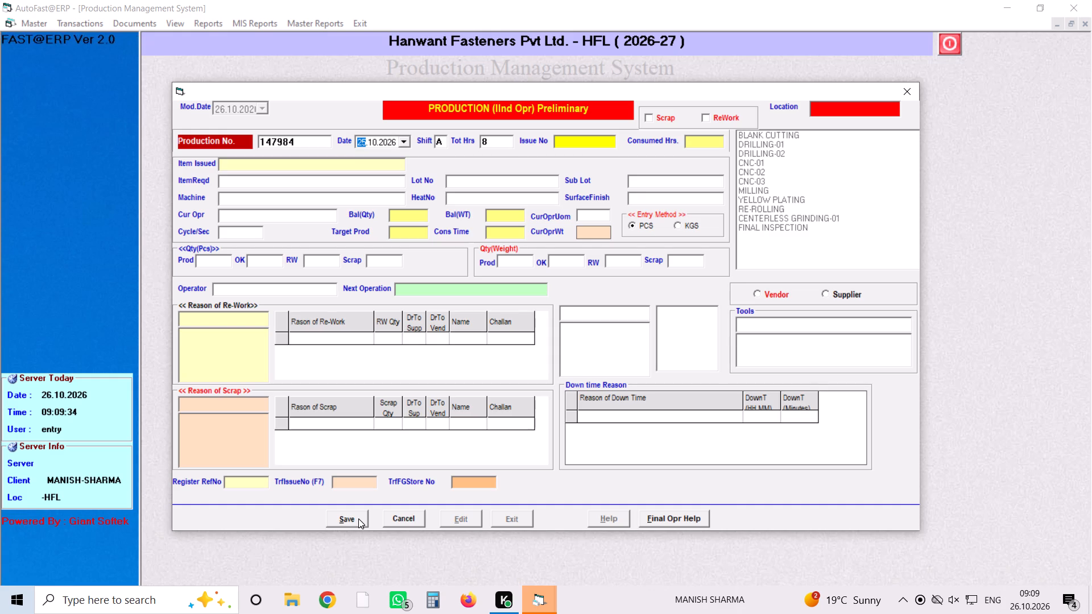
{"action": "key", "text": "Down"}
{"action": "key", "text": "Return"}
{"action": "key", "text": "Return"}
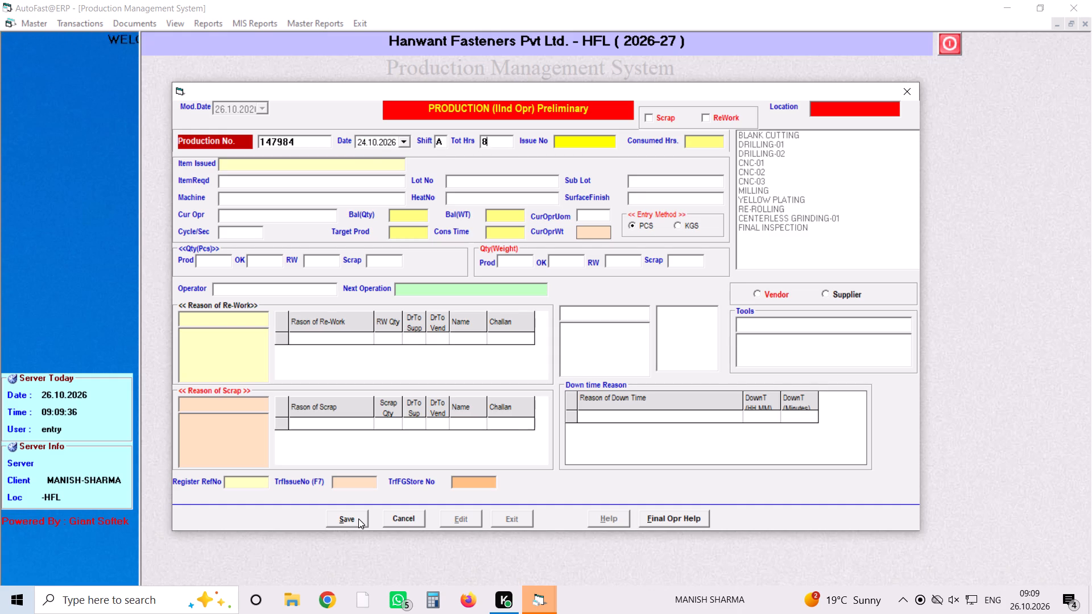
{"action": "key", "text": "Return"}
Load issue number 148370 into the entry, accepting its item, lot and machine T-8 (TRAUB A-25).
{"action": "type", "text": "148"}
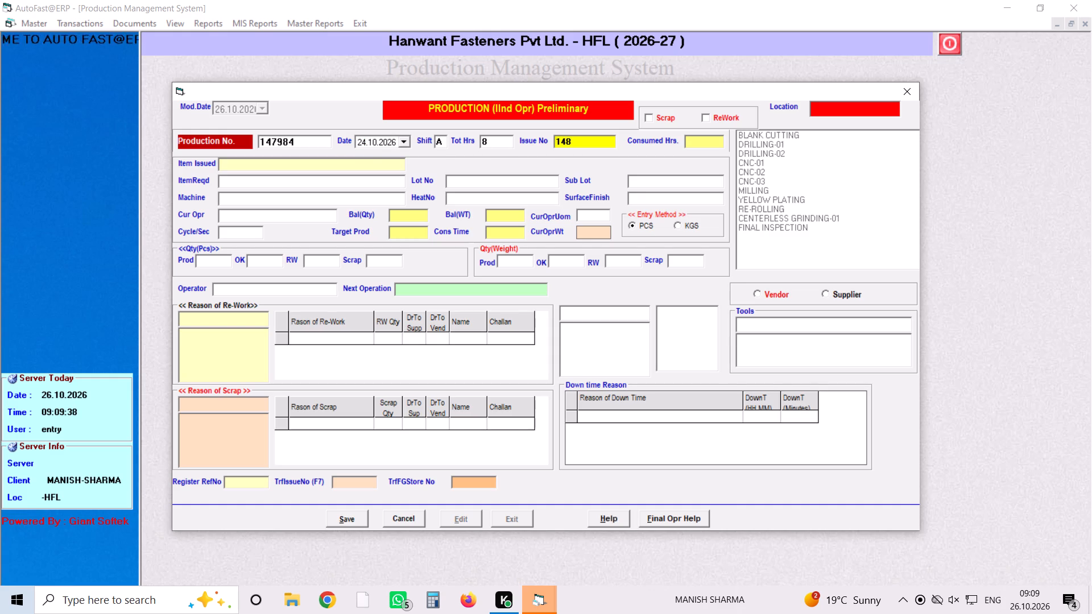
{"action": "type", "text": "39"}
{"action": "key", "text": "BackSpace"}
{"action": "type", "text": "70"}
{"action": "key", "text": "Return"}
{"action": "key", "text": "Return"}
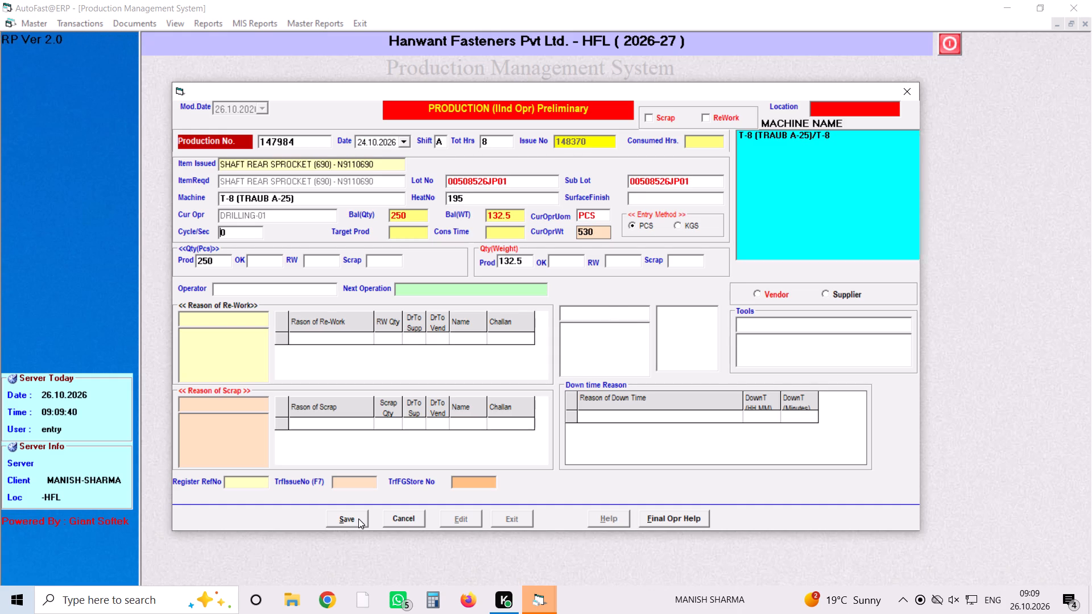
{"action": "key", "text": "Return"}
{"action": "key", "text": "Return"}
Set the cycle time to 01 second and accept the filled-in production quantity.
{"action": "key", "text": "Right"}
{"action": "key", "text": "1"}
{"action": "key", "text": "Return"}
{"action": "key", "text": "Return"}
{"action": "type", "text": "t-"}
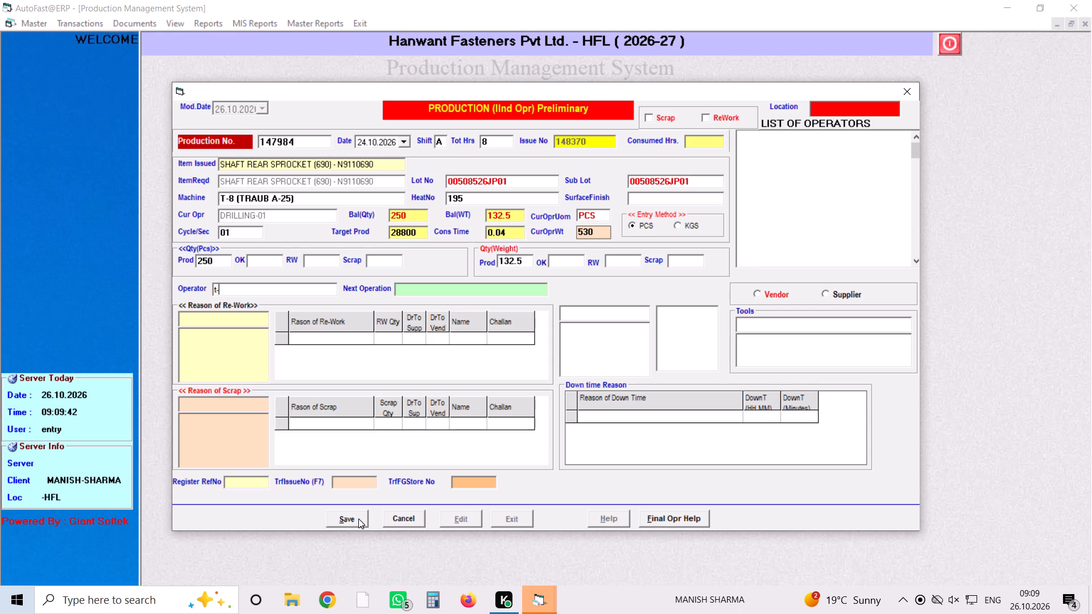
{"action": "type", "text": "naer"}
{"action": "key", "text": "Down"}
{"action": "key", "text": "Down"}
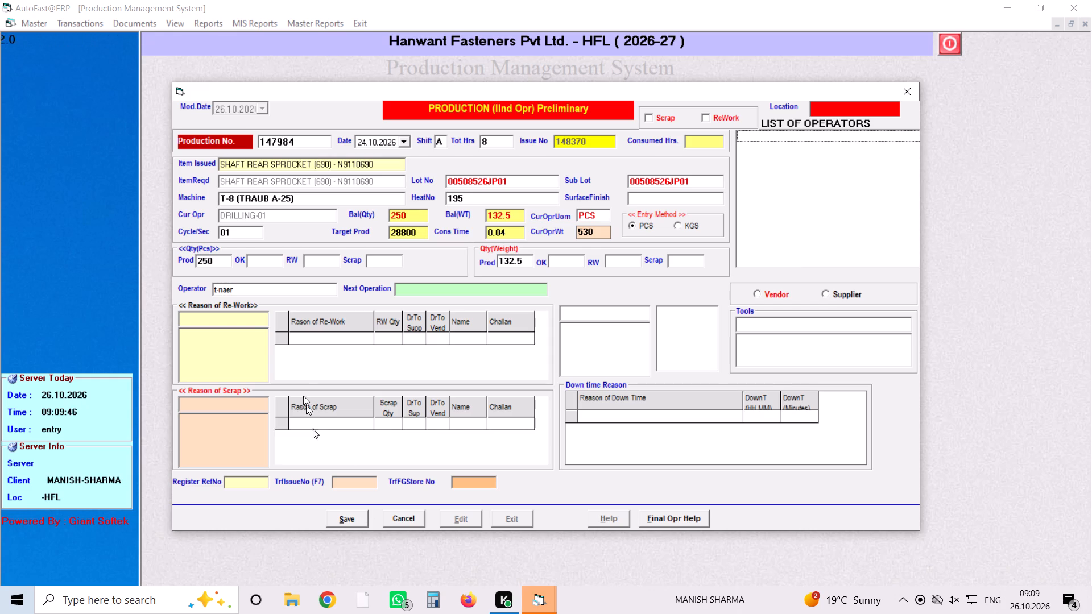
{"action": "left_click", "coordinate": [249, 292]}
{"action": "key", "text": "BackSpace"}
{"action": "key", "text": "BackSpace"}
{"action": "type", "text": "re"}
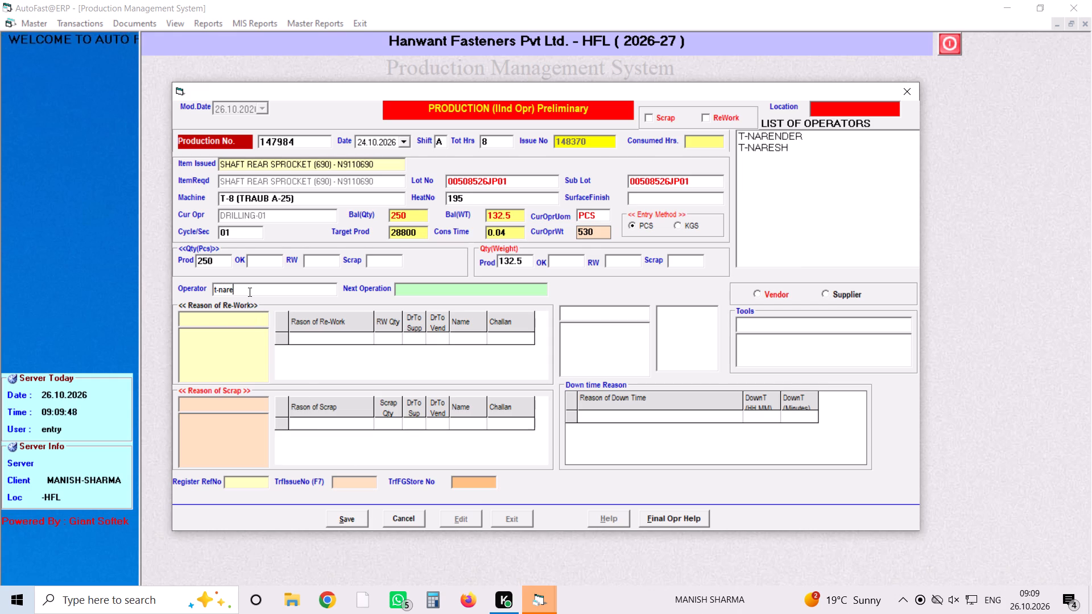
{"action": "key", "text": "Right"}
{"action": "key", "text": "Right"}
{"action": "key", "text": "Down"}
{"action": "key", "text": "Down"}
{"action": "key", "text": "Down"}
{"action": "key", "text": "Return"}
Leave the rework, scrap and downtime reasons blank and save the production entry for issue 148370.
{"action": "key", "text": "Return"}
{"action": "key", "text": "Return"}
{"action": "key", "text": "Return"}
{"action": "key", "text": "Return"}
{"action": "key", "text": "Return"}
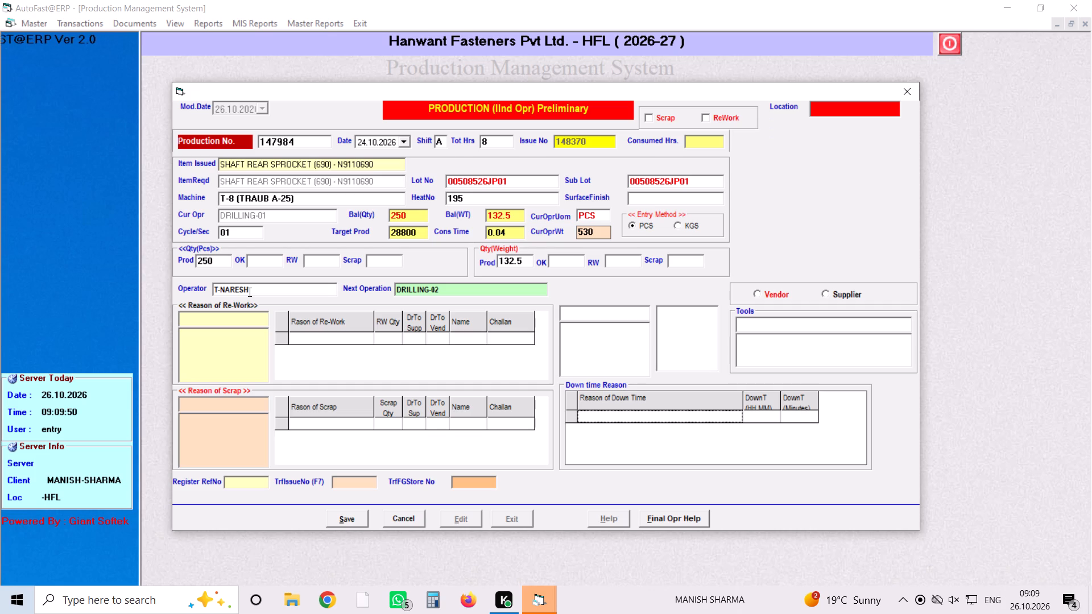
{"action": "left_click", "coordinate": [357, 531]}
{"action": "left_click", "coordinate": [357, 531]}
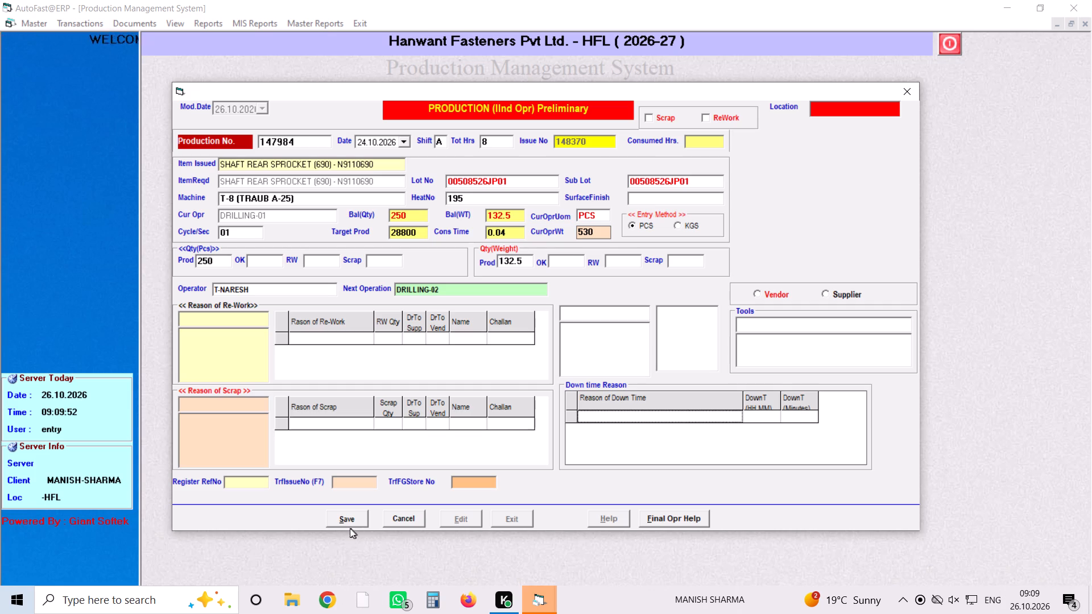
{"action": "left_click", "coordinate": [346, 524]}
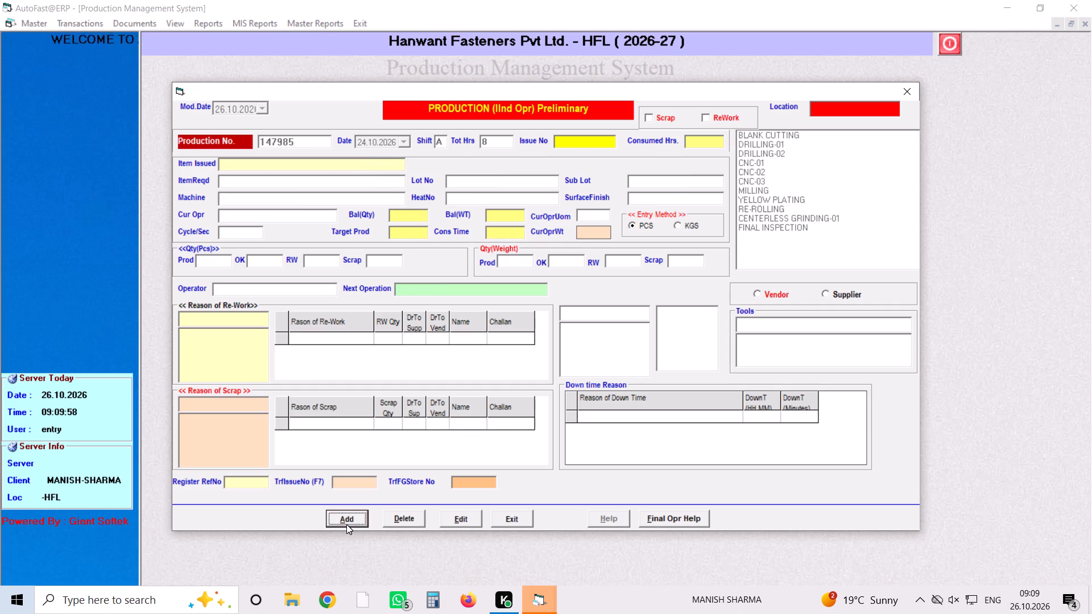
Add another production entry dated 24.10.2026, keeping shift A and 8 total hours.
{"action": "key", "text": "Return"}
{"action": "key", "text": "Down"}
{"action": "key", "text": "Down"}
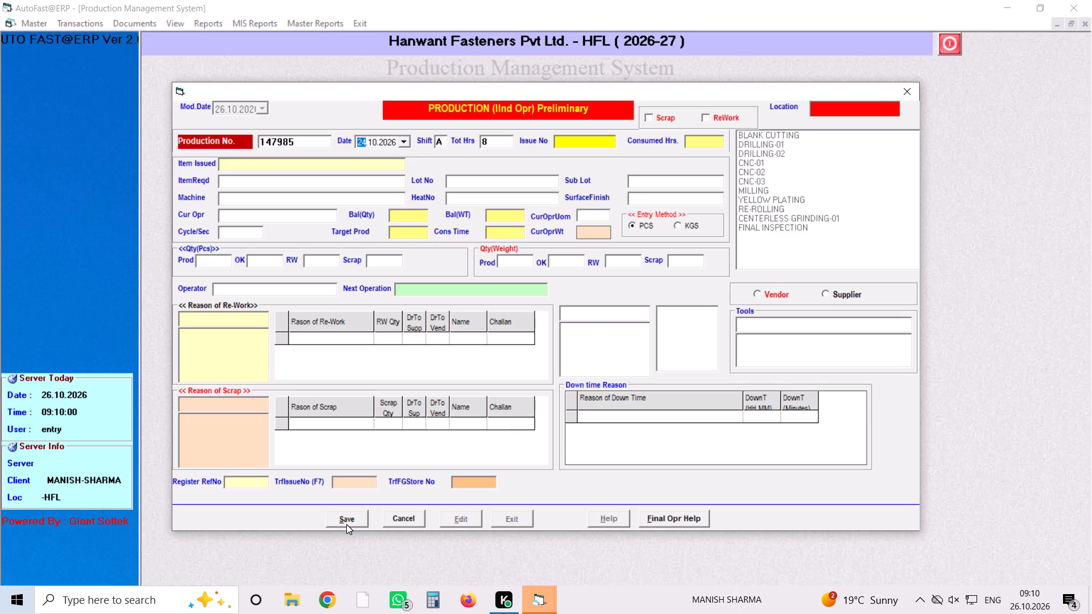
{"action": "key", "text": "Return"}
{"action": "key", "text": "Return"}
{"action": "key", "text": "Return"}
Load issue number 148371 into the entry, accepting its item, lot and machine T-9 (TRAUB A-25).
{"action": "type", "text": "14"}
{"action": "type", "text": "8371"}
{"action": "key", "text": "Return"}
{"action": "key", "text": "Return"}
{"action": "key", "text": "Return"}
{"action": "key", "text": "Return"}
Set the cycle time to 1 second and accept the filled-in production quantity.
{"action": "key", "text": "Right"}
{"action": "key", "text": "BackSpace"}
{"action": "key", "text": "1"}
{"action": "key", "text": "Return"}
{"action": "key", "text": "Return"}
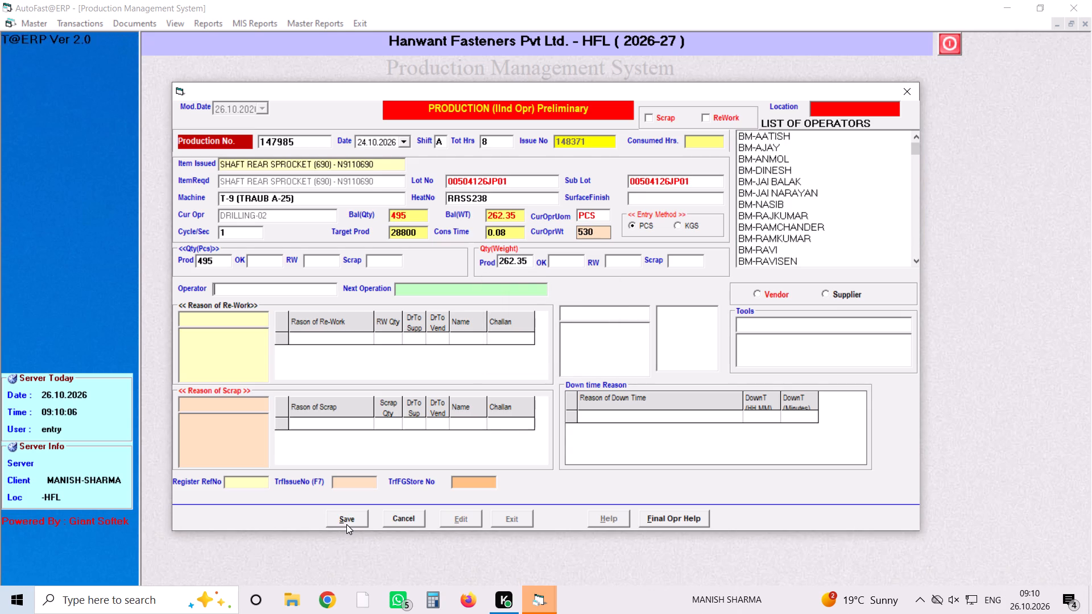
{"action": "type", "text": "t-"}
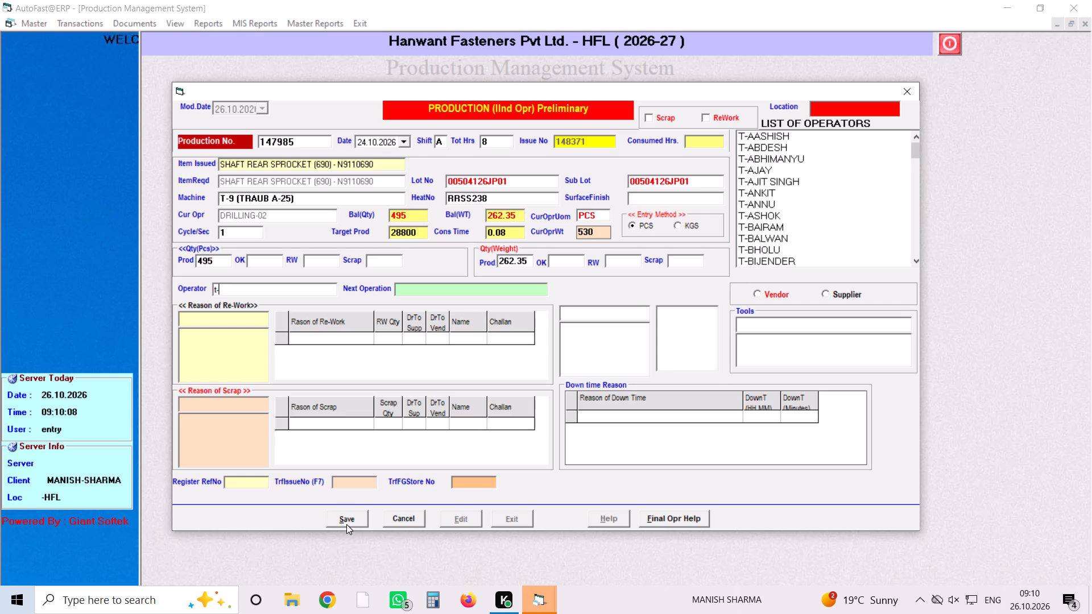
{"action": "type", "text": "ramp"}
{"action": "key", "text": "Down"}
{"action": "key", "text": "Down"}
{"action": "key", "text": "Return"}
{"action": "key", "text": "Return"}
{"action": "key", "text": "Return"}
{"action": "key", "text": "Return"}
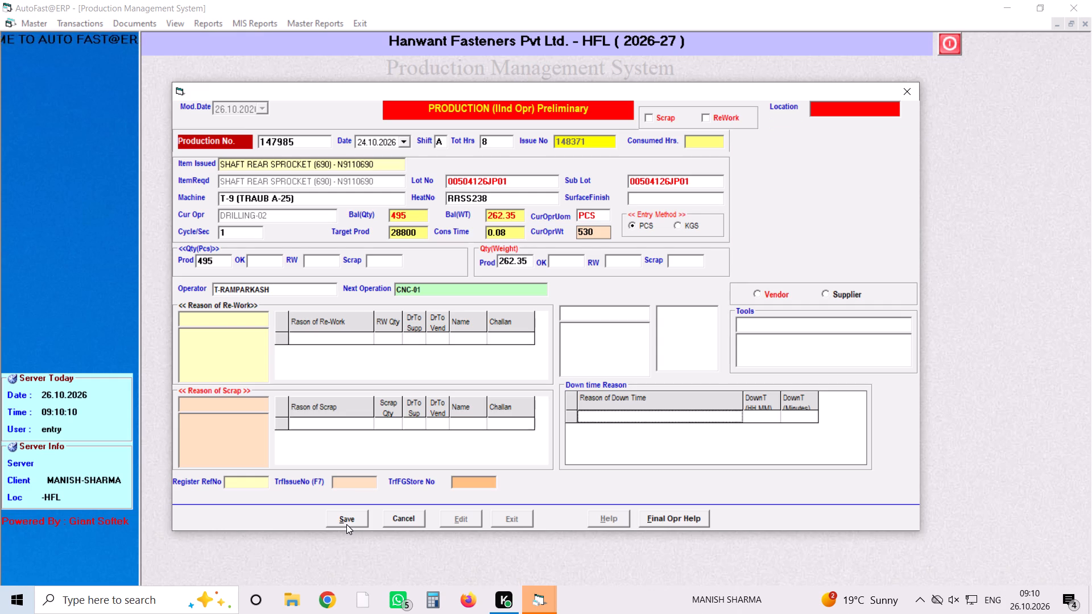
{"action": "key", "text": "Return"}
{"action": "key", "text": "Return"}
{"action": "left_click", "coordinate": [346, 524]}
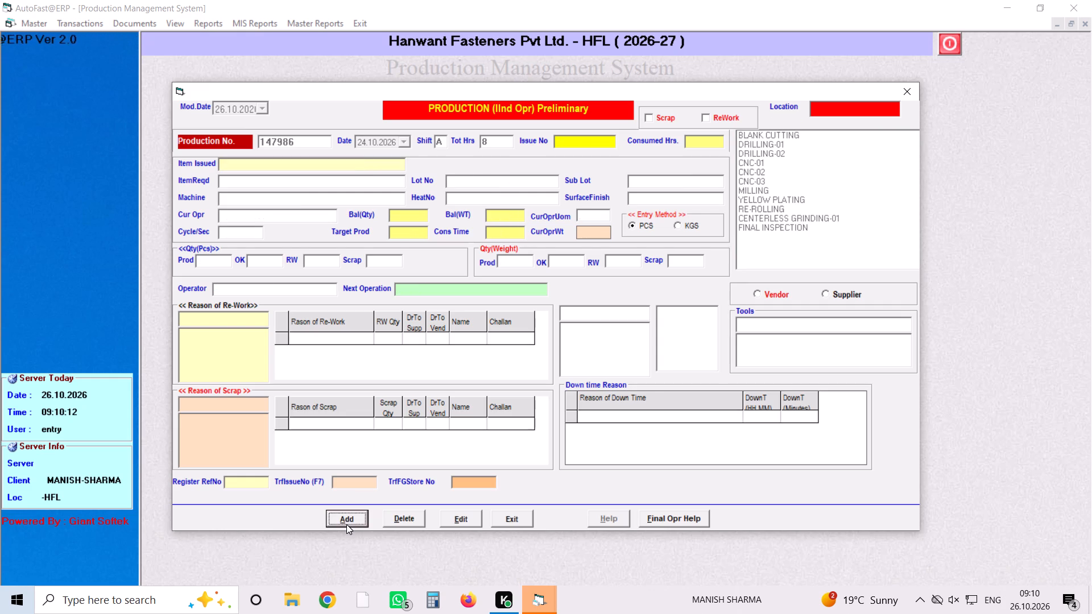
Add another production entry dated 24.10.2026, keeping shift A and 8 total hours.
{"action": "key", "text": "Return"}
{"action": "key", "text": "Down"}
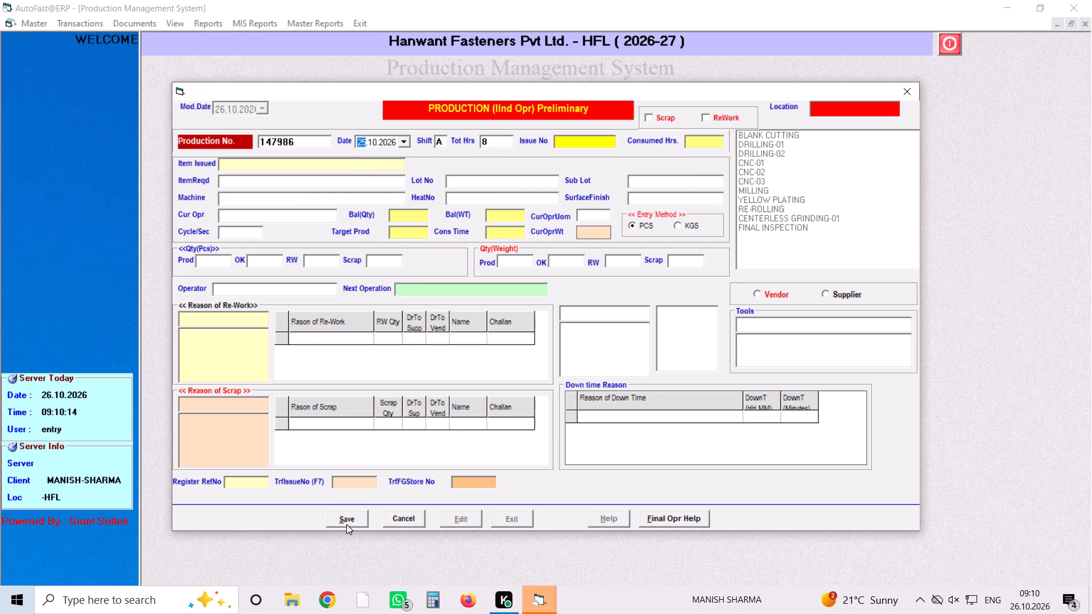
{"action": "key", "text": "Down"}
{"action": "key", "text": "Return"}
{"action": "key", "text": "Return"}
{"action": "key", "text": "Return"}
Load issue number 148372 into the entry, accepting its item, lot and machine T-10 (TRAUB A-25).
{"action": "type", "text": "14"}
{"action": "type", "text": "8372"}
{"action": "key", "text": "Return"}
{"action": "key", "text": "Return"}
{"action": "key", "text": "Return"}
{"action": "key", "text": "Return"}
Set the cycle time to 1 second and accept the filled-in production quantity.
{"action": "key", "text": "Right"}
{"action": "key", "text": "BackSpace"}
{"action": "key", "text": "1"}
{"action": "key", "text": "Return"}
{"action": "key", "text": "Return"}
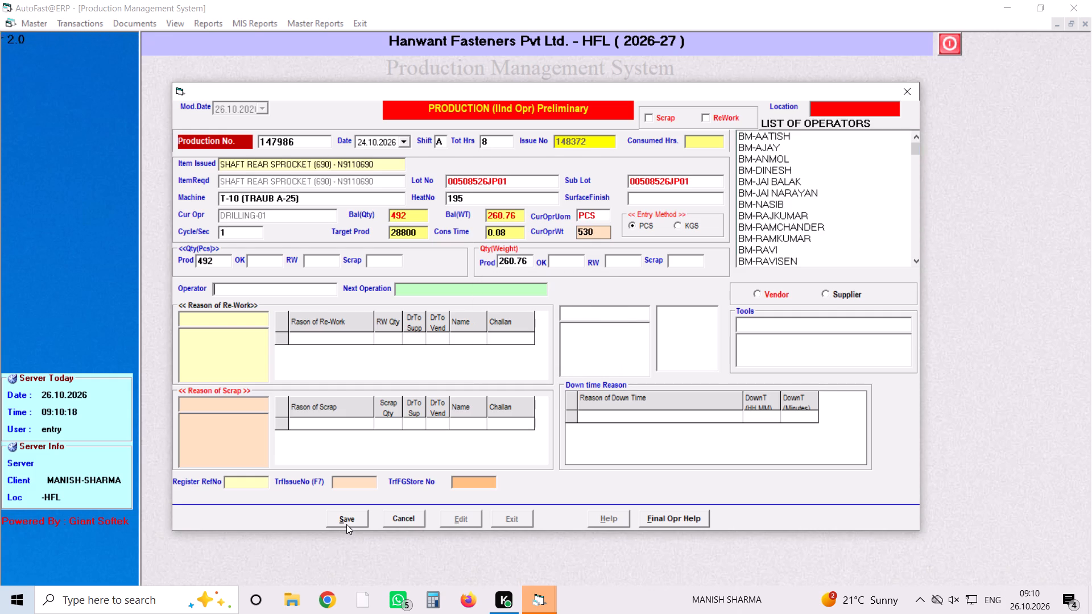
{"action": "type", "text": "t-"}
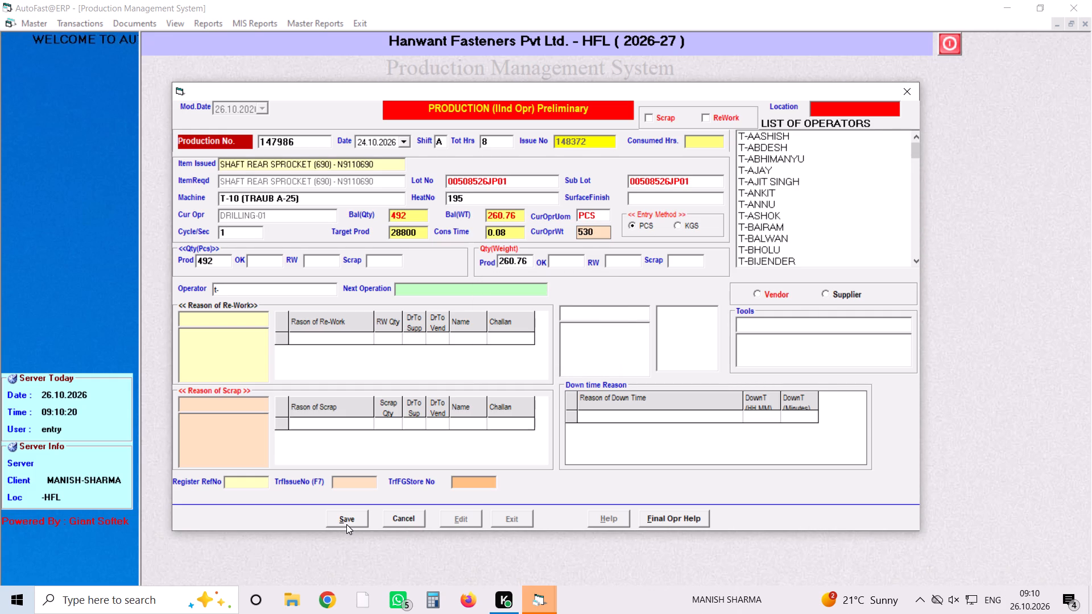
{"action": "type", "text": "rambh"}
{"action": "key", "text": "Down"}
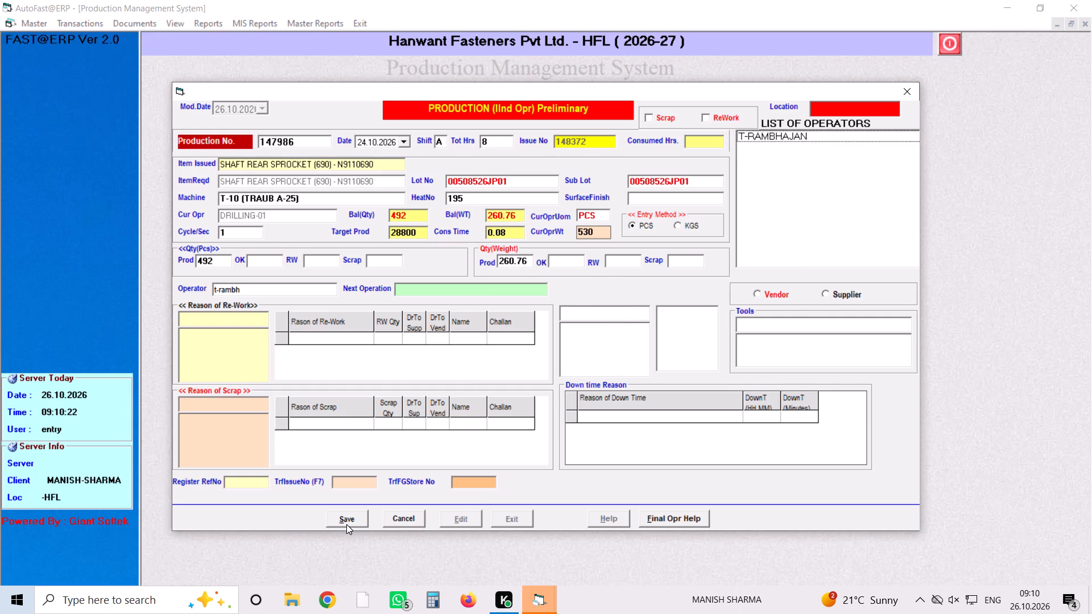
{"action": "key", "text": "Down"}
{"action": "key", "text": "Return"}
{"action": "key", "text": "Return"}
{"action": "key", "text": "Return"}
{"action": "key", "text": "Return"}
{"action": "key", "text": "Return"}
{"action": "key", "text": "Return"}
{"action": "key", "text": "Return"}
{"action": "left_click", "coordinate": [346, 524]}
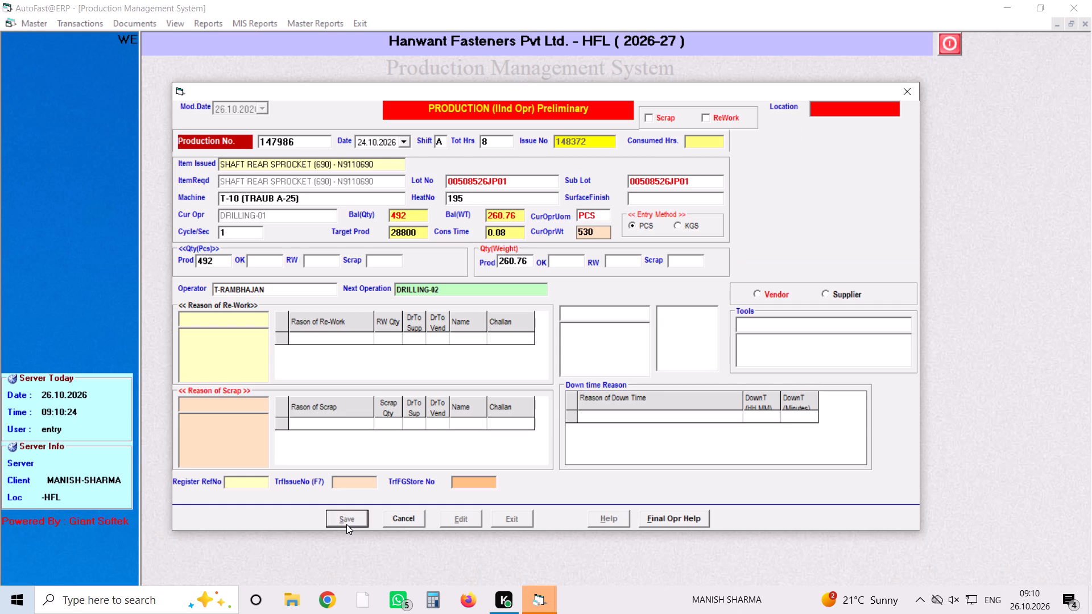
Add another production entry dated 24.10.2026, keeping shift A and 8 total hours.
{"action": "key", "text": "Return"}
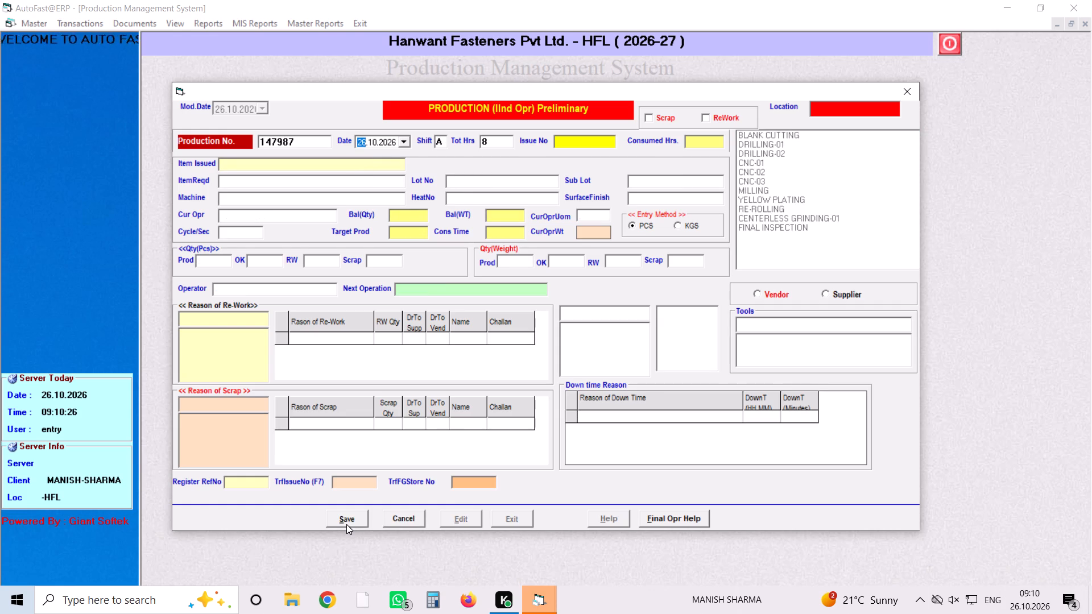
{"action": "key", "text": "Down"}
{"action": "key", "text": "Right"}
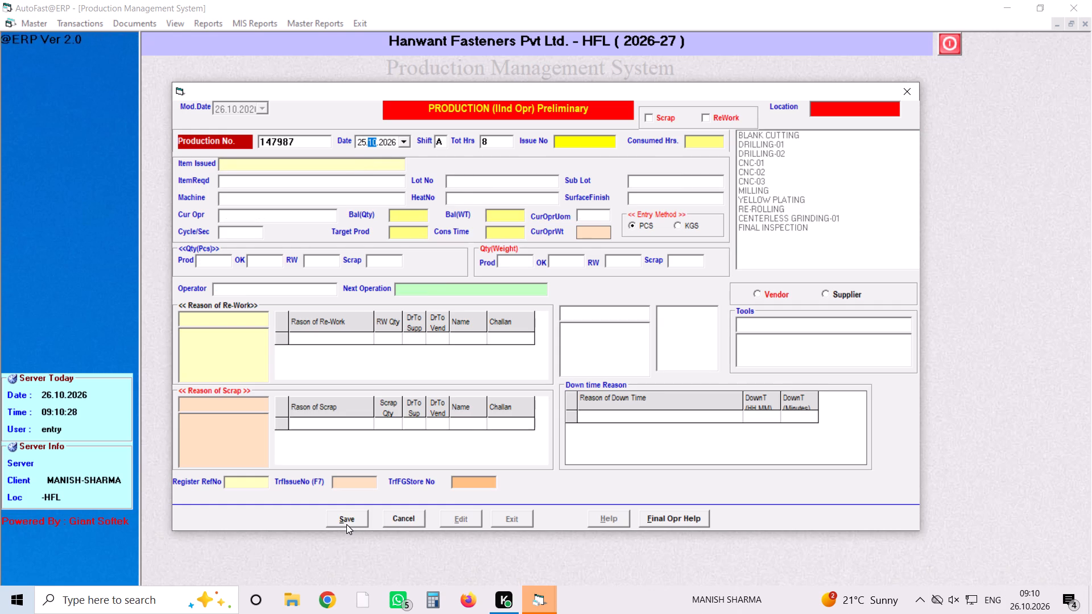
{"action": "key", "text": "Left"}
{"action": "key", "text": "Down"}
{"action": "key", "text": "Return"}
{"action": "key", "text": "Return"}
{"action": "key", "text": "Return"}
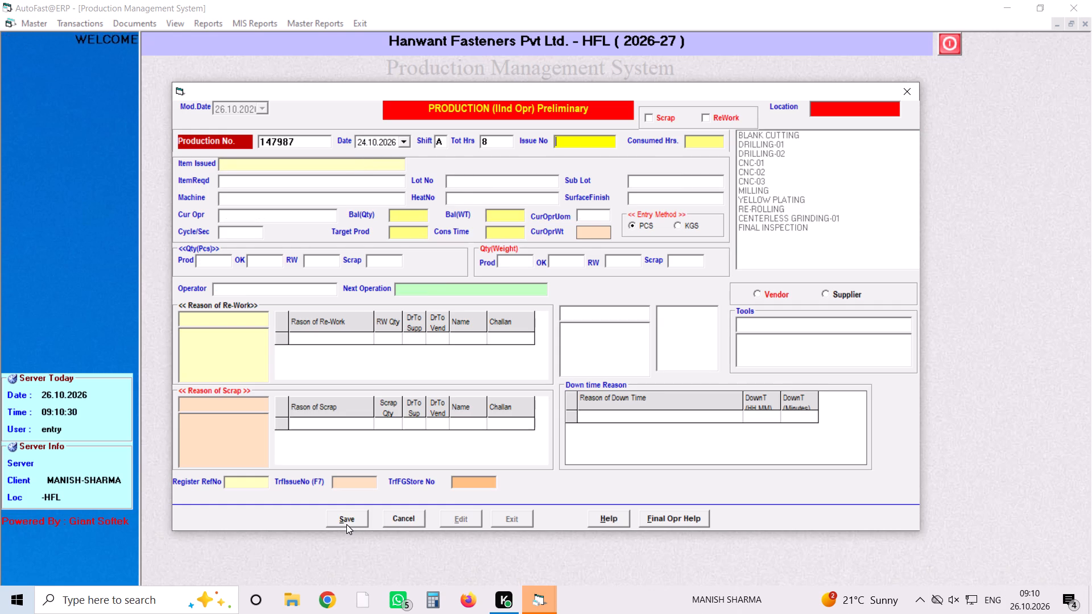
Load issue number 148374 into the entry, accepting its item, lot and machine T-12 (TRAUB A-25).
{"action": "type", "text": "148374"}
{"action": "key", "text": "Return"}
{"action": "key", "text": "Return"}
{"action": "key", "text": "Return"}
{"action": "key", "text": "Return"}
Set the cycle time to 1 second and accept the filled-in production quantity.
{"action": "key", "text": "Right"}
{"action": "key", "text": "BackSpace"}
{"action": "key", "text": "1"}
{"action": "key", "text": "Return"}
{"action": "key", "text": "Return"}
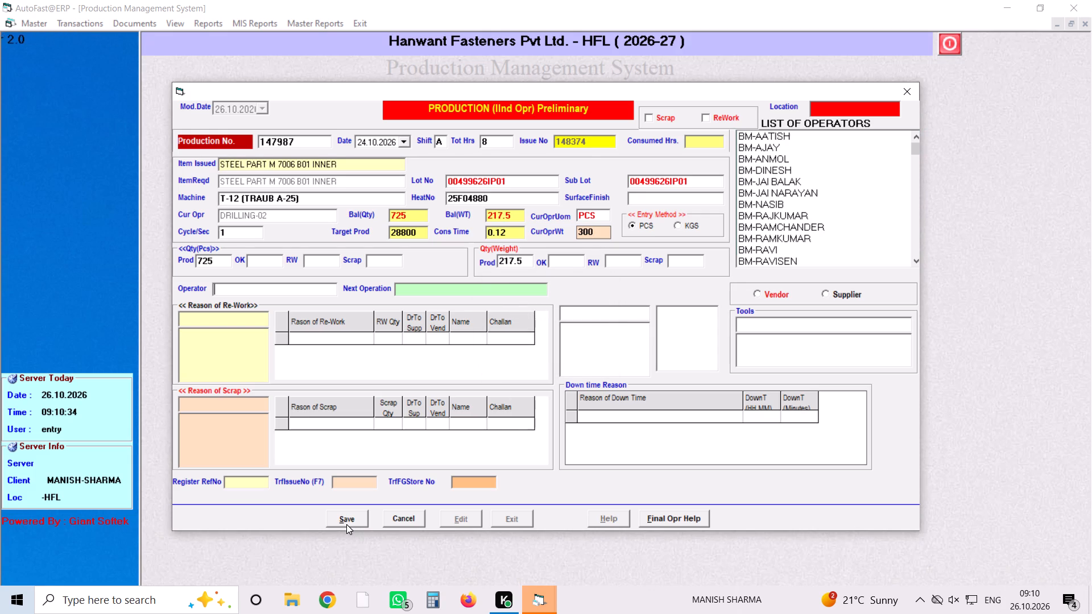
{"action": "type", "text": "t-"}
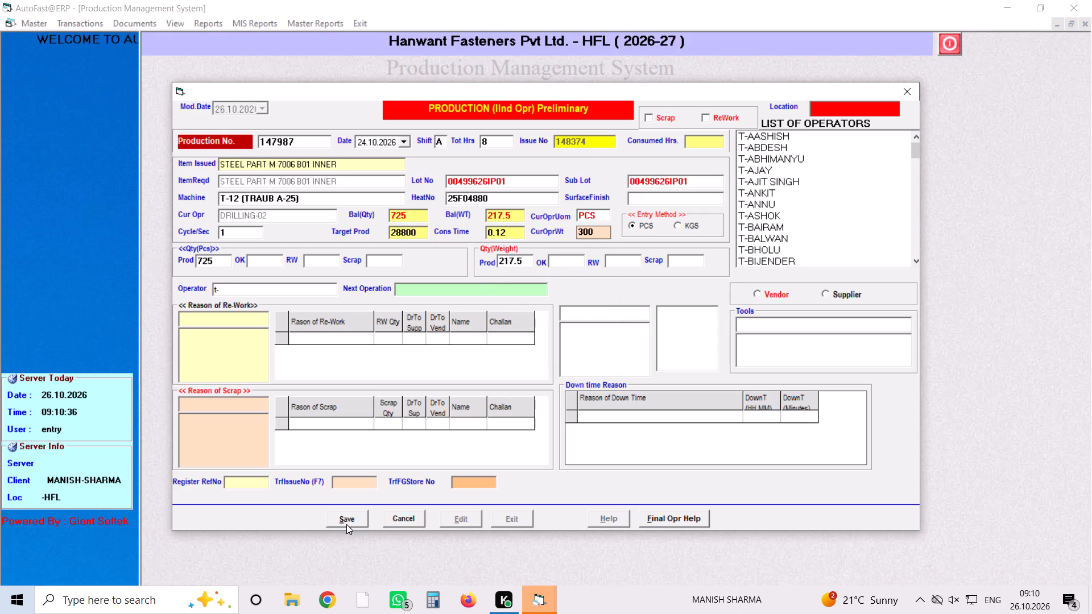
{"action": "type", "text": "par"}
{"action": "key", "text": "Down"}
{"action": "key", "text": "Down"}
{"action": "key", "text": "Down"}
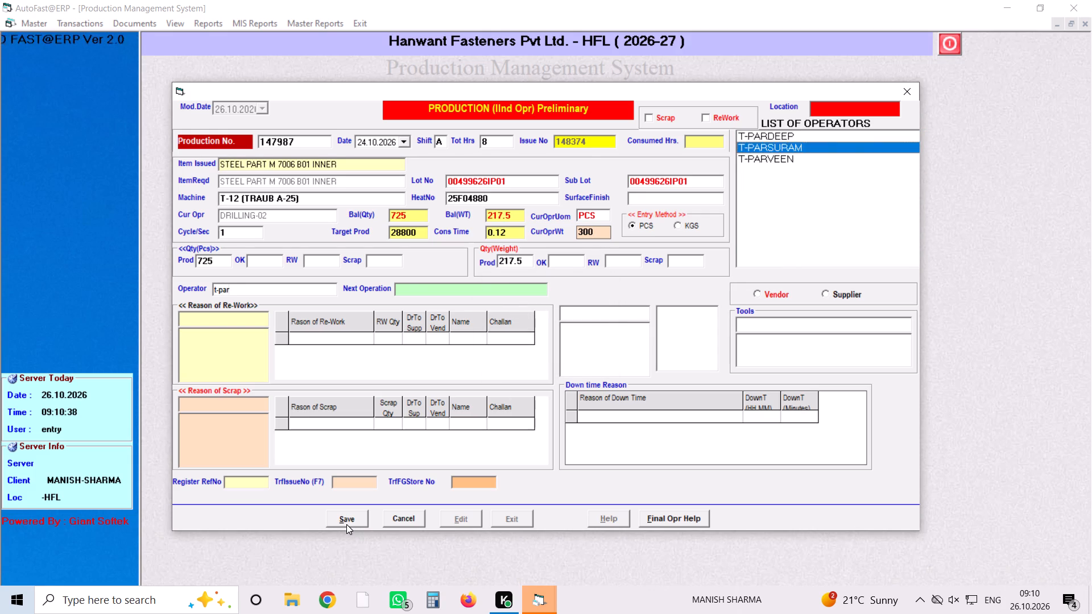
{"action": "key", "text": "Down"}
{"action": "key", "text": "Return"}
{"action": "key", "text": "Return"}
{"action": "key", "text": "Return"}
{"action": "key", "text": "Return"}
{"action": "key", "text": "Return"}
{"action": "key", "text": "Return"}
{"action": "left_click", "coordinate": [346, 524]}
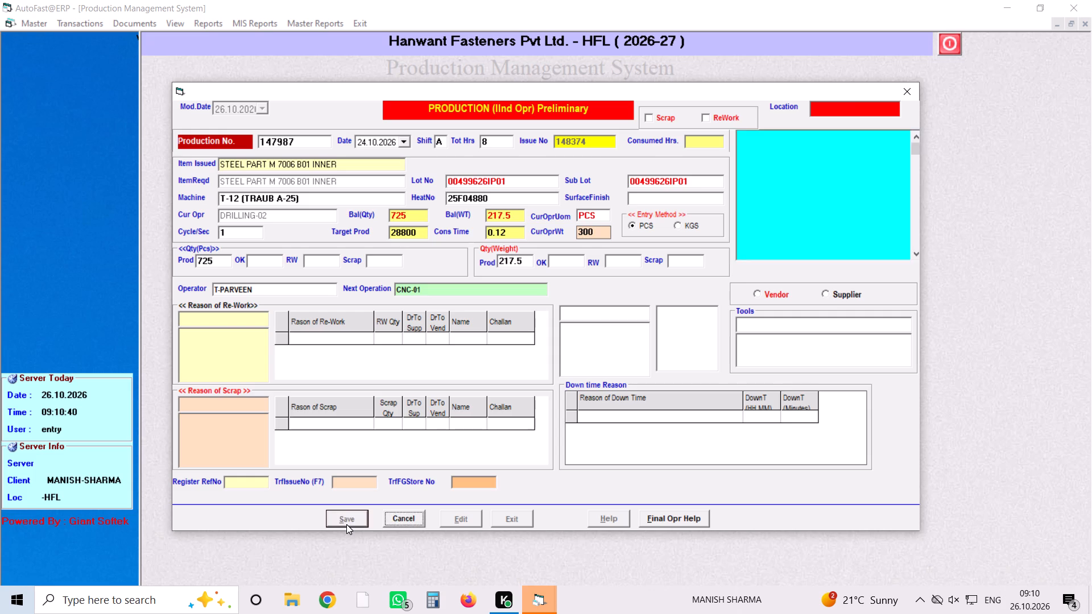
Add another production entry dated 24.10.2026, keeping shift A and 8 total hours.
{"action": "key", "text": "Return"}
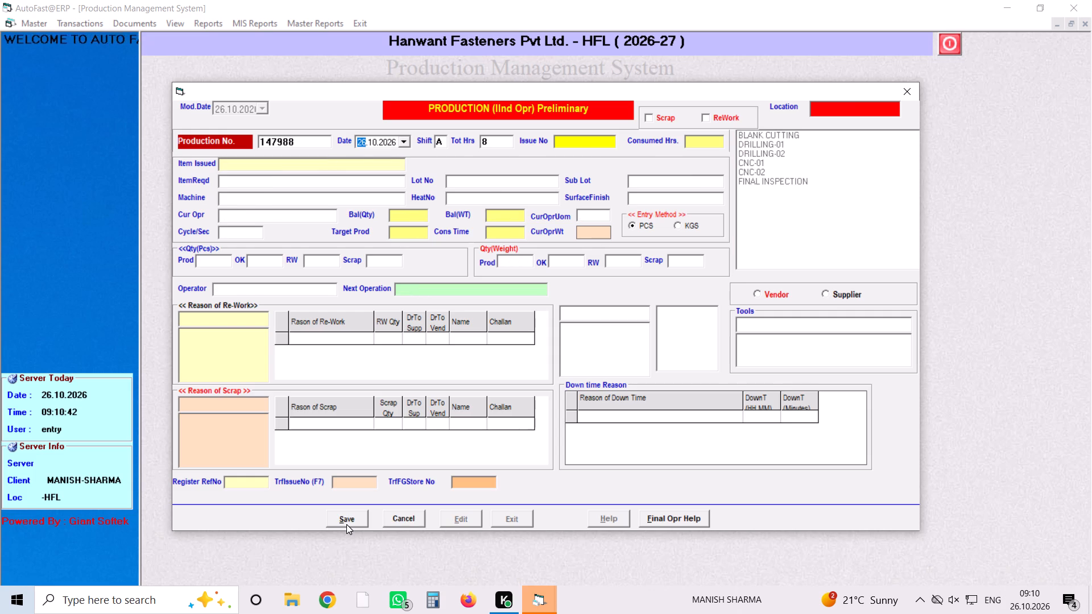
{"action": "key", "text": "Down"}
{"action": "key", "text": "Return"}
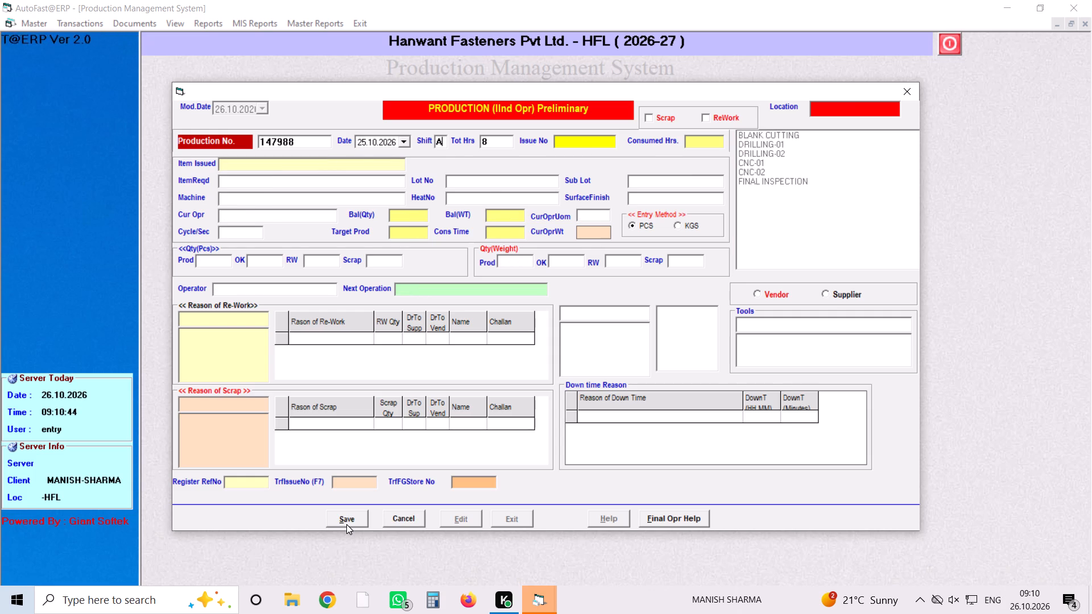
{"action": "left_click", "coordinate": [359, 143]}
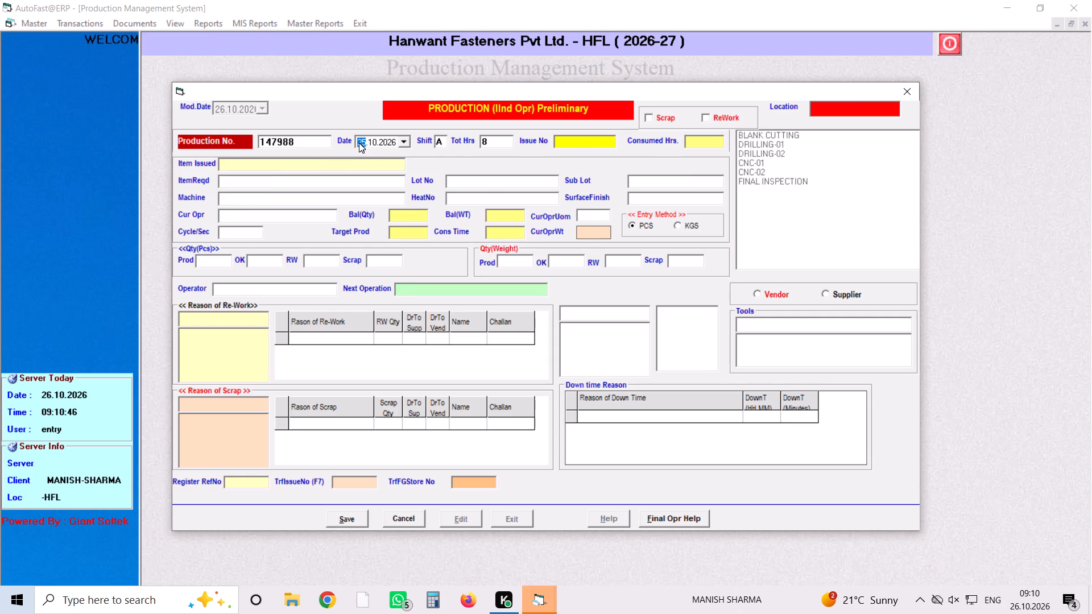
{"action": "key", "text": "Down"}
{"action": "key", "text": "Return"}
{"action": "key", "text": "Return"}
{"action": "key", "text": "Return"}
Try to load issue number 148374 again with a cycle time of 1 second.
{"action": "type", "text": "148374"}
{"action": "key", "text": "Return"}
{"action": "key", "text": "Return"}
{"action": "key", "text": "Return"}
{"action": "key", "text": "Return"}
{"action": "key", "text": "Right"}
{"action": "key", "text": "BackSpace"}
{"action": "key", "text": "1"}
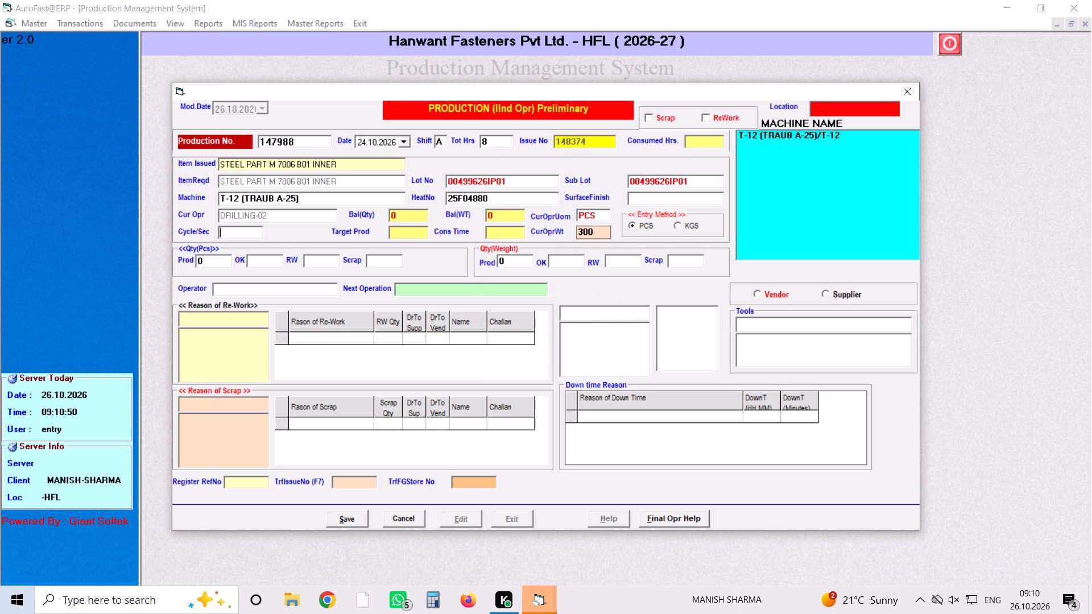
Change the entry's issue number to 148375, accepting its item, lot and machine T-13 (TRAUB A-25).
{"action": "left_click", "coordinate": [498, 143]}
{"action": "key", "text": "Return"}
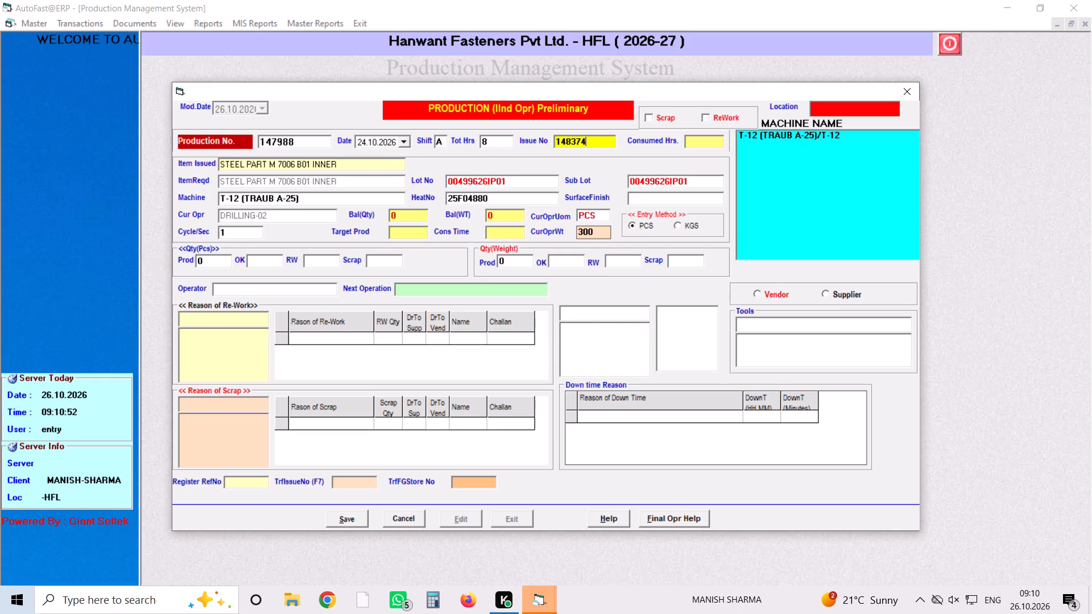
{"action": "key", "text": "BackSpace"}
{"action": "key", "text": "5"}
{"action": "key", "text": "Return"}
{"action": "key", "text": "Return"}
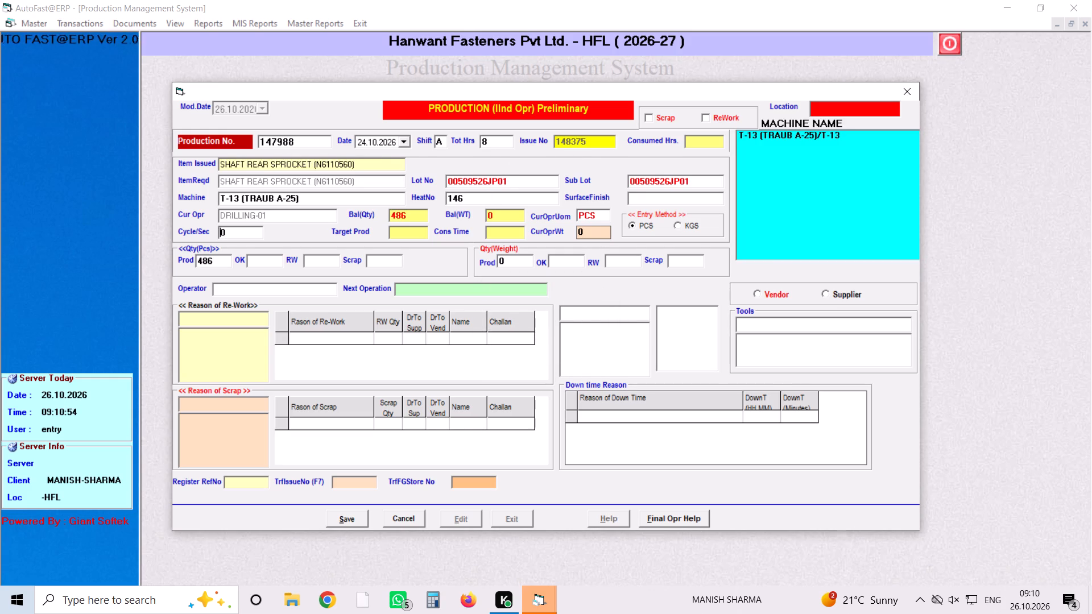
{"action": "key", "text": "Return"}
{"action": "key", "text": "Return"}
Set the cycle time to 1 second and accept the filled-in production quantity.
{"action": "key", "text": "Right"}
{"action": "key", "text": "BackSpace"}
{"action": "key", "text": "1"}
{"action": "key", "text": "Return"}
{"action": "key", "text": "Return"}
{"action": "type", "text": "t-"}
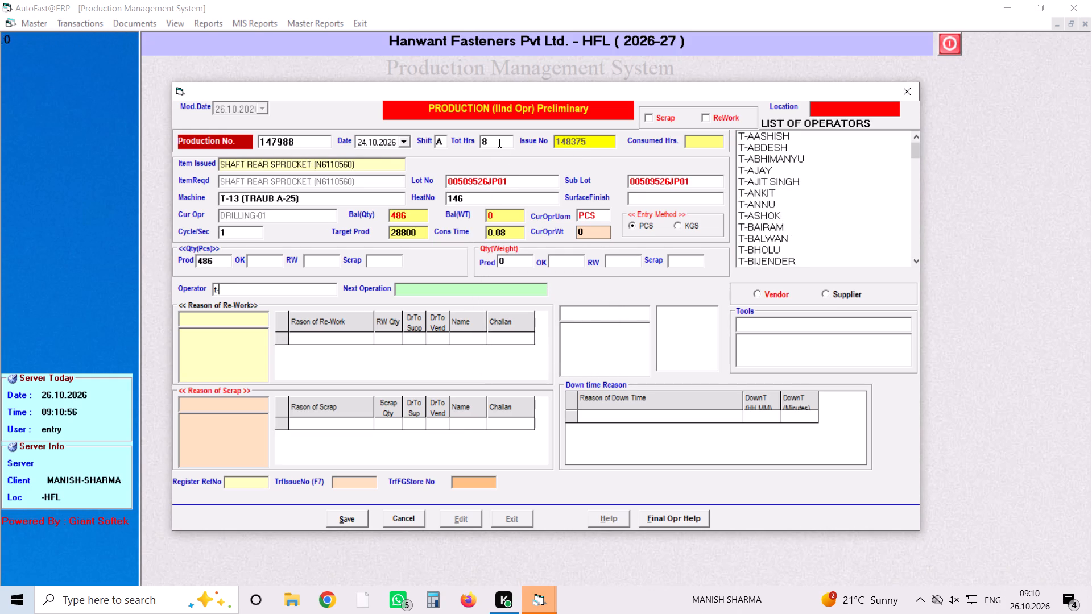
{"action": "type", "text": "som"}
{"action": "key", "text": "Down"}
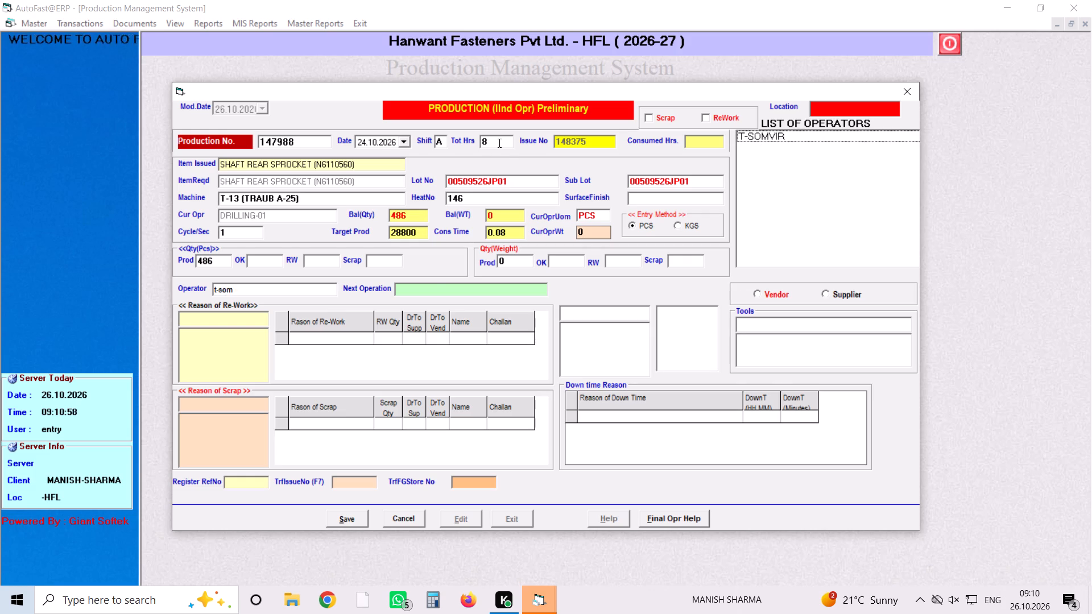
{"action": "key", "text": "Down"}
{"action": "key", "text": "Return"}
{"action": "key", "text": "Return"}
{"action": "key", "text": "Return"}
{"action": "key", "text": "Return"}
{"action": "key", "text": "Return"}
{"action": "key", "text": "Return"}
{"action": "key", "text": "Return"}
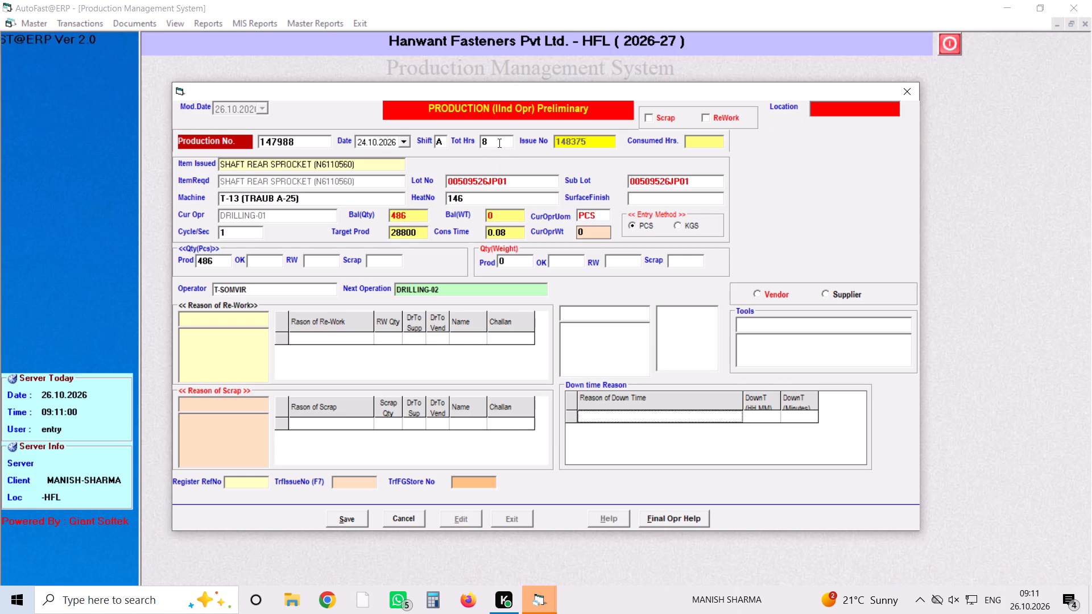
{"action": "left_click", "coordinate": [359, 518]}
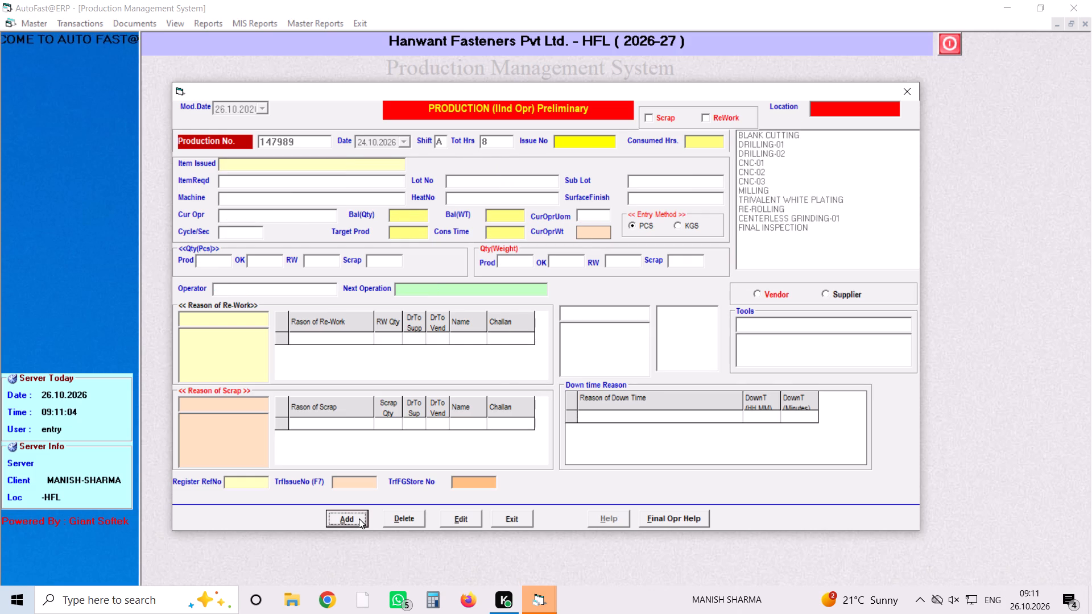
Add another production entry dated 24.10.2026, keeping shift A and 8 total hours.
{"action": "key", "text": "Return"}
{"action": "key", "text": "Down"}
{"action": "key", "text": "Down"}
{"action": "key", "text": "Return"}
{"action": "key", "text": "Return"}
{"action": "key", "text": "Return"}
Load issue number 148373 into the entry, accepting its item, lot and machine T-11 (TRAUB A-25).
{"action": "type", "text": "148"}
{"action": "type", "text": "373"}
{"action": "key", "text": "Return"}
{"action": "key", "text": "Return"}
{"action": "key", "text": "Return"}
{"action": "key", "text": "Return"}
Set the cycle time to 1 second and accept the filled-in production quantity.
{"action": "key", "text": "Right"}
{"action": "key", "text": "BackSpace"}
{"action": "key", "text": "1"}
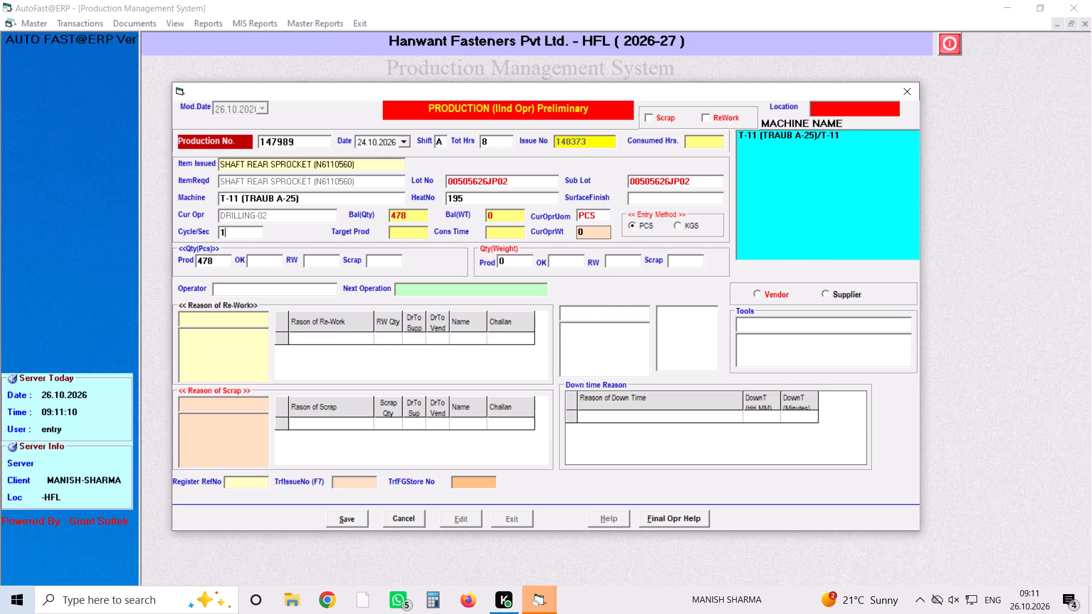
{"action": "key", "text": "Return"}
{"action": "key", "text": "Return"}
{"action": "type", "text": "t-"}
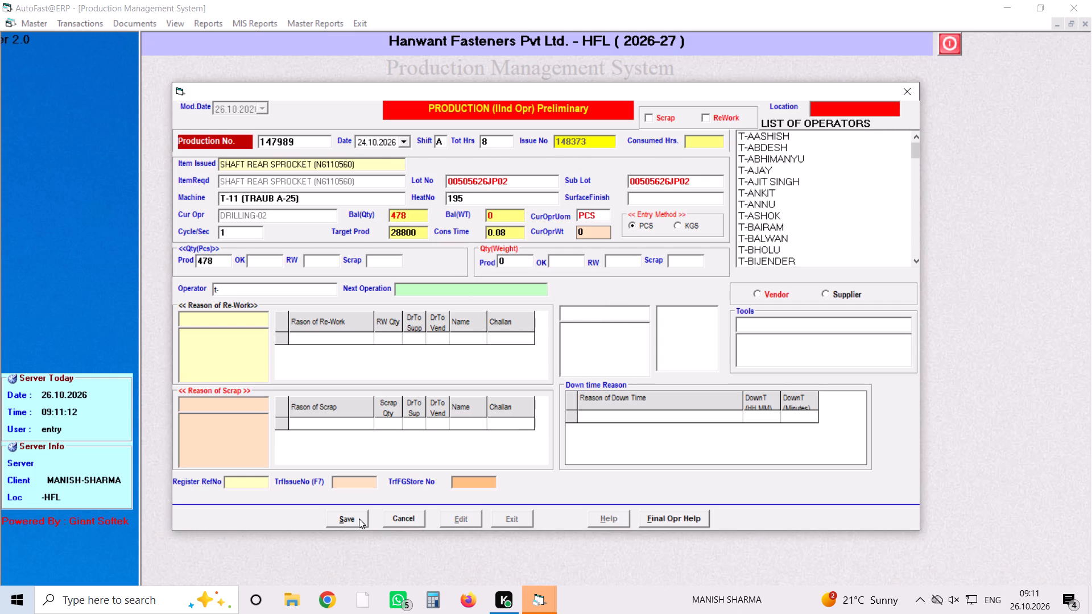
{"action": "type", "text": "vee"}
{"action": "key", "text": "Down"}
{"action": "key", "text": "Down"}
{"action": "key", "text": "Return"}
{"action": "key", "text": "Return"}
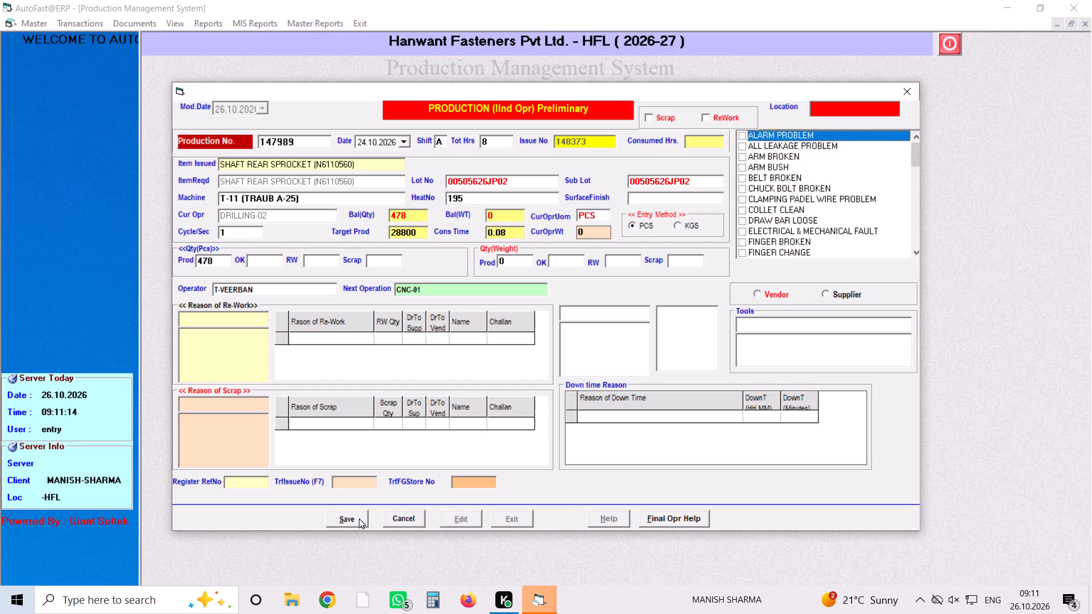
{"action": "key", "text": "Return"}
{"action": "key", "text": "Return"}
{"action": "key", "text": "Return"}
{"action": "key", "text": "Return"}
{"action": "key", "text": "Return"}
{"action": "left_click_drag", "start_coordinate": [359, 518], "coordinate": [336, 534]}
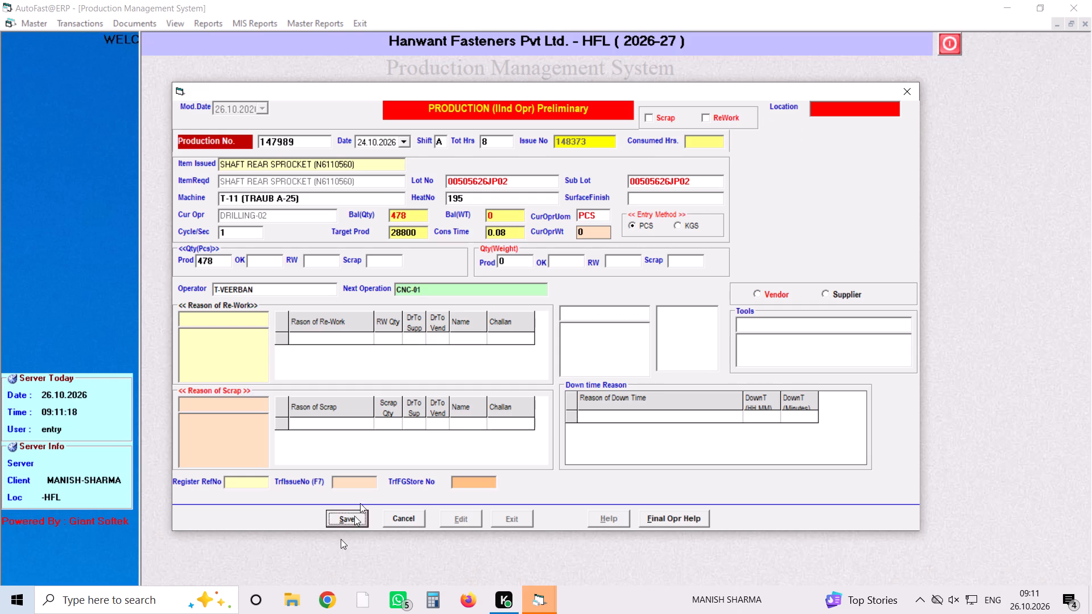
Close the preliminary production form and list the pending MRP for inspection for in-house items, all operations except final, as on 26.10.2026.
{"action": "left_click", "coordinate": [901, 99]}
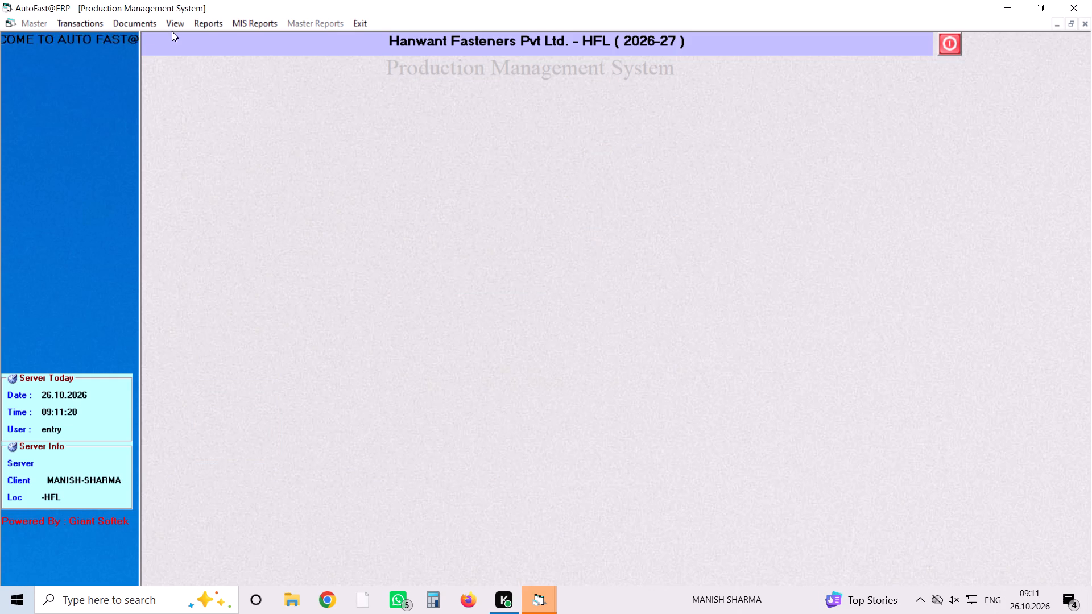
{"action": "left_click", "coordinate": [169, 24]}
{"action": "left_click", "coordinate": [186, 35]}
{"action": "key", "text": "Return"}
{"action": "key", "text": "Return"}
{"action": "key", "text": "Return"}
{"action": "key", "text": "Return"}
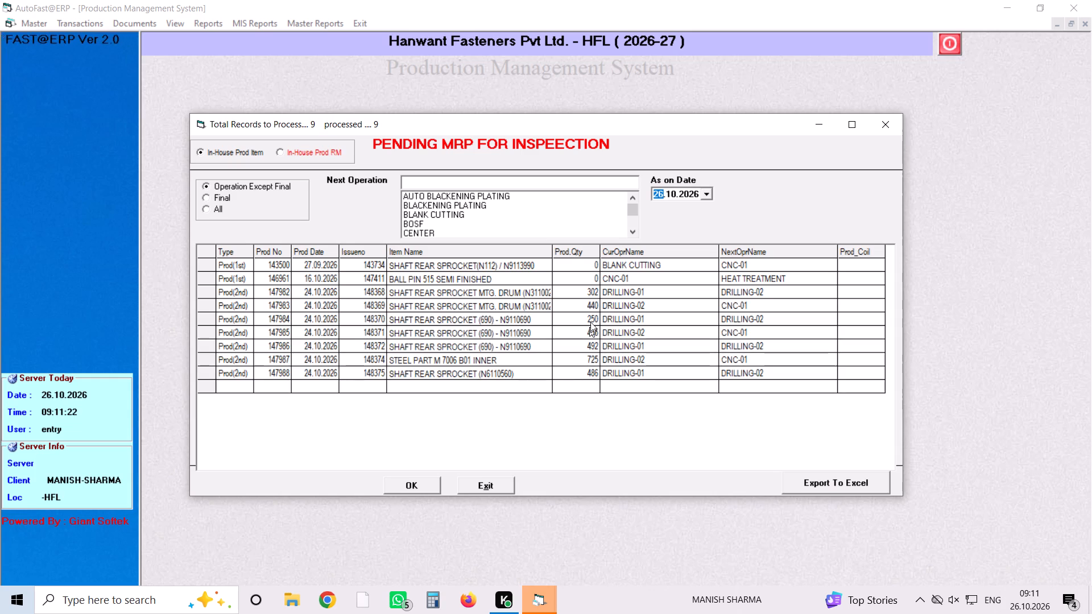
Open pending production 147982 (issue 148368, machine T-3) as a final second-operation entry.
{"action": "left_click", "coordinate": [585, 288]}
{"action": "key", "text": "Return"}
{"action": "key", "text": "Return"}
{"action": "key", "text": "Return"}
{"action": "key", "text": "Return"}
{"action": "key", "text": "Return"}
{"action": "key", "text": "Return"}
{"action": "key", "text": "Return"}
{"action": "key", "text": "Return"}
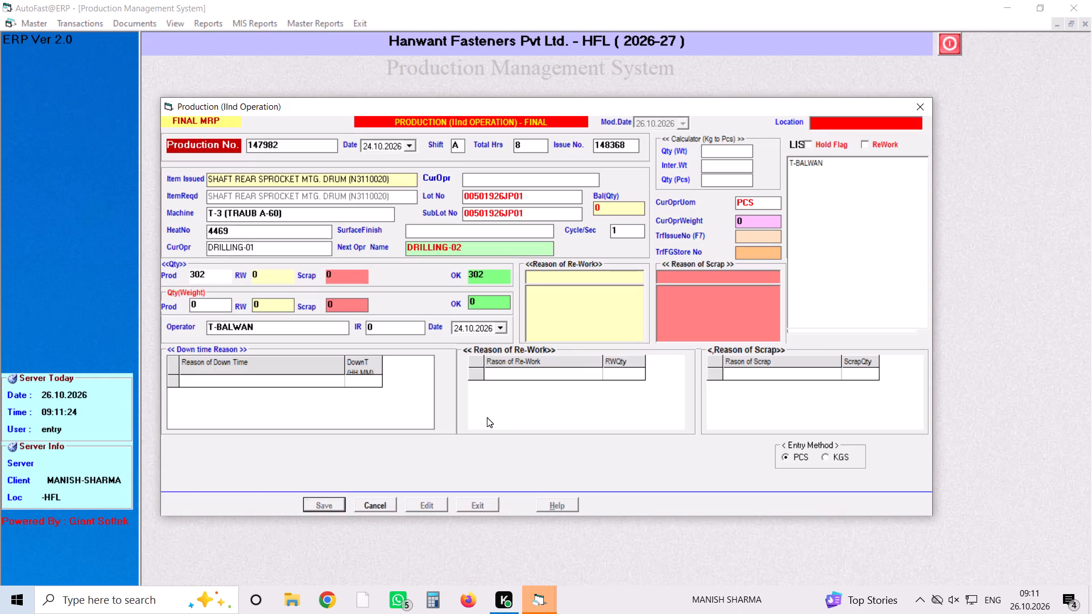
{"action": "key", "text": "Return"}
{"action": "key", "text": "Return"}
{"action": "key", "text": "Return"}
{"action": "key", "text": "Return"}
{"action": "key", "text": "Return"}
{"action": "key", "text": "Return"}
{"action": "key", "text": "Return"}
{"action": "key", "text": "Return"}
{"action": "key", "text": "Return"}
{"action": "key", "text": "Return"}
{"action": "key", "text": "Return"}
{"action": "key", "text": "Return"}
{"action": "key", "text": "Return"}
{"action": "key", "text": "Return"}
{"action": "key", "text": "Return"}
{"action": "key", "text": "Return"}
{"action": "key", "text": "Return"}
{"action": "key", "text": "Return"}
{"action": "key", "text": "Return"}
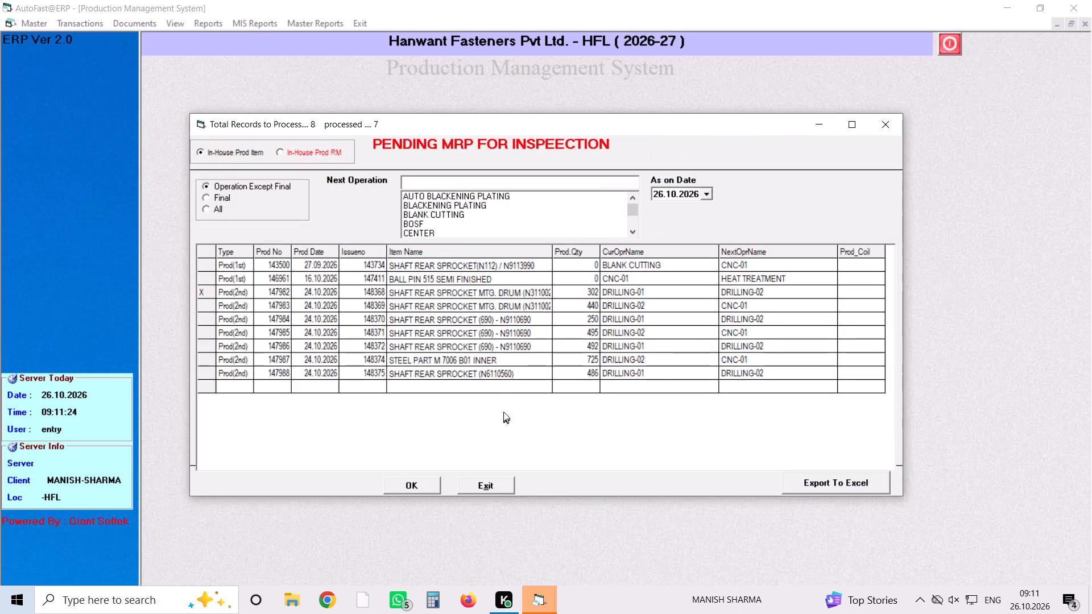
Open pending production 147983 (issue 148369, machine T-4) as a final second-operation entry and accept its filled-in quantities.
{"action": "left_click", "coordinate": [509, 292]}
{"action": "key", "text": "Return"}
{"action": "key", "text": "Return"}
{"action": "key", "text": "Return"}
{"action": "key", "text": "Return"}
{"action": "key", "text": "Return"}
{"action": "key", "text": "Return"}
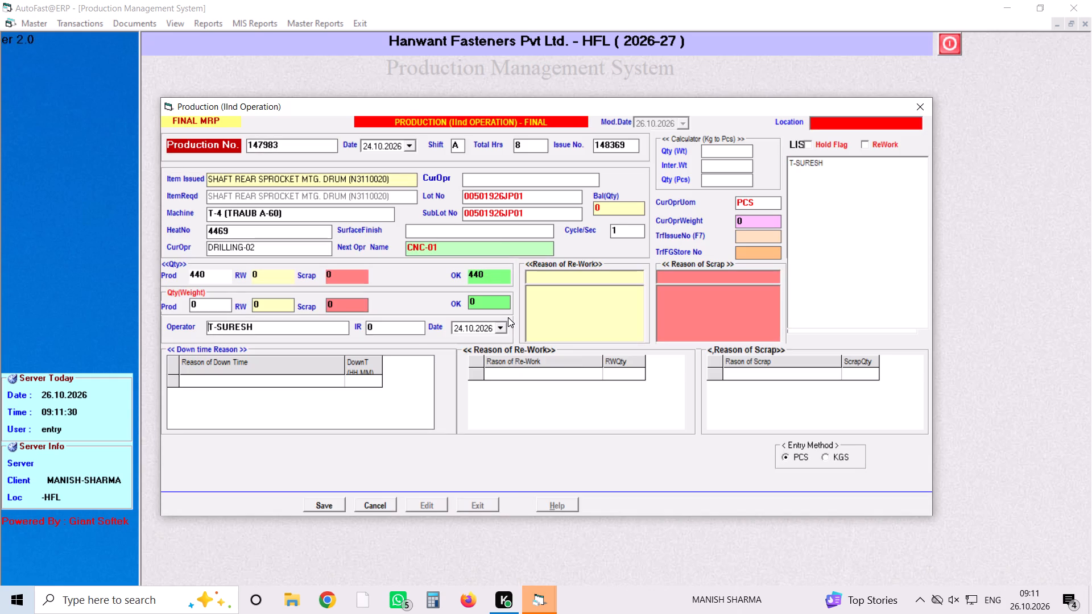
{"action": "key", "text": "Return"}
{"action": "key", "text": "Return"}
{"action": "key", "text": "Return"}
{"action": "key", "text": "Return"}
{"action": "key", "text": "Return"}
{"action": "key", "text": "Return"}
{"action": "key", "text": "Return"}
{"action": "key", "text": "Return"}
{"action": "key", "text": "Return"}
{"action": "key", "text": "Return"}
{"action": "key", "text": "Return"}
{"action": "key", "text": "Return"}
{"action": "key", "text": "Return"}
{"action": "key", "text": "Return"}
{"action": "key", "text": "Return"}
{"action": "key", "text": "Return"}
{"action": "key", "text": "Return"}
{"action": "key", "text": "Return"}
{"action": "key", "text": "Return"}
{"action": "key", "text": "Return"}
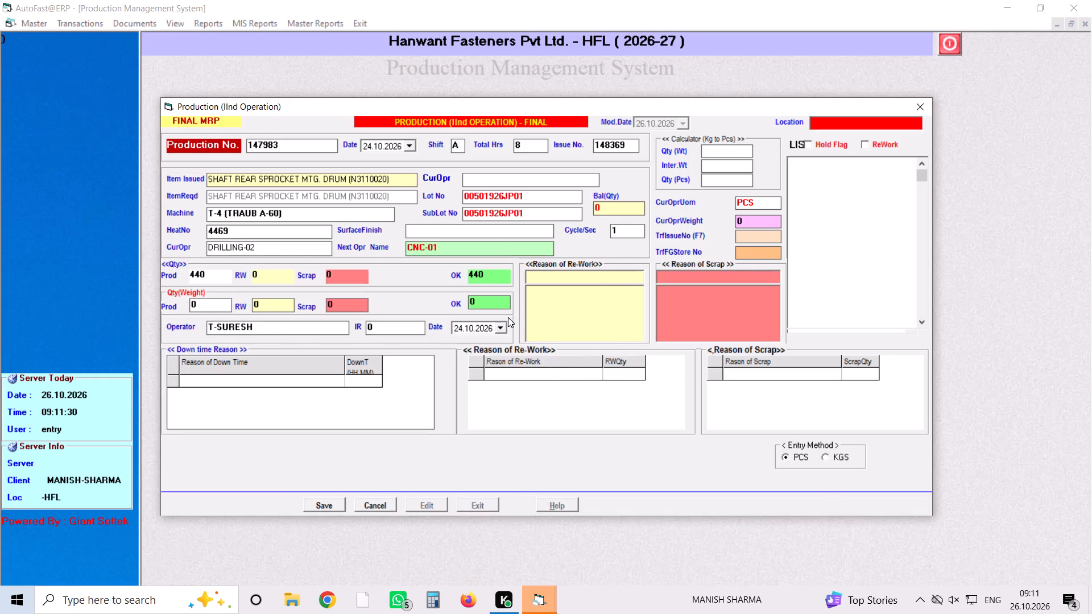
{"action": "key", "text": "Return"}
{"action": "key", "text": "Return"}
Open pending production 147986 (issue 148372, machine T-10) as a final second-operation entry and accept its filled-in quantities.
{"action": "left_click", "coordinate": [508, 317]}
{"action": "key", "text": "Return"}
{"action": "key", "text": "Return"}
{"action": "key", "text": "Return"}
{"action": "key", "text": "Return"}
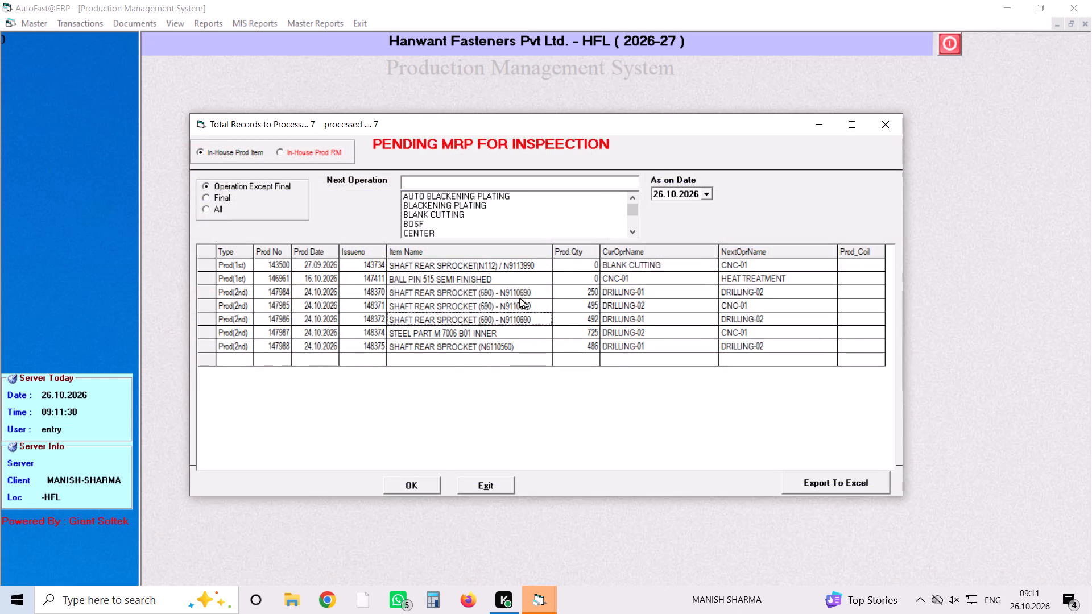
{"action": "left_click", "coordinate": [519, 298]}
{"action": "key", "text": "Return"}
{"action": "key", "text": "Return"}
{"action": "key", "text": "Return"}
{"action": "key", "text": "Return"}
{"action": "key", "text": "Return"}
{"action": "key", "text": "Return"}
{"action": "key", "text": "Return"}
{"action": "key", "text": "Return"}
{"action": "key", "text": "Return"}
{"action": "key", "text": "Return"}
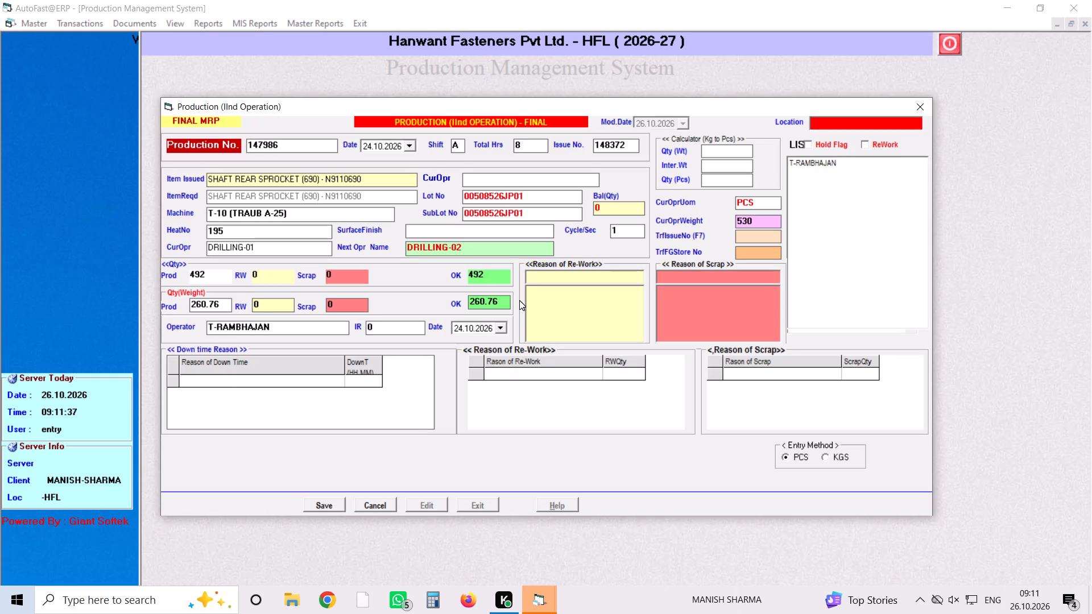
{"action": "key", "text": "Return"}
{"action": "key", "text": "Return"}
{"action": "key", "text": "Return"}
{"action": "key", "text": "Return"}
{"action": "key", "text": "Return"}
{"action": "key", "text": "Return"}
{"action": "key", "text": "Return"}
{"action": "key", "text": "Return"}
{"action": "key", "text": "Return"}
{"action": "key", "text": "Return"}
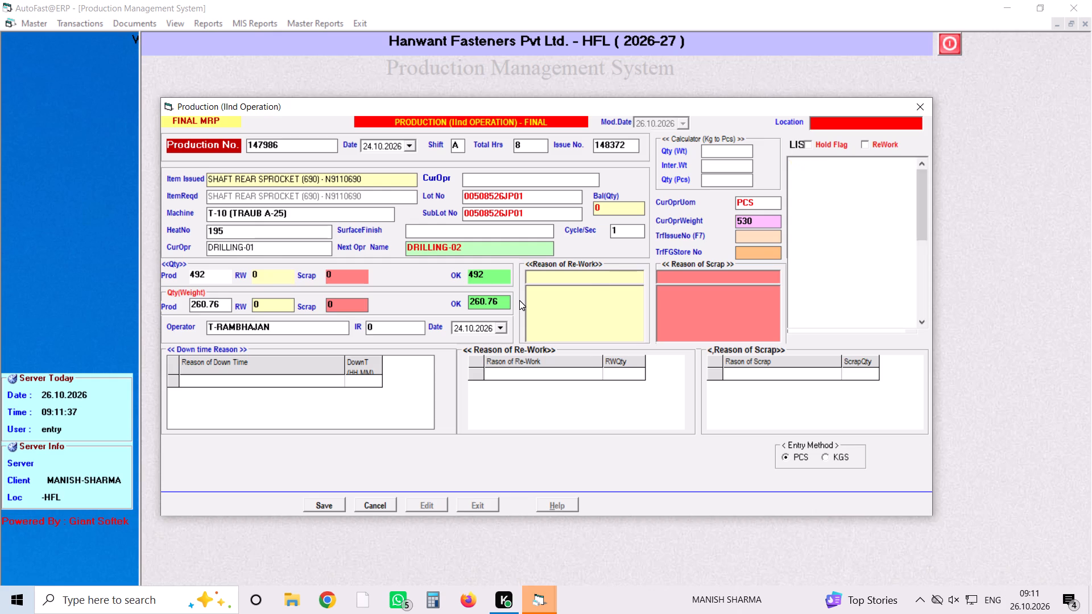
{"action": "key", "text": "Return"}
{"action": "key", "text": "Return"}
Open pending production 147985 (issue 148371, machine T-9) as a final second-operation entry and accept its filled-in quantities.
{"action": "left_click", "coordinate": [519, 300]}
{"action": "key", "text": "Return"}
{"action": "key", "text": "Return"}
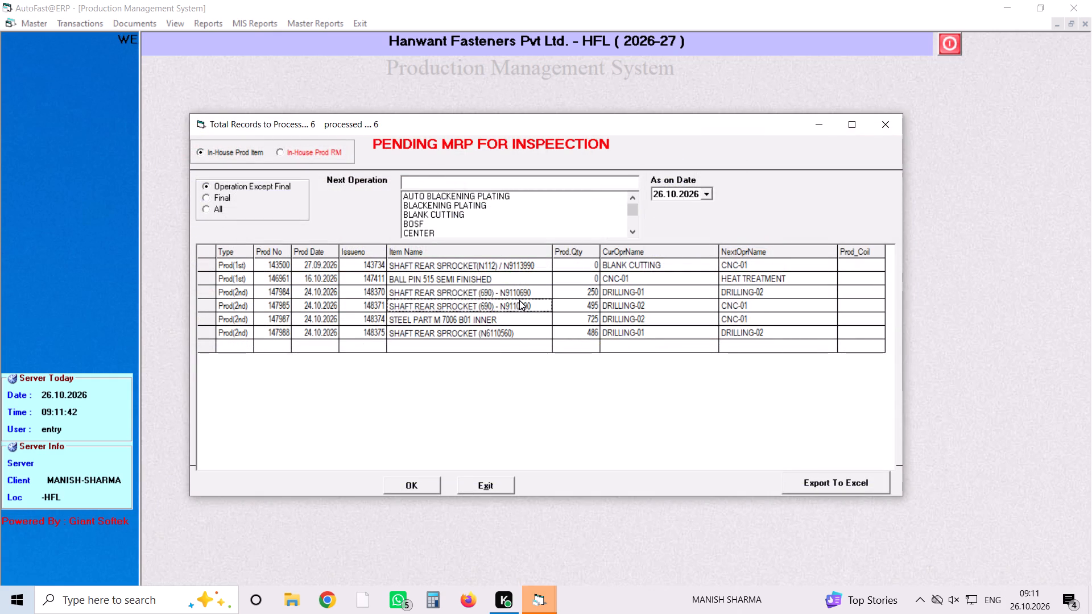
{"action": "key", "text": "Return"}
{"action": "key", "text": "Return"}
{"action": "key", "text": "Return"}
{"action": "key", "text": "Return"}
{"action": "key", "text": "Return"}
{"action": "key", "text": "Return"}
{"action": "key", "text": "Return"}
{"action": "key", "text": "Return"}
{"action": "key", "text": "Return"}
{"action": "key", "text": "Return"}
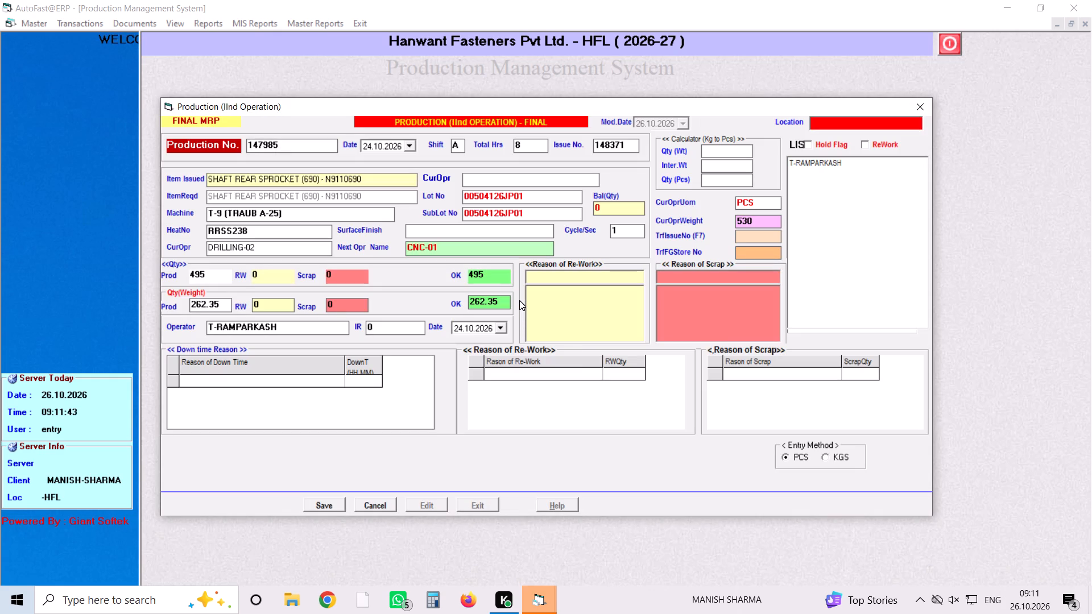
{"action": "key", "text": "Return"}
{"action": "key", "text": "Return"}
{"action": "key", "text": "Return"}
{"action": "key", "text": "Return"}
{"action": "key", "text": "Return"}
{"action": "key", "text": "Return"}
{"action": "key", "text": "Return"}
{"action": "key", "text": "Return"}
{"action": "key", "text": "Return"}
{"action": "key", "text": "Return"}
{"action": "key", "text": "Return"}
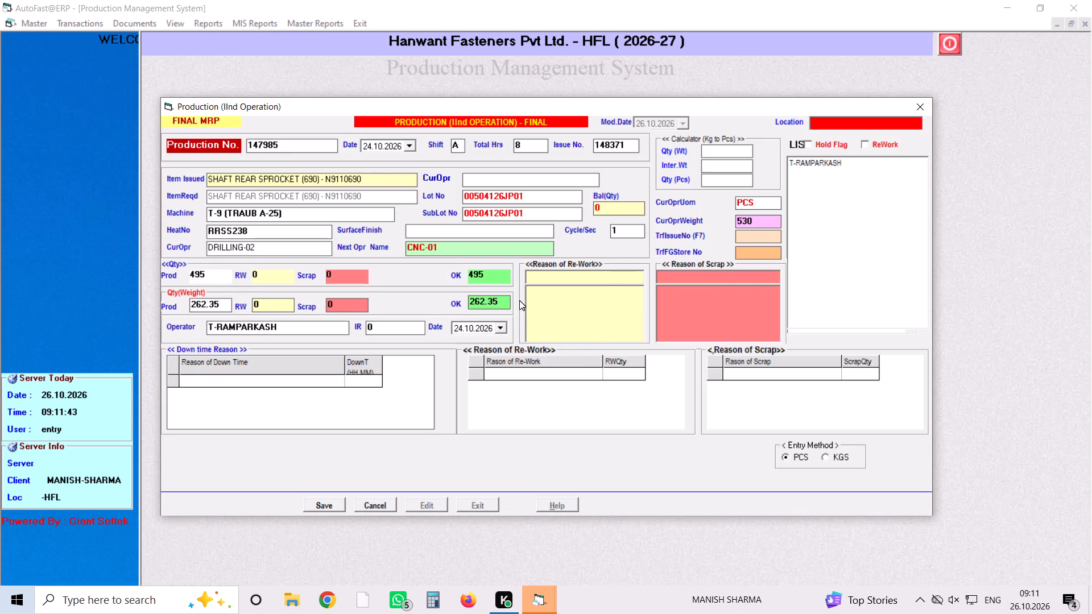
{"action": "key", "text": "Return"}
{"action": "key", "text": "Return"}
{"action": "key", "text": "Return"}
{"action": "key", "text": "Return"}
{"action": "key", "text": "Return"}
Open pending production 147987 (issue 148374, machine T-12) as a final second-operation entry and accept its filled-in quantities.
{"action": "left_click", "coordinate": [519, 300]}
{"action": "key", "text": "Return"}
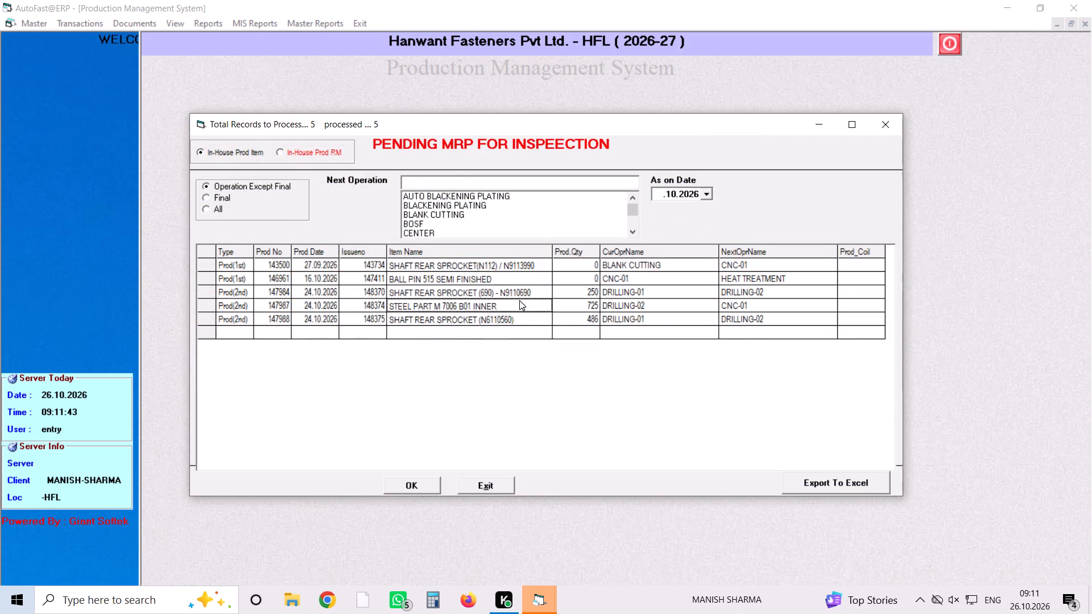
{"action": "key", "text": "Return"}
{"action": "key", "text": "Return"}
{"action": "key", "text": "Return"}
{"action": "key", "text": "Return"}
{"action": "key", "text": "Return"}
{"action": "key", "text": "Return"}
{"action": "key", "text": "Return"}
{"action": "key", "text": "Return"}
{"action": "key", "text": "Return"}
{"action": "key", "text": "Return"}
{"action": "key", "text": "Return"}
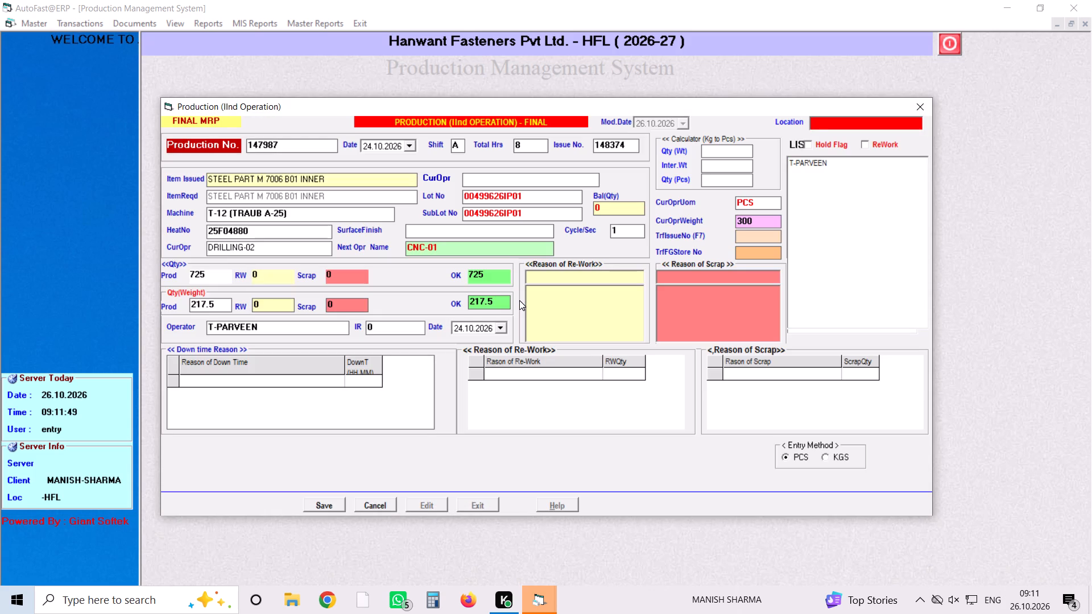
{"action": "key", "text": "Return"}
{"action": "key", "text": "Return"}
{"action": "key", "text": "Return"}
{"action": "key", "text": "Return"}
{"action": "key", "text": "Return"}
{"action": "key", "text": "Return"}
{"action": "key", "text": "Return"}
{"action": "key", "text": "Return"}
{"action": "key", "text": "Return"}
{"action": "key", "text": "Return"}
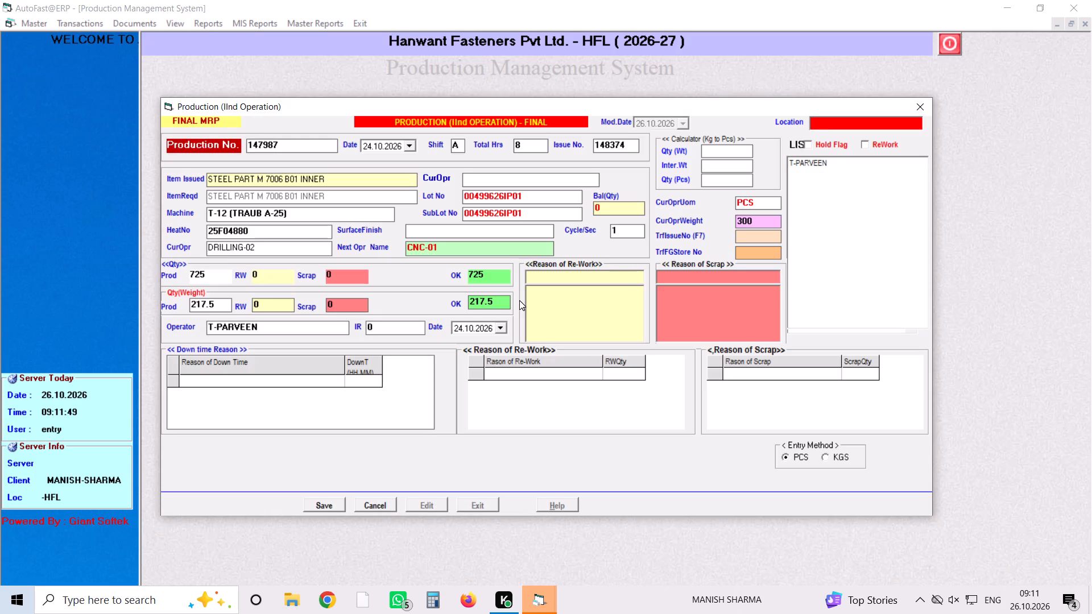
{"action": "key", "text": "Return"}
{"action": "key", "text": "Return"}
{"action": "key", "text": "Return"}
Open pending production 147988 (issue 148375, machine T-13) as a final second-operation entry and accept its filled-in quantities.
{"action": "left_click", "coordinate": [519, 300]}
{"action": "key", "text": "Return"}
{"action": "key", "text": "Return"}
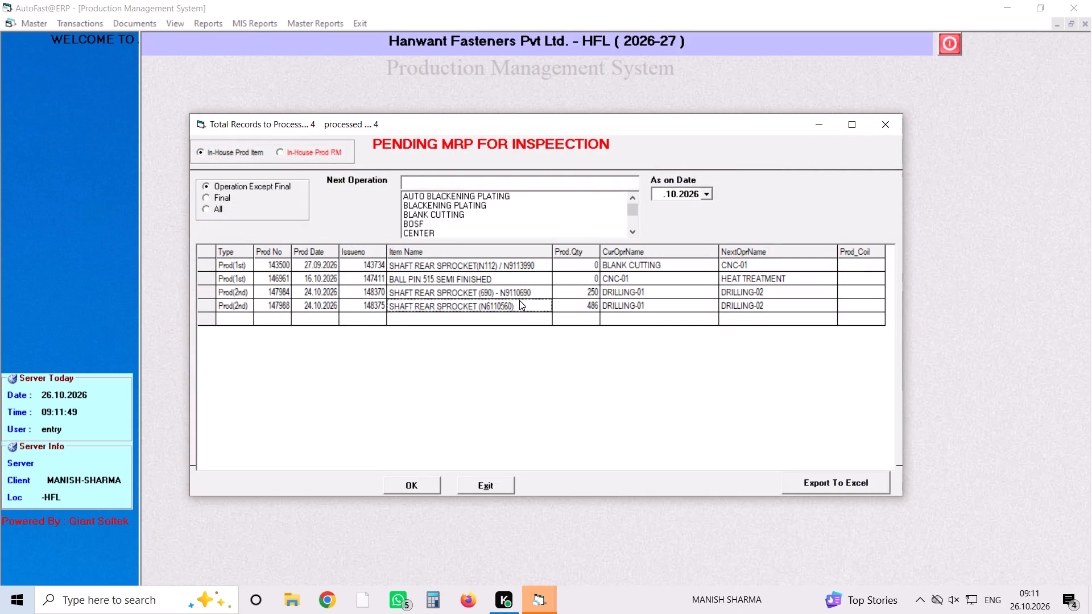
{"action": "key", "text": "Return"}
{"action": "key", "text": "Return"}
{"action": "key", "text": "Return"}
{"action": "key", "text": "Return"}
{"action": "key", "text": "Return"}
{"action": "key", "text": "Return"}
{"action": "key", "text": "Return"}
{"action": "key", "text": "Return"}
{"action": "key", "text": "Return"}
{"action": "key", "text": "Return"}
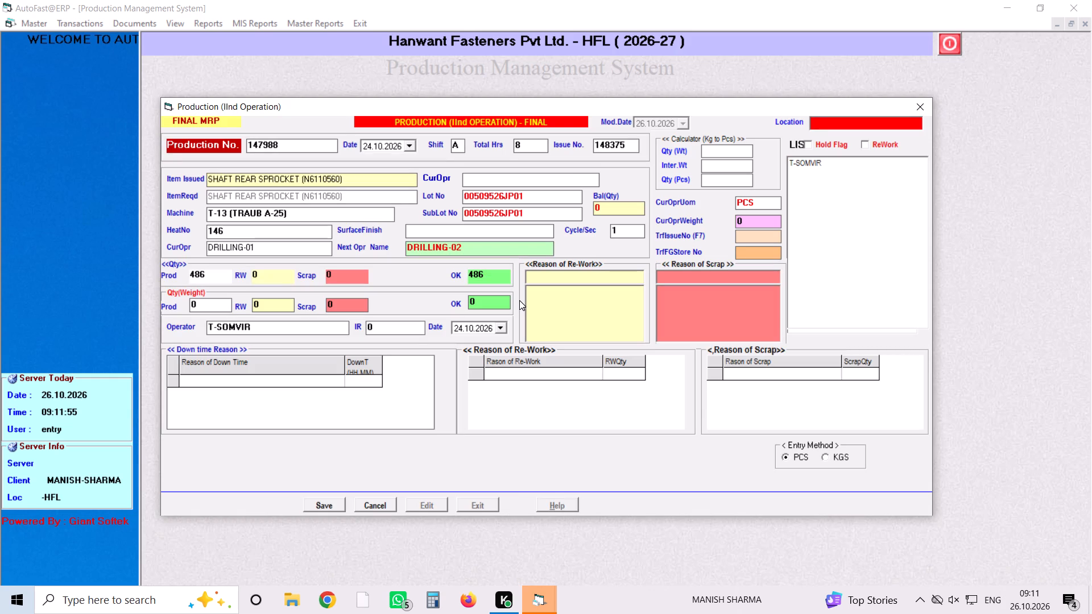
{"action": "key", "text": "Return"}
{"action": "key", "text": "Return"}
{"action": "key", "text": "Return"}
{"action": "key", "text": "Return"}
{"action": "key", "text": "Return"}
{"action": "key", "text": "Return"}
{"action": "key", "text": "Return"}
{"action": "key", "text": "Return"}
{"action": "key", "text": "Return"}
{"action": "key", "text": "Return"}
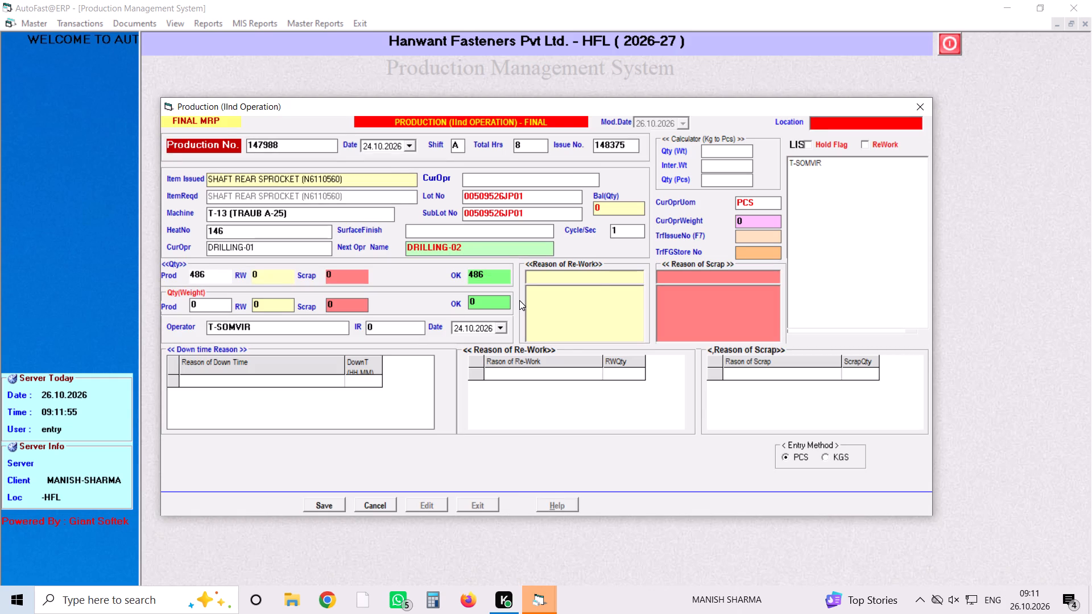
{"action": "key", "text": "Return"}
{"action": "key", "text": "Return"}
{"action": "key", "text": "Return"}
{"action": "key", "text": "Return"}
Open pending production 147984 (issue 148370, machine T-8) as a final second-operation entry and accept its filled-in quantities.
{"action": "left_click", "coordinate": [519, 291]}
{"action": "key", "text": "Return"}
{"action": "key", "text": "Return"}
{"action": "key", "text": "Return"}
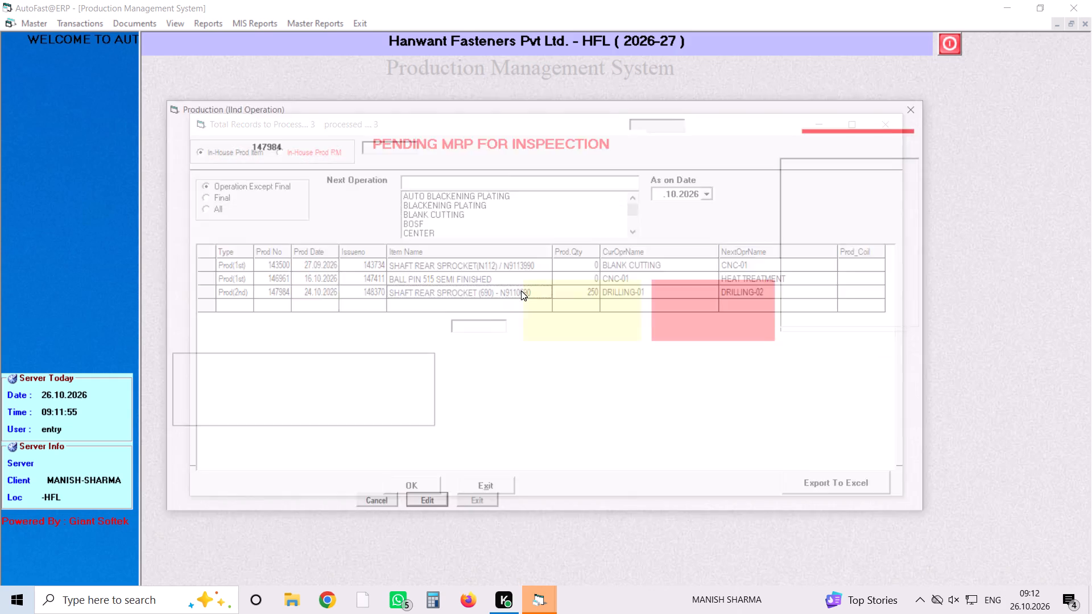
{"action": "key", "text": "Return"}
{"action": "key", "text": "Return"}
{"action": "key", "text": "Return"}
{"action": "key", "text": "Return"}
{"action": "key", "text": "Return"}
{"action": "key", "text": "Return"}
{"action": "key", "text": "Return"}
{"action": "key", "text": "Return"}
{"action": "key", "text": "Return"}
{"action": "key", "text": "Return"}
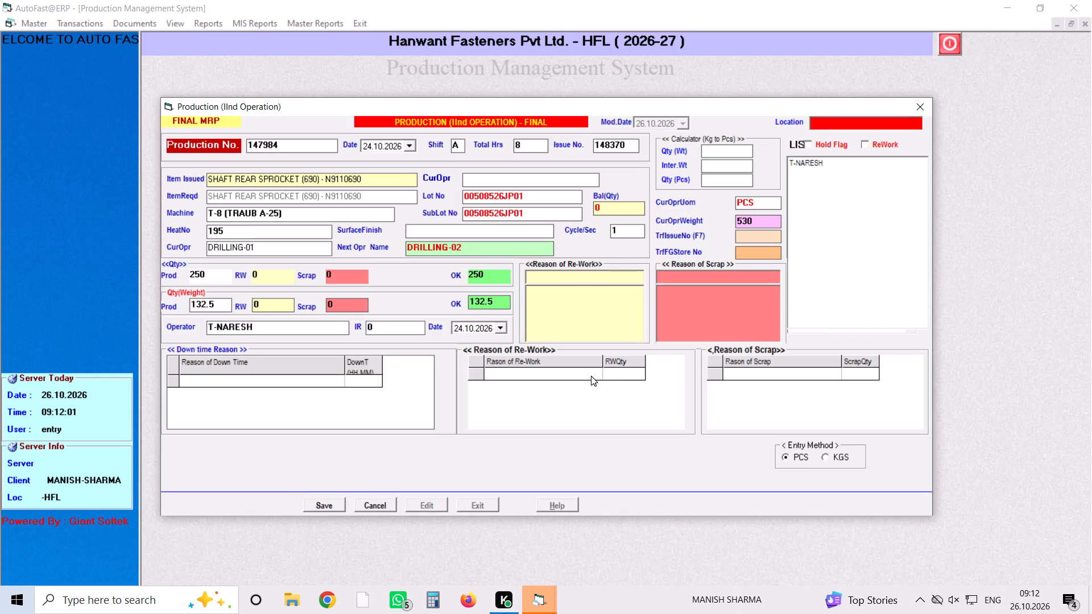
Accept operator T-NARESH for production 147984, leave all reasons blank, save it as final, and close the pending inspection list.
{"action": "key", "text": "Return"}
{"action": "key", "text": "Return"}
{"action": "key", "text": "Return"}
{"action": "key", "text": "Return"}
{"action": "key", "text": "Return"}
{"action": "key", "text": "Return"}
{"action": "key", "text": "Return"}
{"action": "key", "text": "Return"}
{"action": "key", "text": "Return"}
{"action": "key", "text": "Return"}
{"action": "key", "text": "Return"}
{"action": "left_click", "coordinate": [889, 118]}
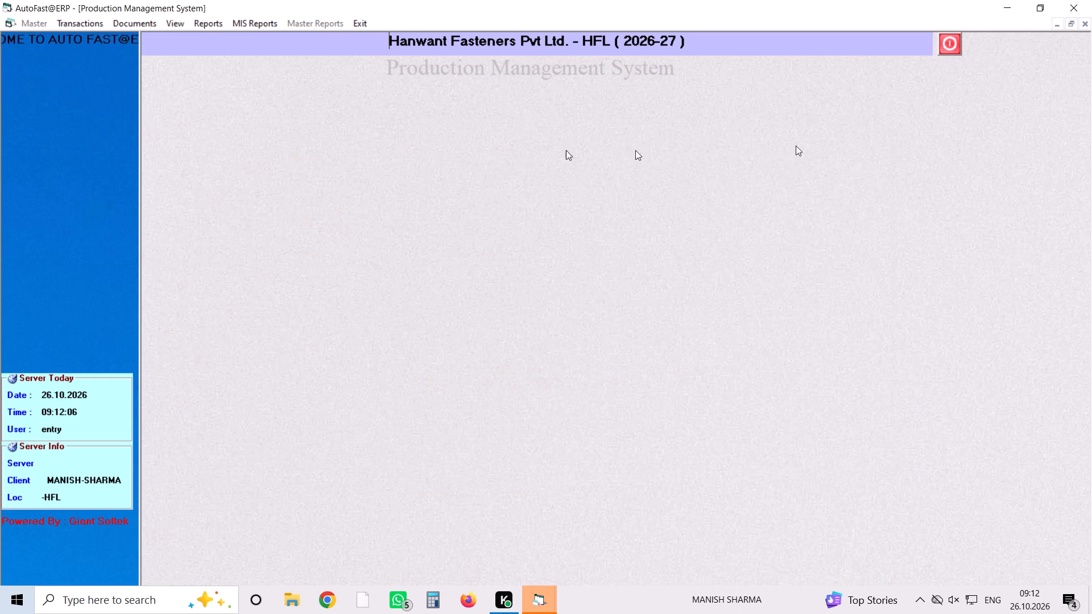
Start a new second-operation item issue to machine and set its date to 24.10.2026.
{"action": "left_click", "coordinate": [70, 24]}
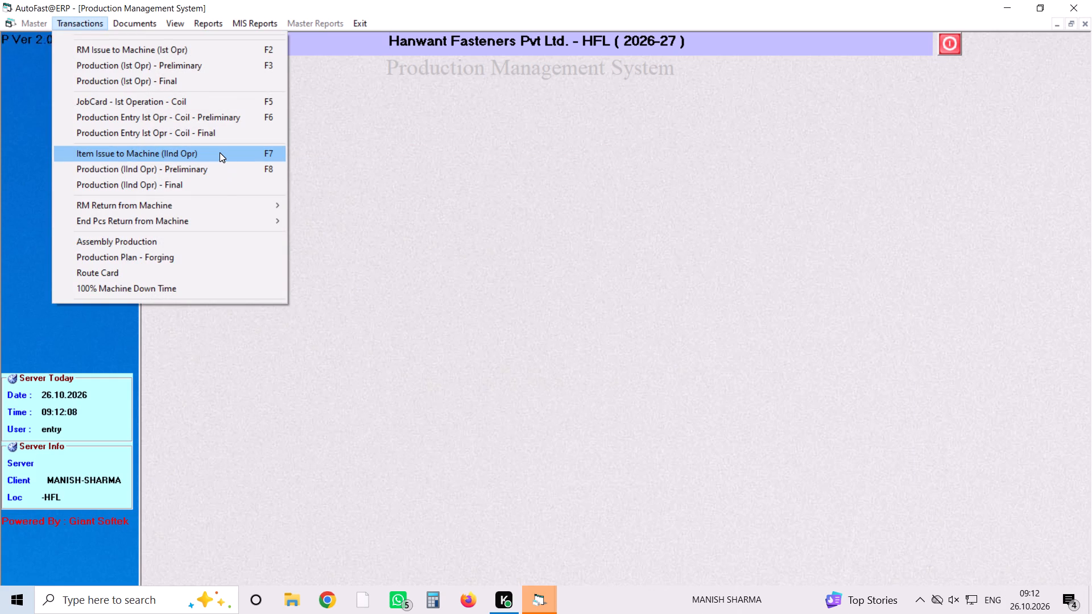
{"action": "left_click", "coordinate": [220, 152]}
{"action": "key", "text": "Return"}
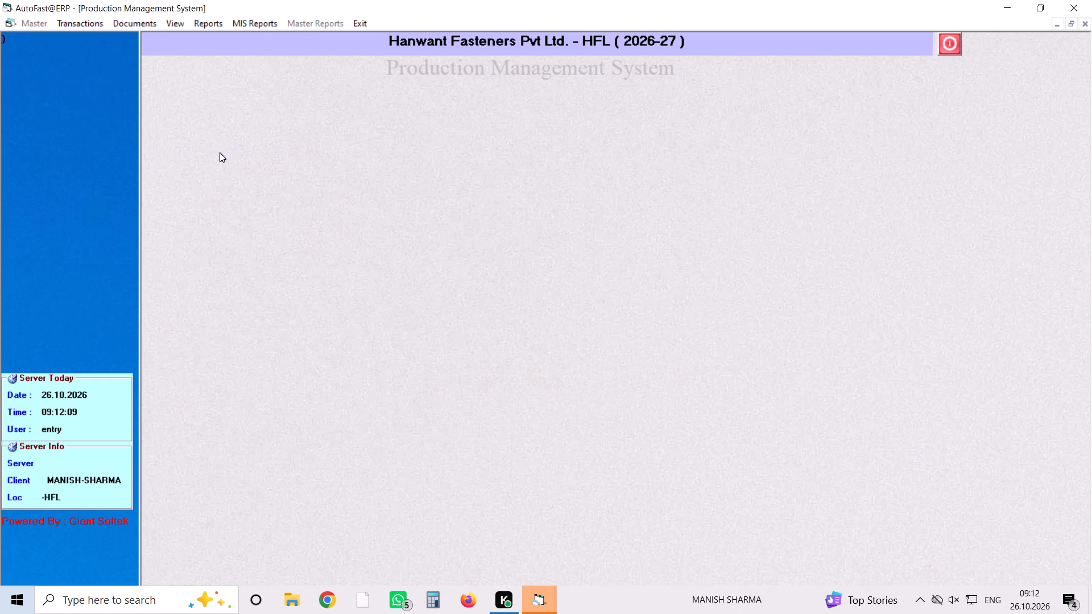
{"action": "key", "text": "Return"}
{"action": "key", "text": "Return"}
{"action": "key", "text": "Return"}
{"action": "key", "text": "shift+Return"}
{"action": "key", "text": "shift+percent"}
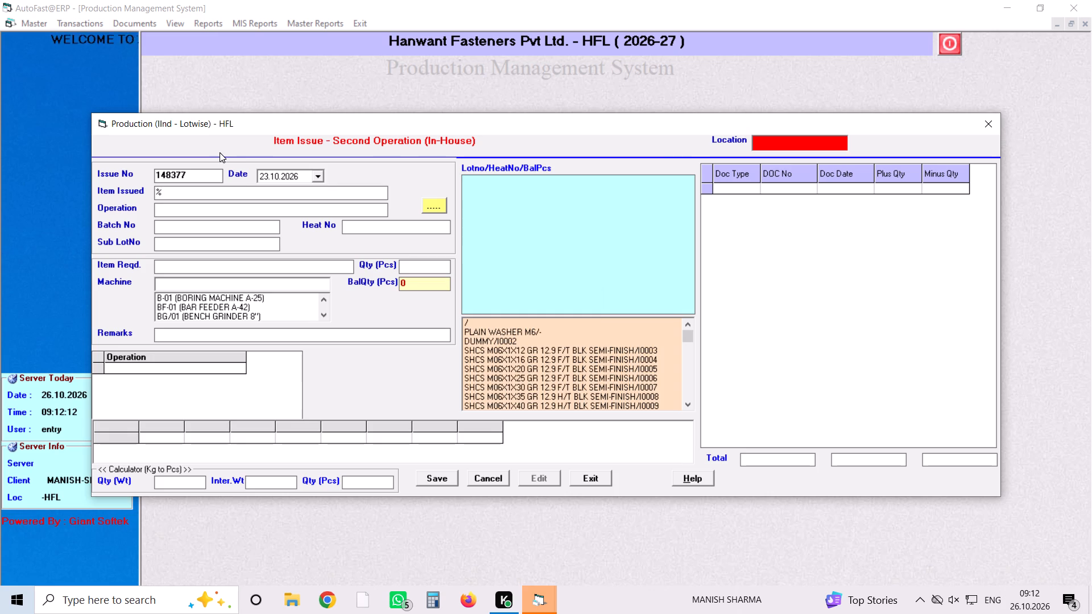
{"action": "left_click", "coordinate": [259, 178]}
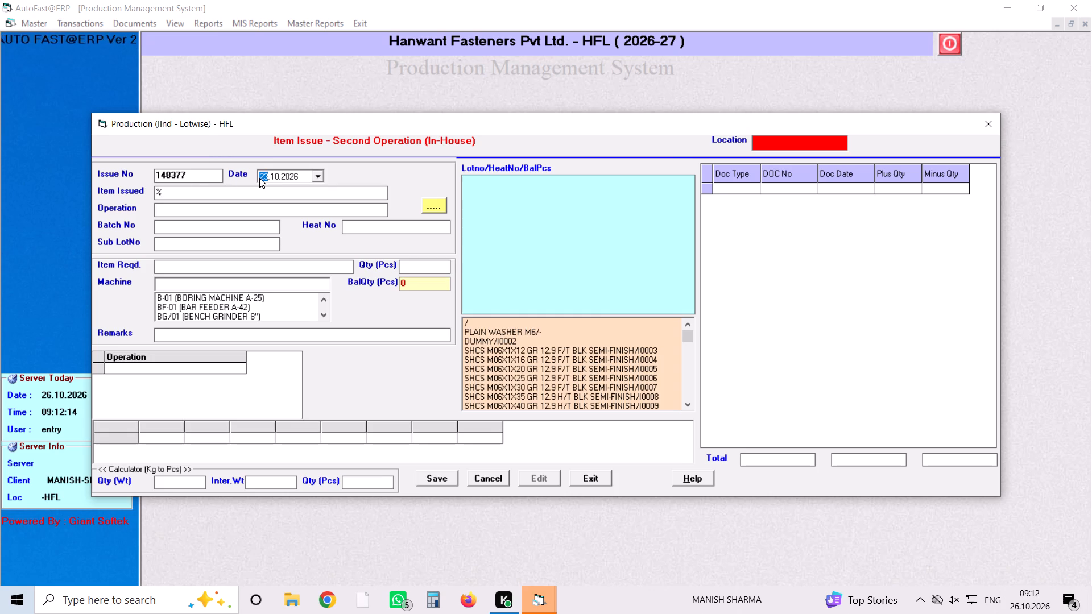
{"action": "key", "text": "Up"}
{"action": "key", "text": "Return"}
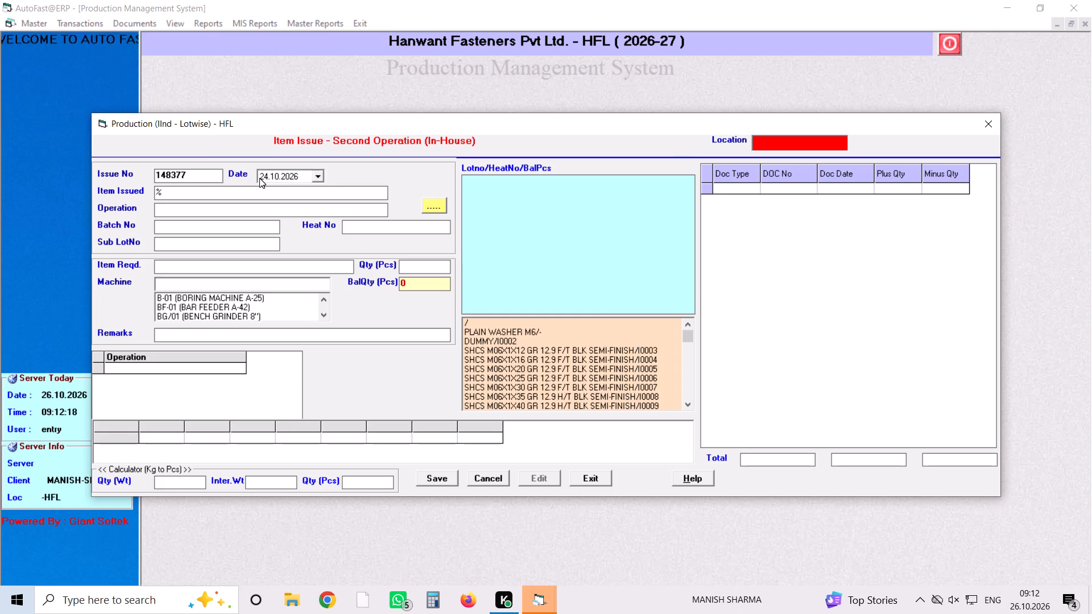
Search the issued items for %SHAFT and select SHAFT GEAR SHIFT (STAR) / N8080549 as the item issued and required.
{"action": "type", "text": "shaft"}
{"action": "key", "text": "Down"}
{"action": "key", "text": "Down"}
{"action": "key", "text": "Down"}
{"action": "key", "text": "Down"}
{"action": "key", "text": "Down"}
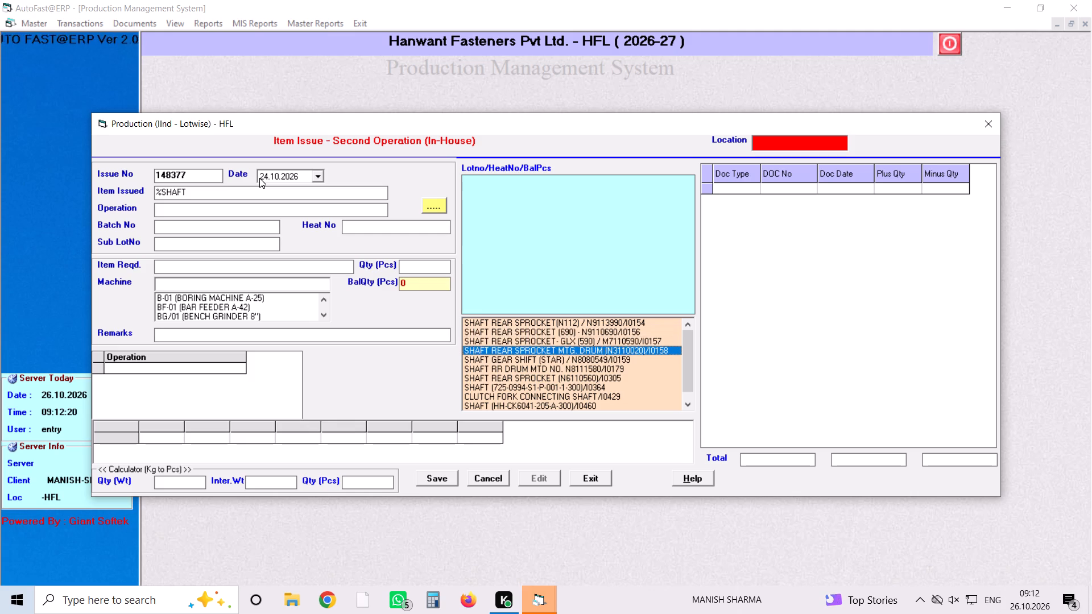
{"action": "key", "text": "Down"}
{"action": "key", "text": "Return"}
{"action": "key", "text": "Return"}
{"action": "key", "text": "Return"}
{"action": "key", "text": "Return"}
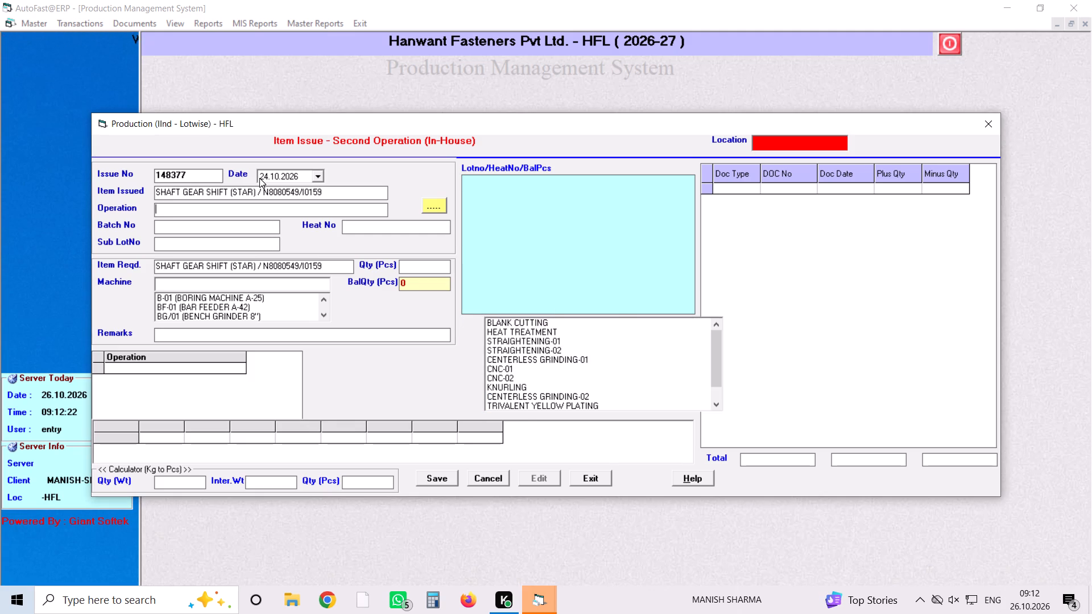
Set the operation for the SHAFT GEAR SHIFT (STAR) issue to KNURLING.
{"action": "key", "text": "Down"}
{"action": "key", "text": "Down"}
{"action": "key", "text": "Down"}
{"action": "key", "text": "Down"}
{"action": "key", "text": "Down"}
{"action": "key", "text": "Down"}
{"action": "key", "text": "Down"}
{"action": "key", "text": "Down"}
{"action": "key", "text": "Down"}
{"action": "key", "text": "Down"}
{"action": "key", "text": "Down"}
{"action": "key", "text": "Down"}
{"action": "key", "text": "Down"}
{"action": "key", "text": "Down"}
{"action": "key", "text": "Down"}
{"action": "key", "text": "Down"}
{"action": "key", "text": "Down"}
{"action": "key", "text": "Down"}
{"action": "key", "text": "Down"}
{"action": "key", "text": "Down"}
{"action": "key", "text": "Up"}
{"action": "key", "text": "Up"}
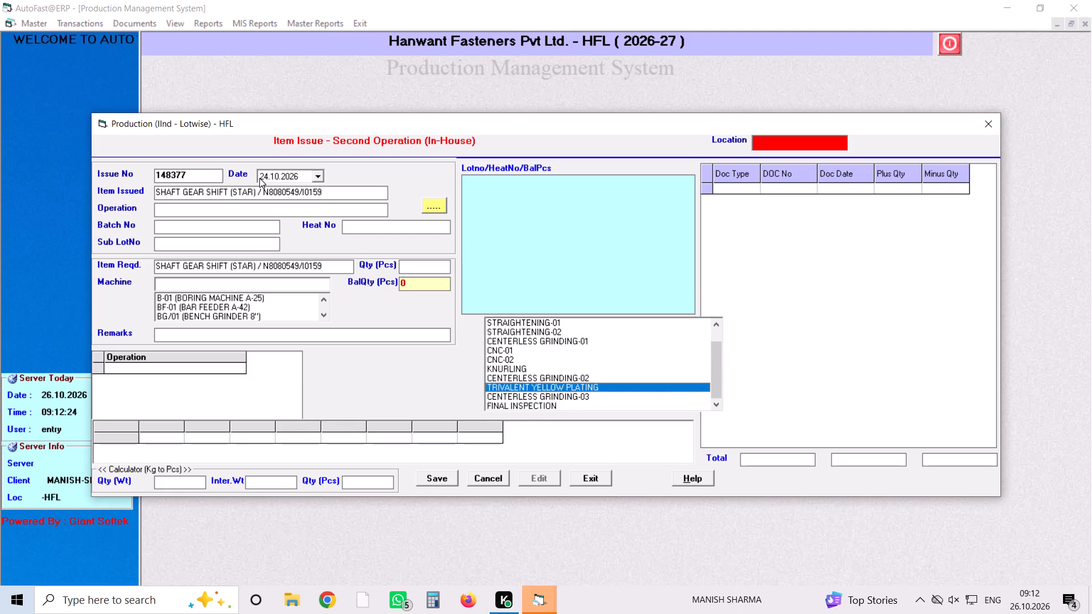
{"action": "key", "text": "Up"}
{"action": "key", "text": "Up"}
{"action": "key", "text": "Return"}
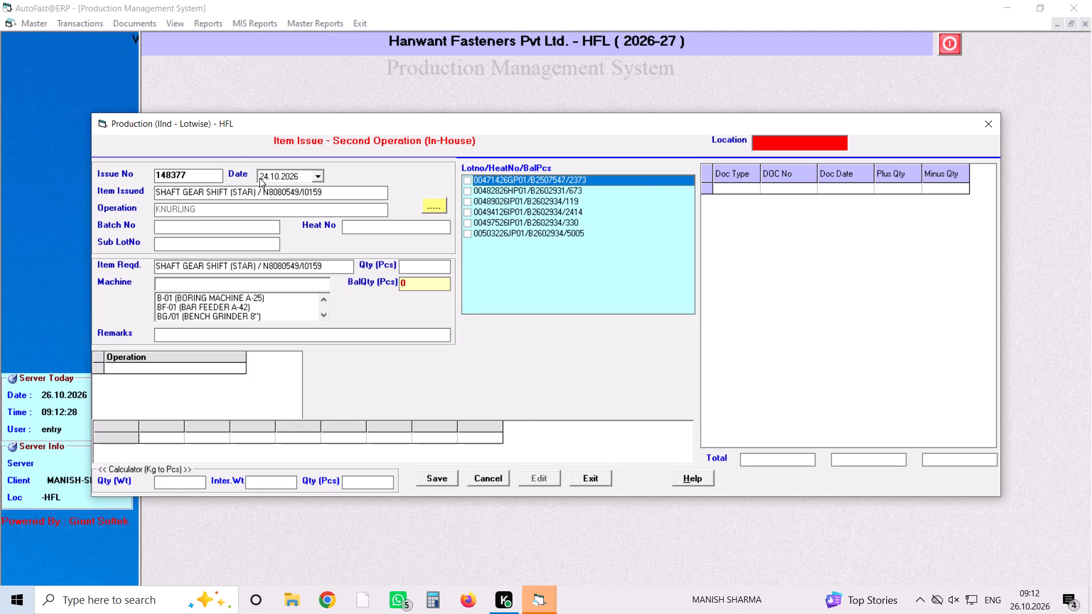
Choose lot 00503226JP01 with heat number B2602934 for the knurling issue and keep its filled-in quantity of 5005 pieces.
{"action": "left_click", "coordinate": [466, 231]}
{"action": "key", "text": "Return"}
{"action": "key", "text": "Return"}
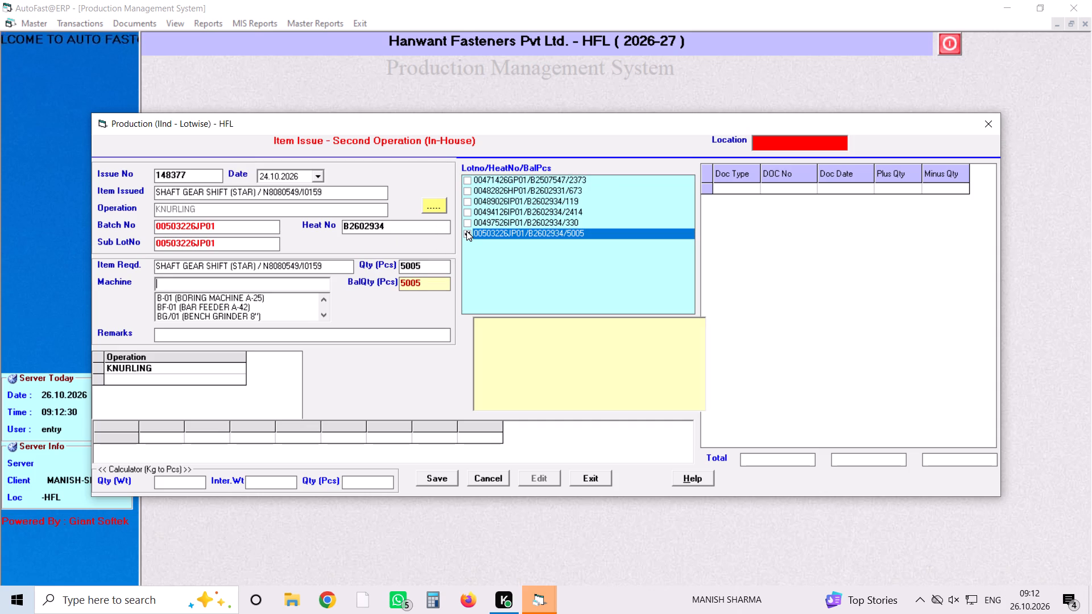
{"action": "key", "text": "Right"}
{"action": "key", "text": "BackSpace"}
{"action": "key", "text": "Right"}
{"action": "left_click_drag", "start_coordinate": [426, 259], "coordinate": [425, 265]}
{"action": "left_click", "coordinate": [424, 271]}
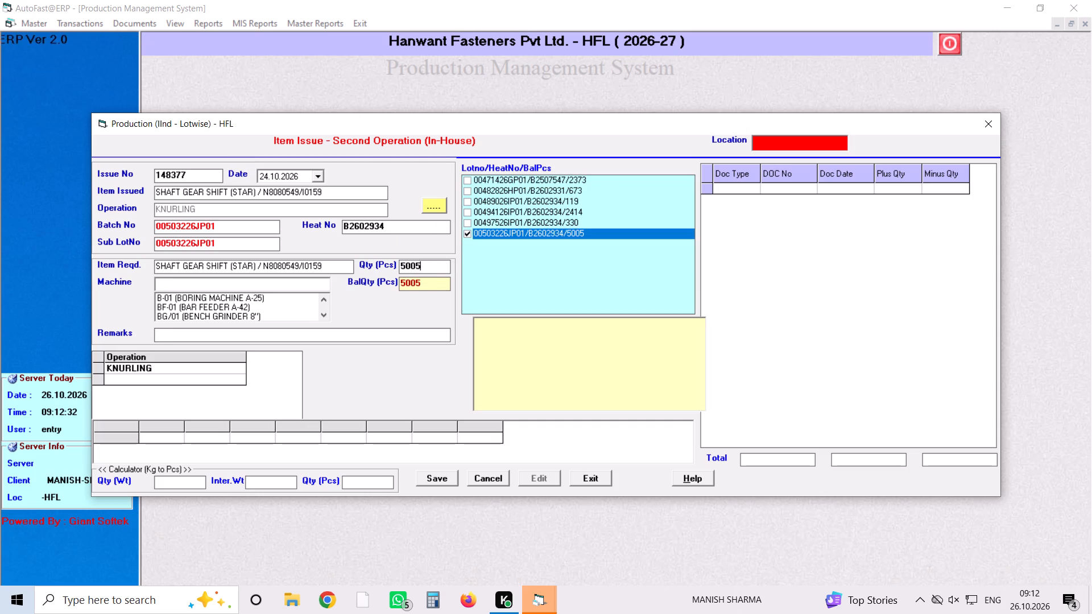
{"action": "key", "text": "Return"}
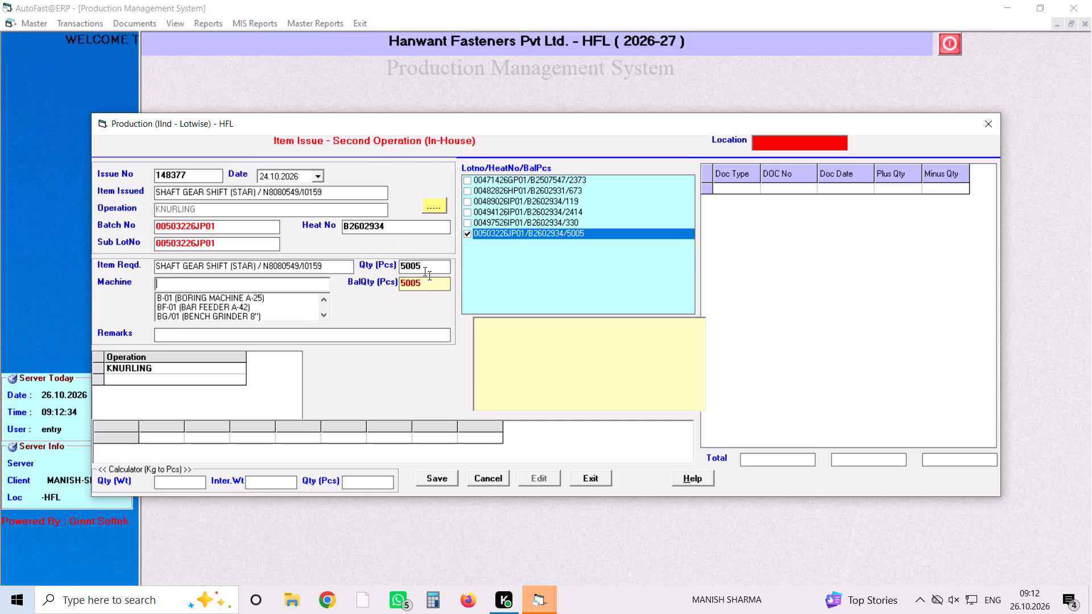
Assign machine TRM-1 (ROLLING 1/2") to the knurling issue, leave the remarks blank and save it.
{"action": "type", "text": "tr"}
{"action": "key", "text": "Down"}
{"action": "key", "text": "Return"}
{"action": "key", "text": "Return"}
{"action": "key", "text": "Return"}
Start another item issue dated 24.10.2026, search for %560 and select SHAFT REAR SPROCKET (N6110560) as item issued and required.
{"action": "key", "text": "Return"}
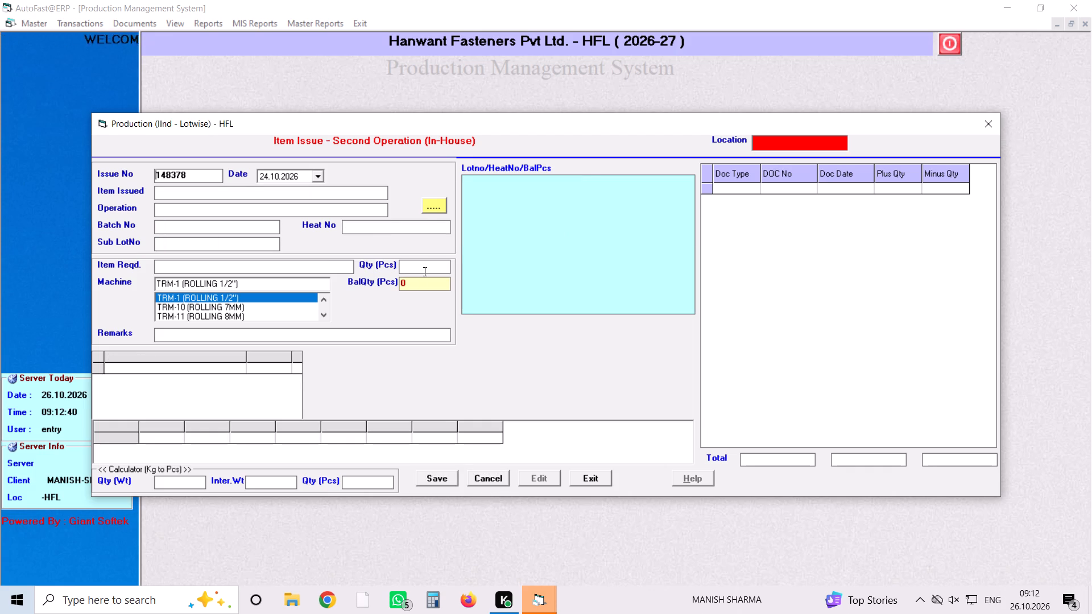
{"action": "key", "text": "Return"}
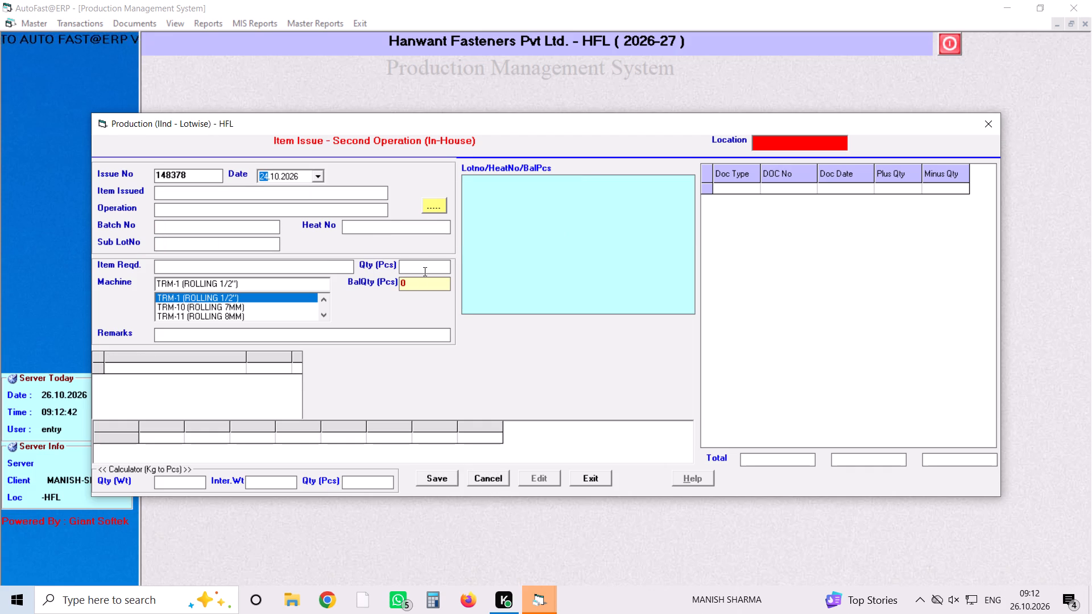
{"action": "key", "text": "Down"}
{"action": "key", "text": "Up"}
{"action": "key", "text": "Return"}
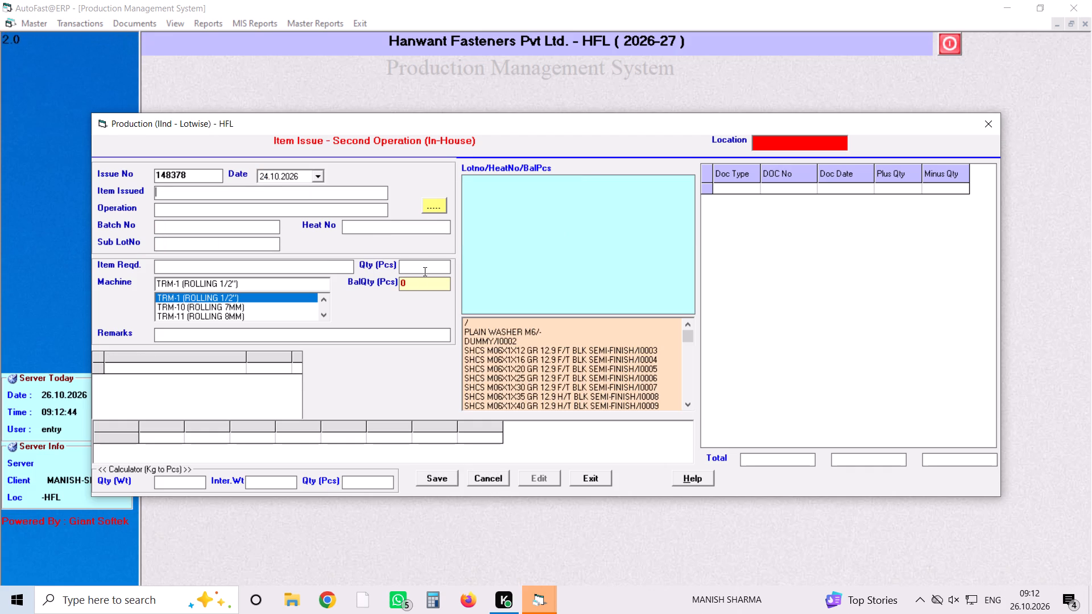
{"action": "key", "text": "shift+percent"}
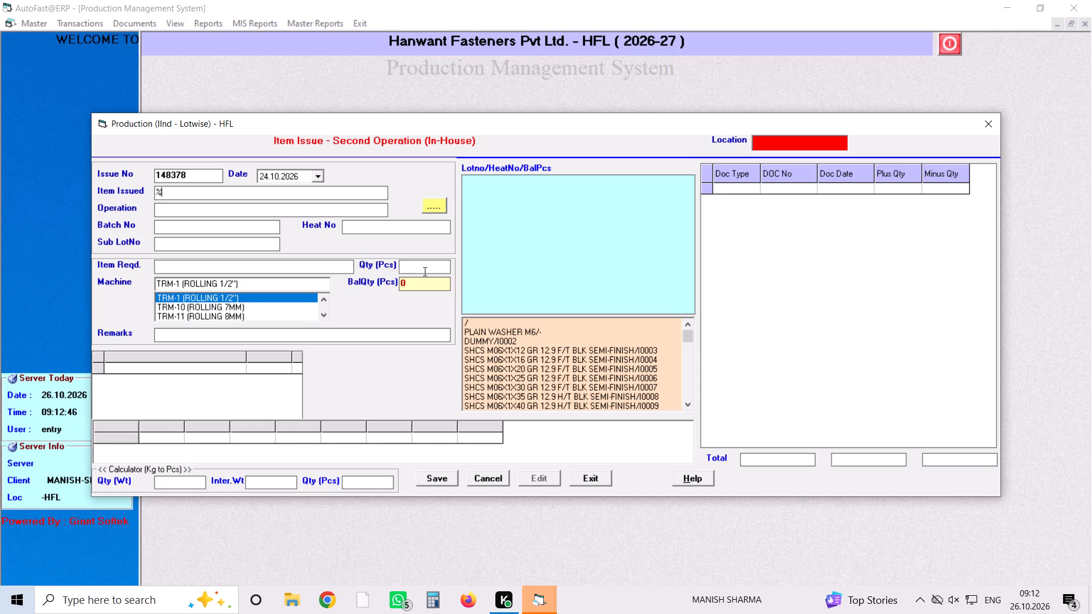
{"action": "type", "text": "560"}
{"action": "key", "text": "Down"}
{"action": "key", "text": "Down"}
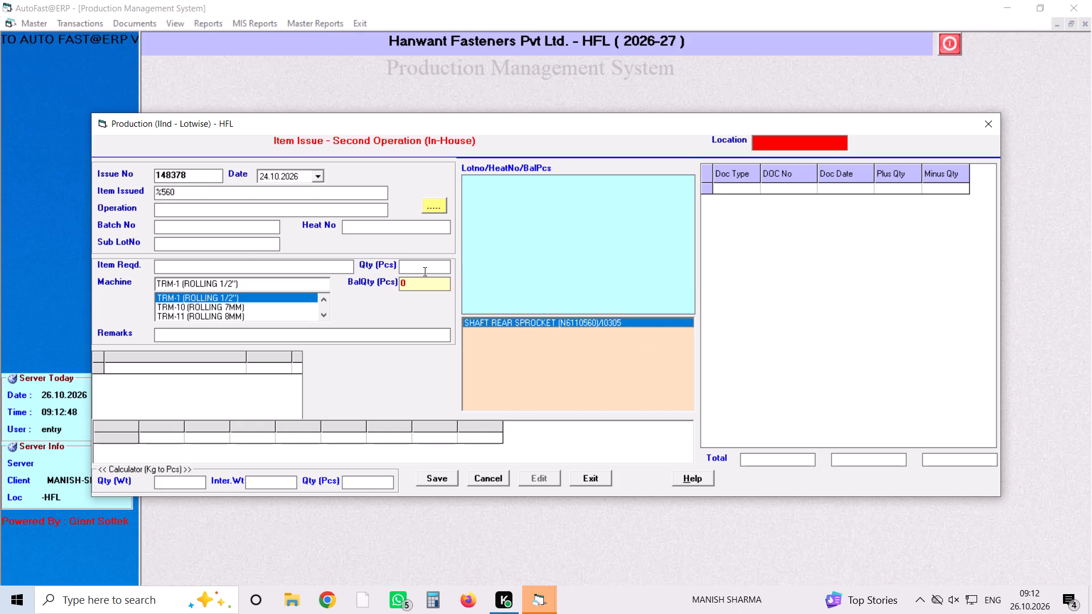
{"action": "key", "text": "Return"}
{"action": "key", "text": "Return"}
Set the operation to MILLING and choose lot 00505626JP02, heat 195, with its filled-in quantity of 1236 pieces.
{"action": "key", "text": "Down"}
{"action": "key", "text": "Down"}
{"action": "key", "text": "Down"}
{"action": "key", "text": "Down"}
{"action": "key", "text": "Down"}
{"action": "key", "text": "Down"}
{"action": "key", "text": "Down"}
{"action": "key", "text": "Down"}
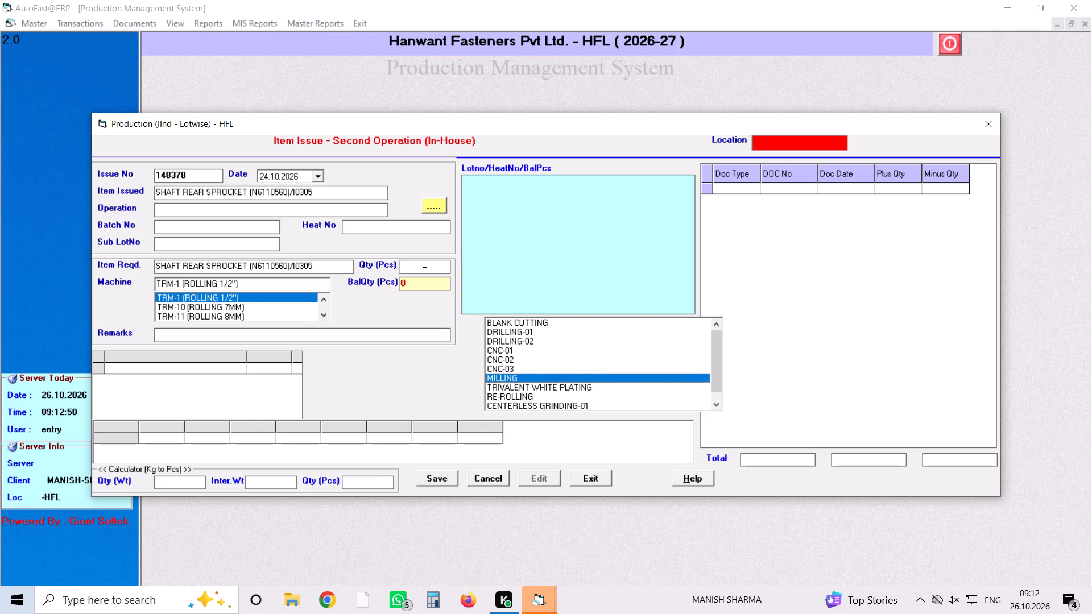
{"action": "key", "text": "Down"}
{"action": "key", "text": "Down"}
{"action": "key", "text": "Down"}
{"action": "key", "text": "Up"}
{"action": "key", "text": "Up"}
{"action": "key", "text": "Up"}
{"action": "key", "text": "Return"}
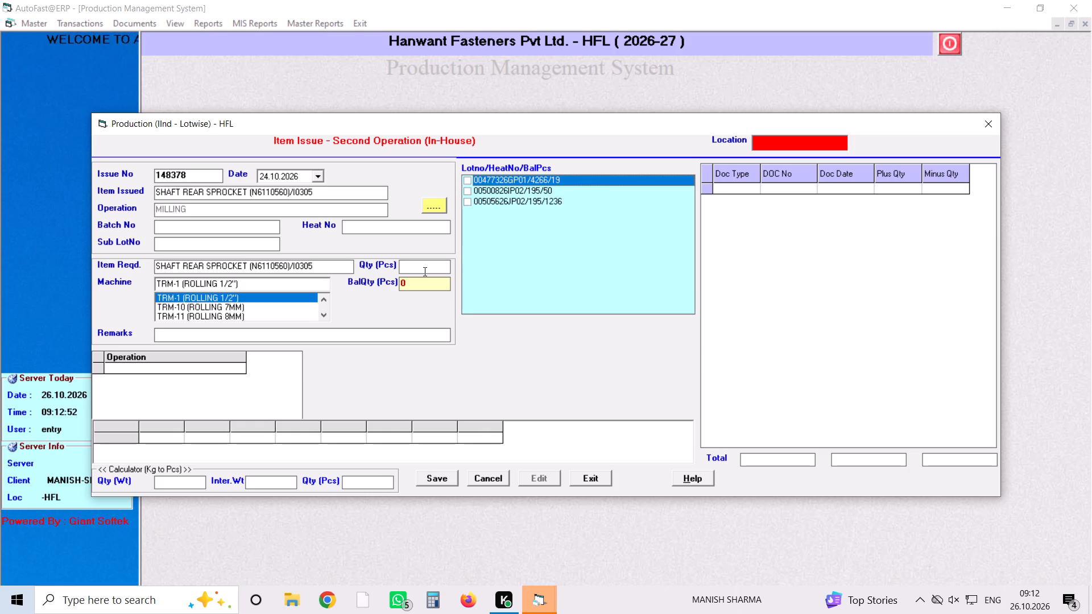
{"action": "left_click", "coordinate": [468, 205]}
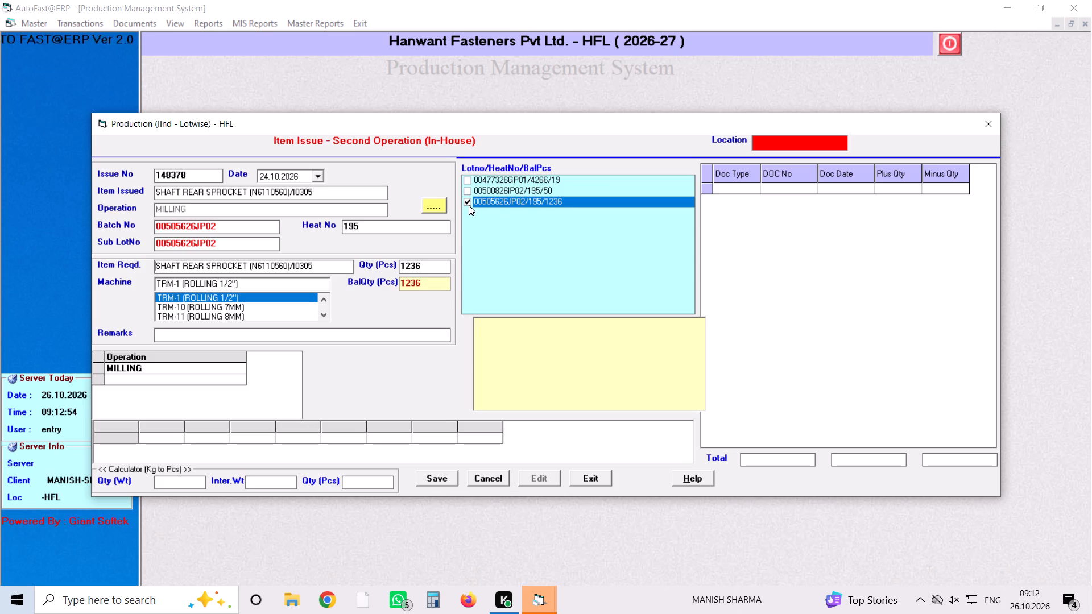
{"action": "key", "text": "Return"}
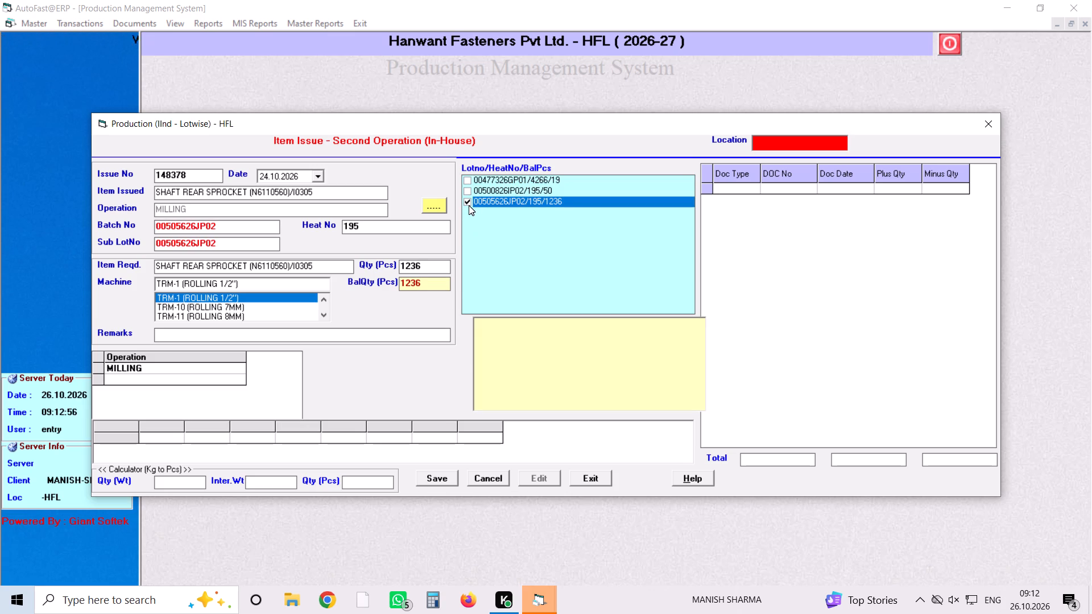
{"action": "key", "text": "Return"}
Assign machine M-02 (MILLING) to the N6110560 issue, leave the remarks blank and save it.
{"action": "key", "text": "m"}
{"action": "key", "text": "Down"}
{"action": "key", "text": "Down"}
{"action": "key", "text": "Return"}
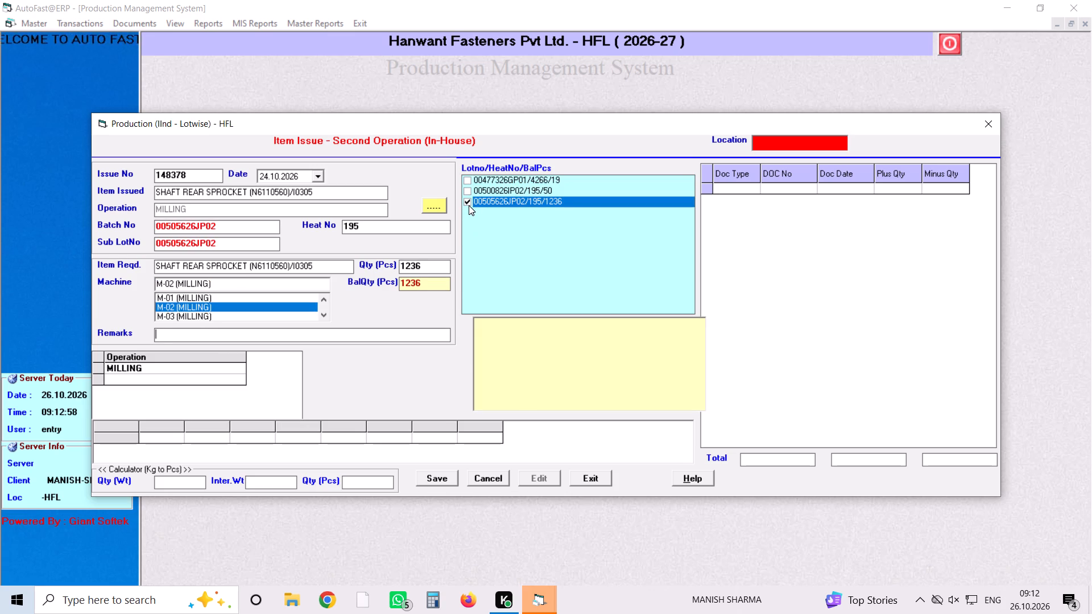
{"action": "key", "text": "Return"}
{"action": "key", "text": "Return"}
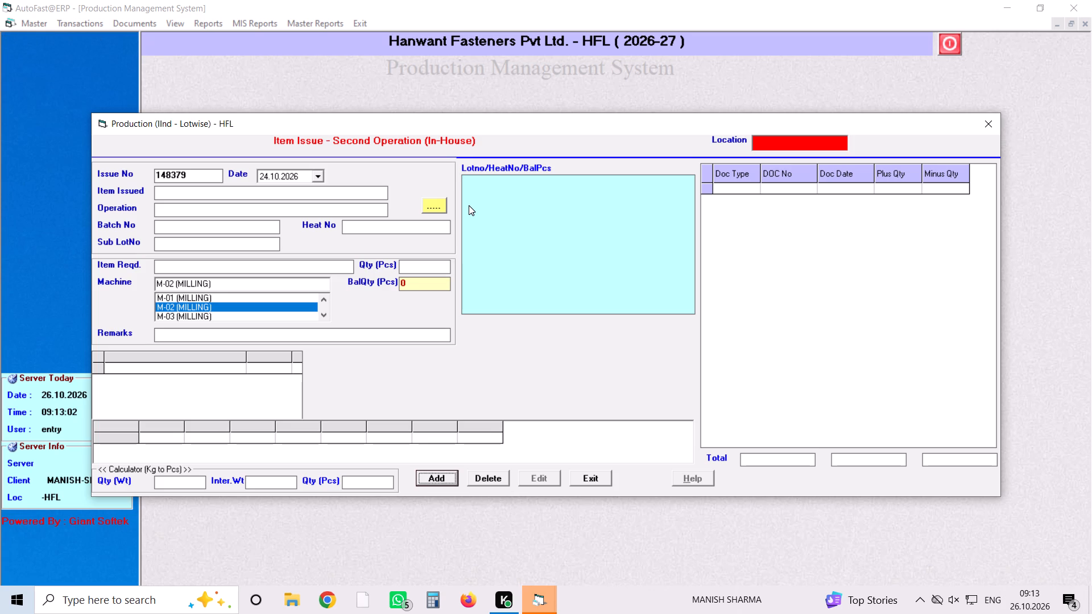
Start another issue dated 24.10.2026, search for %690 and select SHAFT REAR SPROCKET (690) - N9110690 as item issued and required.
{"action": "key", "text": "Return"}
{"action": "key", "text": "Return"}
{"action": "key", "text": "Return"}
{"action": "key", "text": "shift+Return"}
{"action": "key", "text": "shift+Return"}
{"action": "type", "text": "%690"}
{"action": "key", "text": "Down"}
{"action": "key", "text": "Down"}
{"action": "key", "text": "Return"}
{"action": "key", "text": "Return"}
Set the operation to MILLING and choose lot 00496426IP01, heat RM0106, with its filled-in quantity of 1721 pieces.
{"action": "key", "text": "Down"}
{"action": "key", "text": "Down"}
{"action": "key", "text": "Down"}
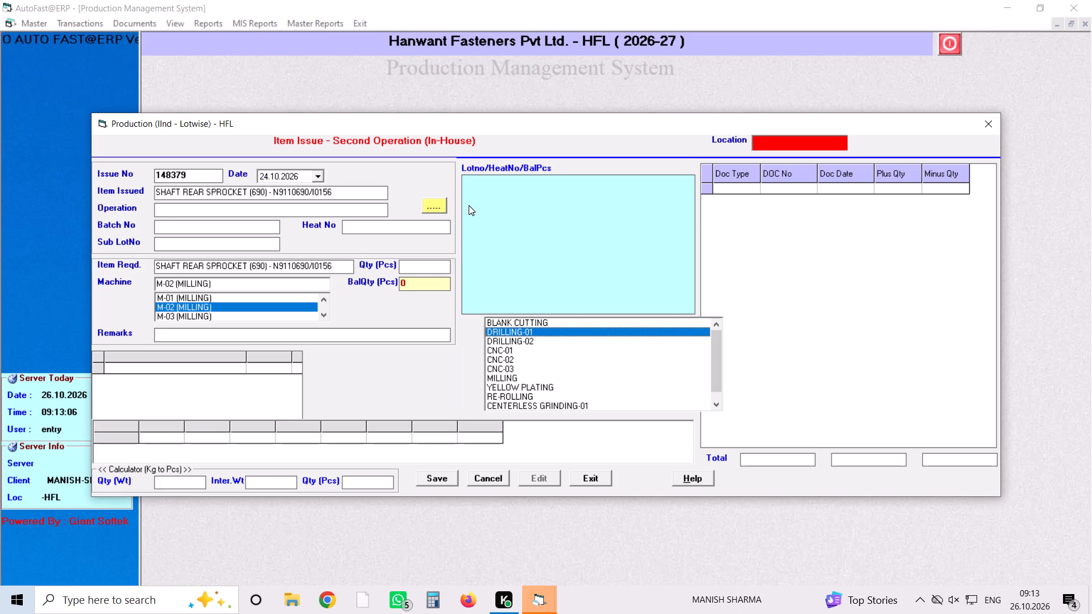
{"action": "key", "text": "Down"}
{"action": "key", "text": "Down"}
{"action": "key", "text": "Down"}
{"action": "key", "text": "Down"}
{"action": "key", "text": "Down"}
{"action": "key", "text": "Return"}
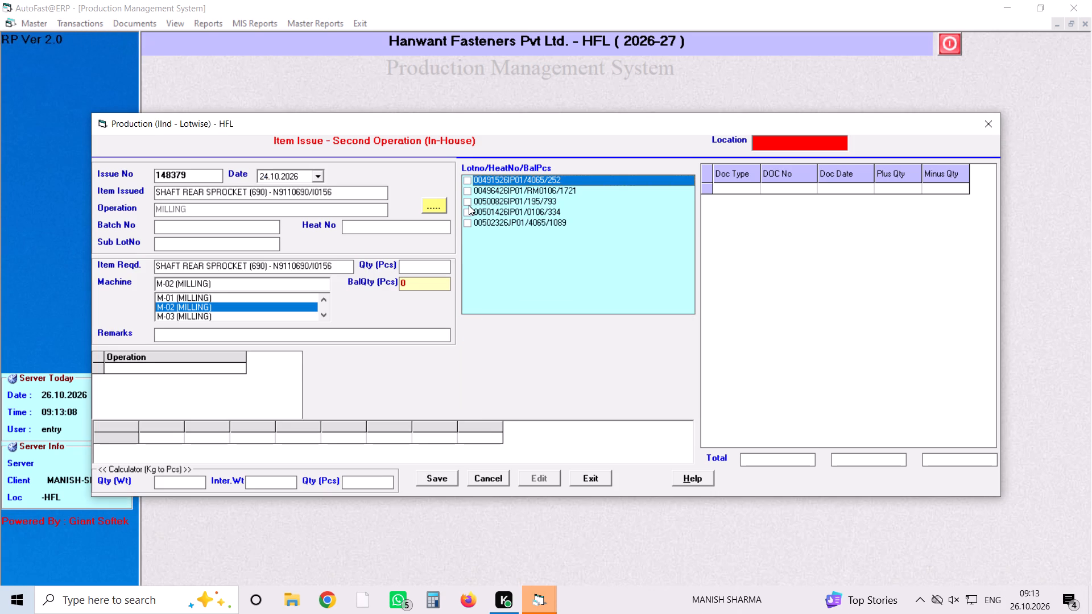
{"action": "key", "text": "Down"}
{"action": "key", "text": "space"}
{"action": "key", "text": "Return"}
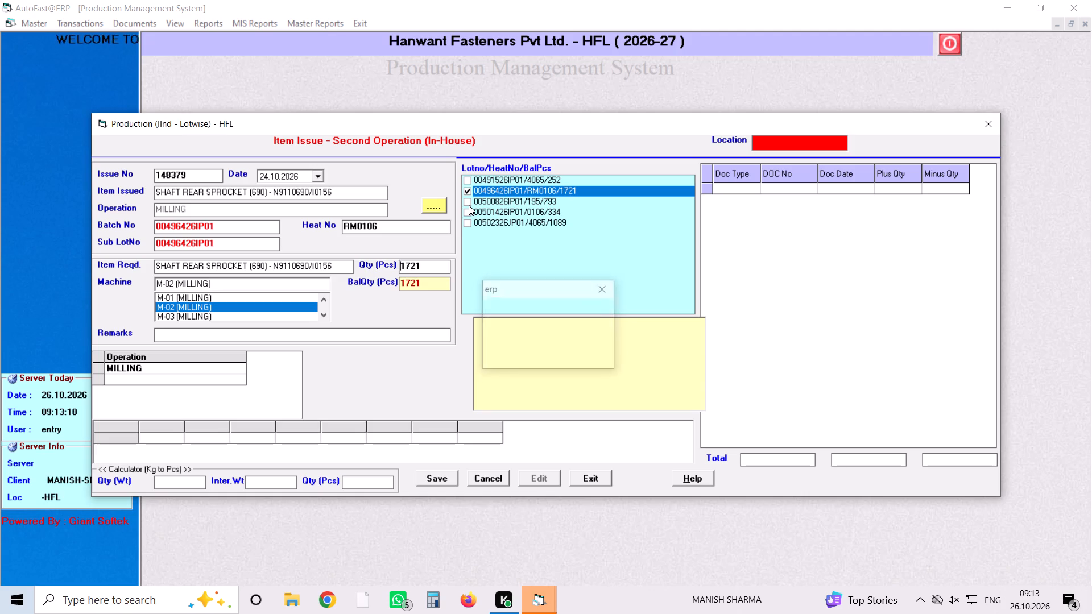
{"action": "key", "text": "Return"}
Assign machine M-03 (MILLING) to the N9110690 issue, leave the remarks blank and save it.
{"action": "key", "text": "Down"}
{"action": "key", "text": "Return"}
{"action": "key", "text": "Return"}
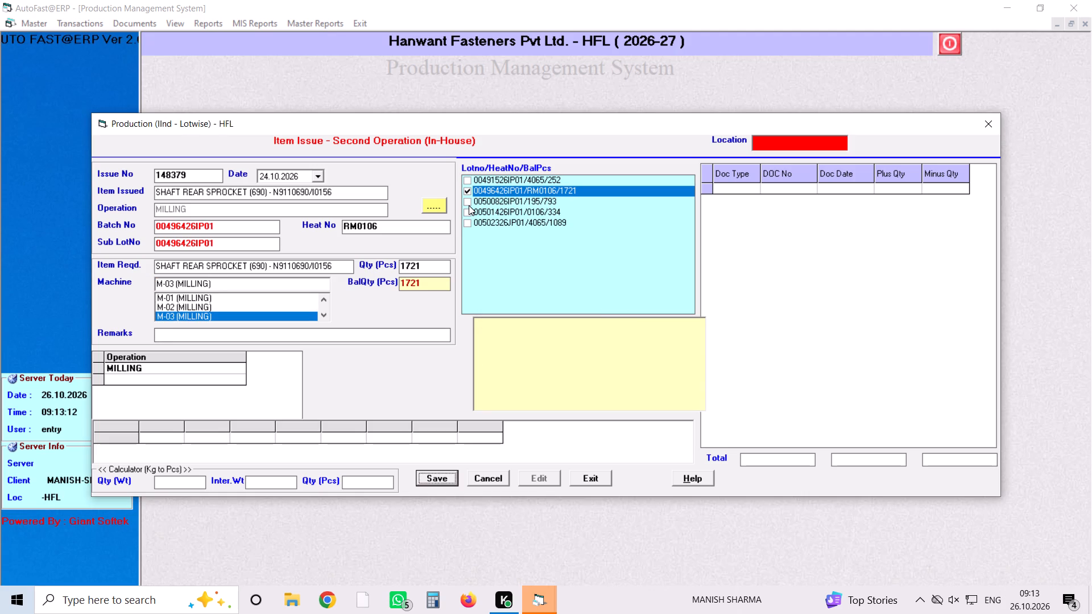
{"action": "key", "text": "Return"}
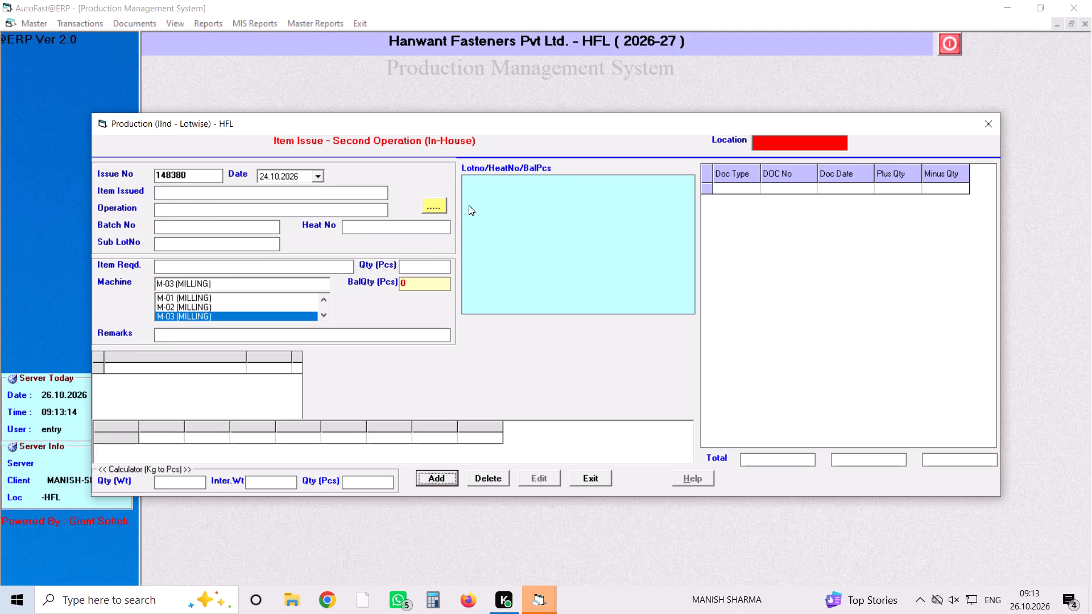
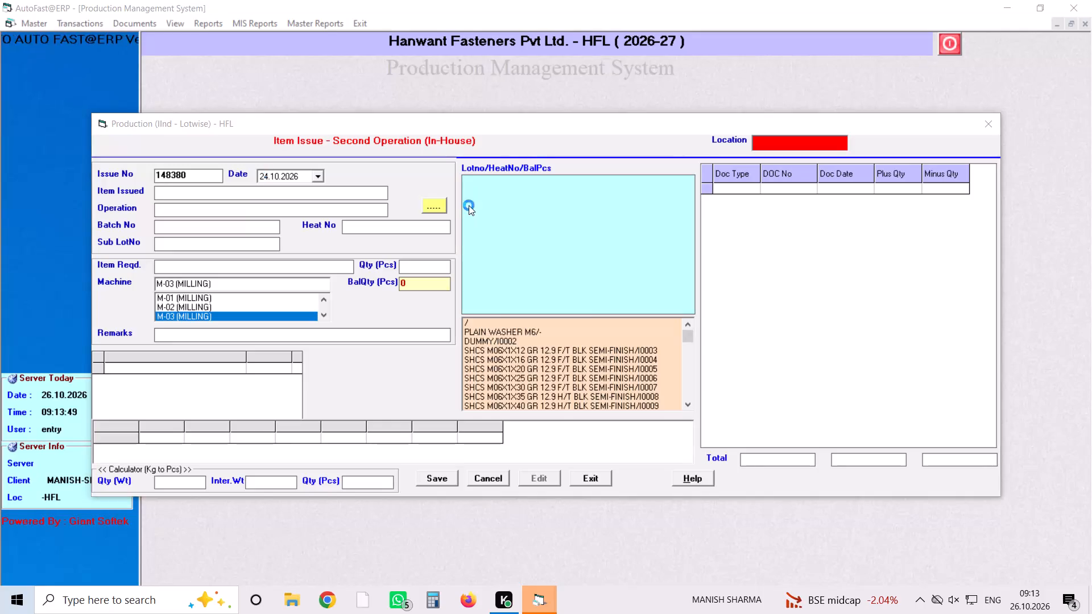
Start another issue dated 24.10.2026, search for %shaft and select SHAFT GEAR SHIFT (STAR) / N8080549 as item issued and required.
{"action": "key", "text": "shift+Return"}
{"action": "key", "text": "shift+percent"}
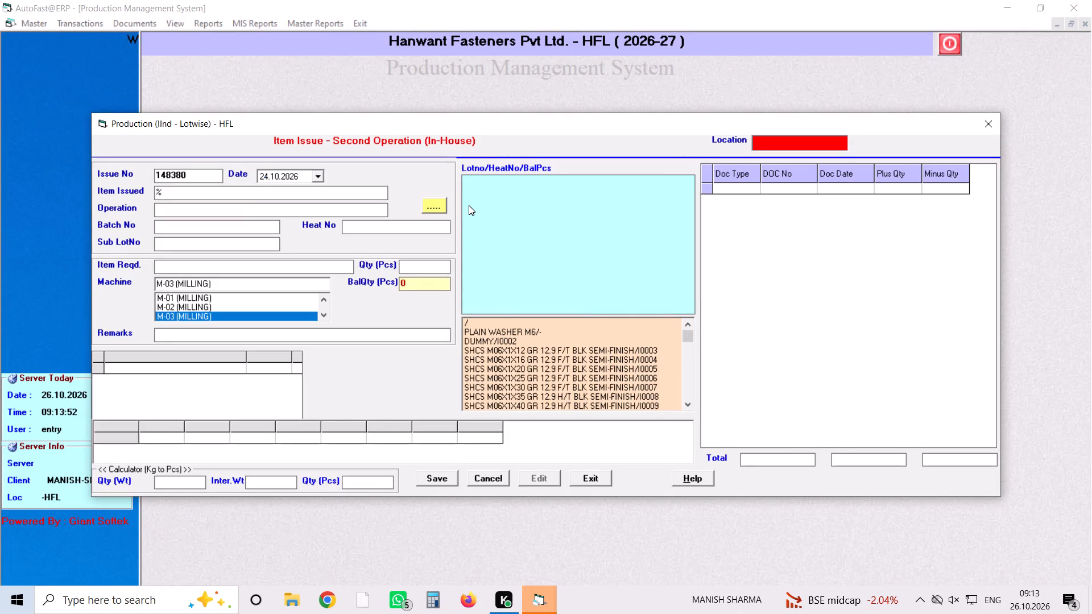
{"action": "type", "text": "shaft"}
{"action": "key", "text": "Down"}
{"action": "key", "text": "Down"}
{"action": "key", "text": "Down"}
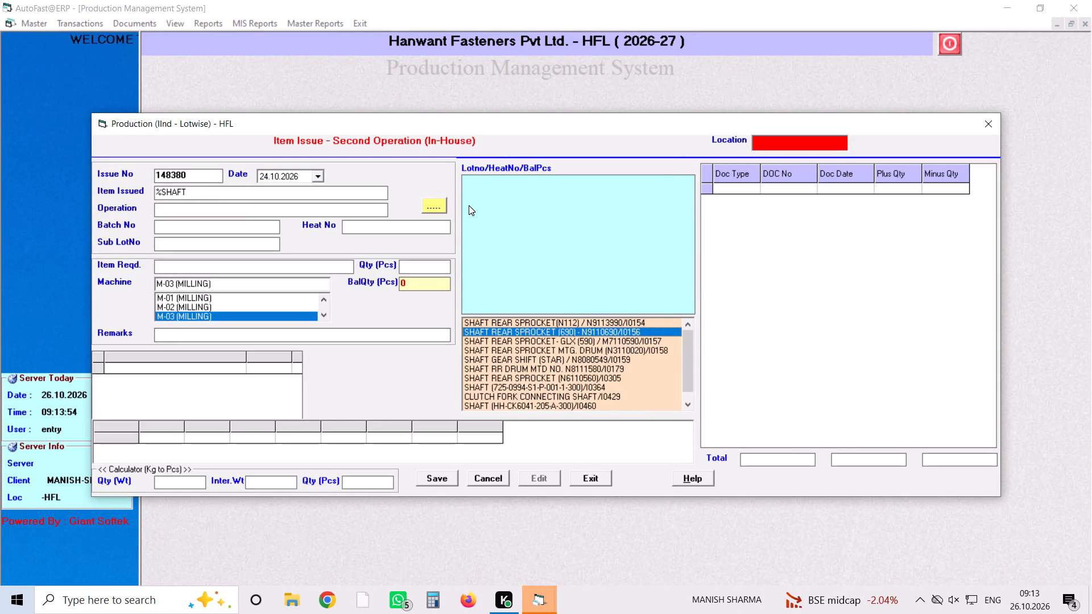
{"action": "key", "text": "Down"}
{"action": "key", "text": "Down"}
{"action": "key", "text": "Down"}
{"action": "key", "text": "Return"}
{"action": "key", "text": "Return"}
Set the operation to CENTERLESS GRINDING-03 and choose lot 00489026IP01, heat B2602934, with its filled-in quantity of 685 pieces.
{"action": "key", "text": "Down"}
{"action": "key", "text": "Down"}
{"action": "key", "text": "Down"}
{"action": "key", "text": "Down"}
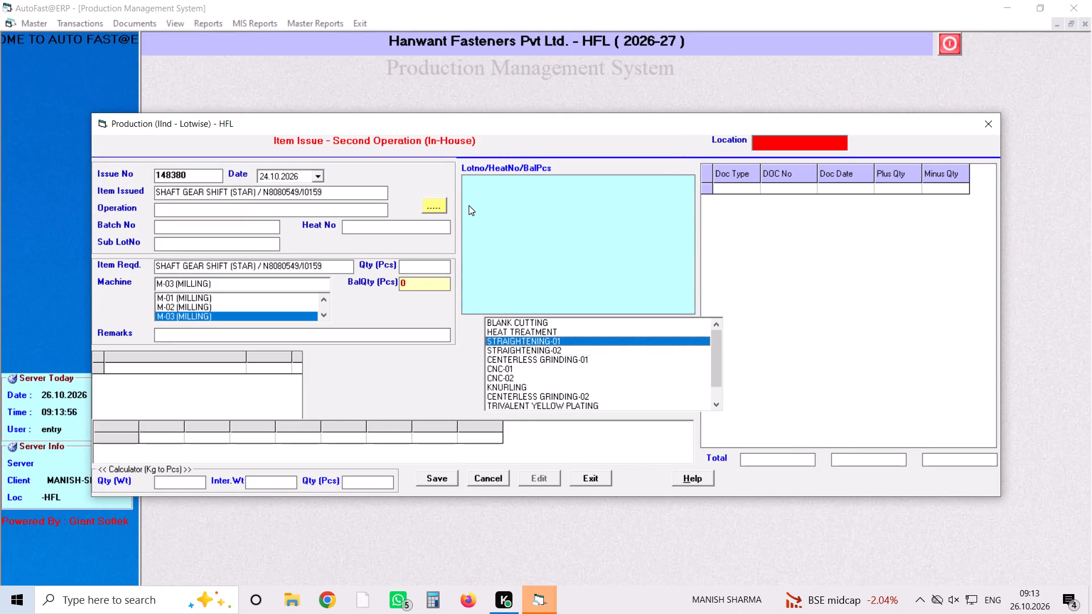
{"action": "key", "text": "Down"}
{"action": "key", "text": "Down"}
{"action": "key", "text": "Down"}
{"action": "key", "text": "Down"}
{"action": "key", "text": "Down"}
{"action": "key", "text": "Down"}
{"action": "key", "text": "Down"}
{"action": "key", "text": "Down"}
{"action": "key", "text": "Down"}
{"action": "key", "text": "Down"}
{"action": "key", "text": "Down"}
{"action": "key", "text": "Down"}
{"action": "key", "text": "Down"}
{"action": "key", "text": "Down"}
{"action": "key", "text": "Down"}
{"action": "key", "text": "Down"}
{"action": "key", "text": "Down"}
{"action": "key", "text": "Down"}
{"action": "key", "text": "Down"}
{"action": "key", "text": "Up"}
{"action": "key", "text": "Return"}
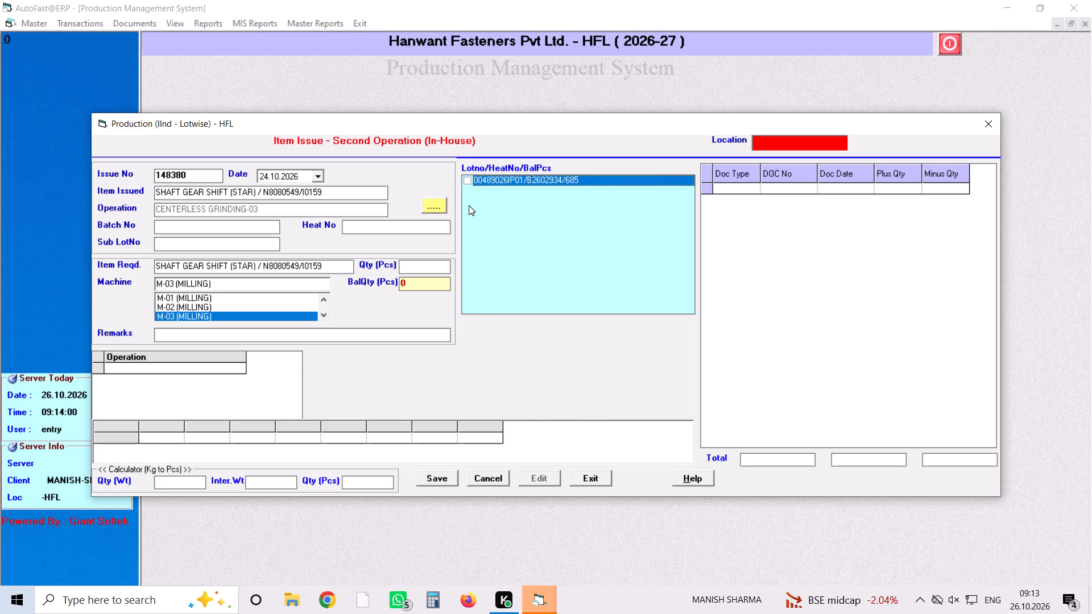
{"action": "key", "text": "space"}
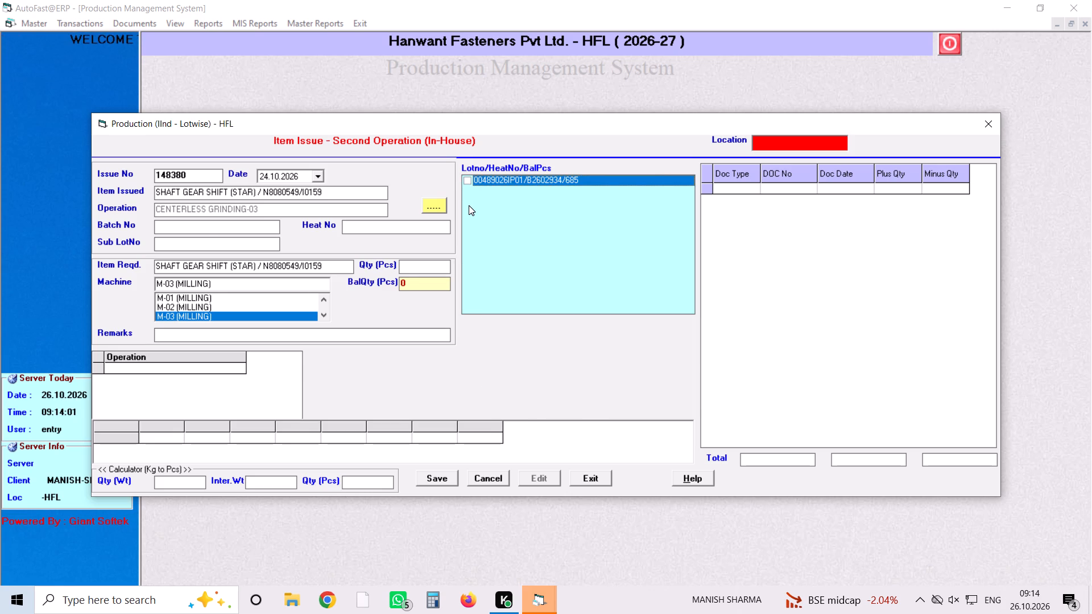
{"action": "key", "text": "Return"}
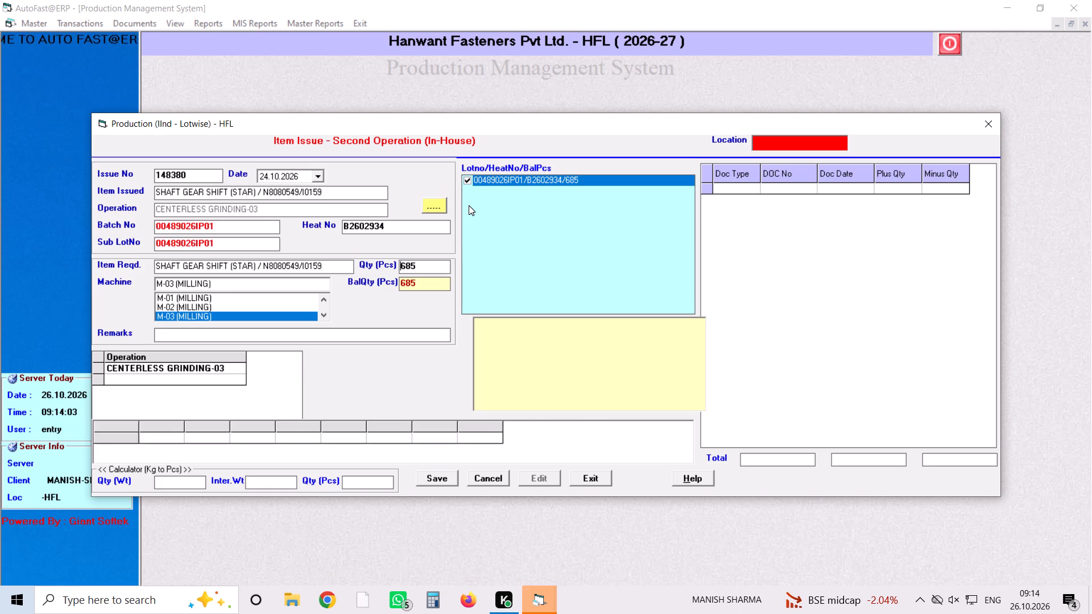
{"action": "key", "text": "Return"}
Assign machine CG-01 (CENTERLESS GRINDER) to the N8080549 issue, leave the remarks blank and save it.
{"action": "key", "text": "BackSpace"}
{"action": "key", "text": "c"}
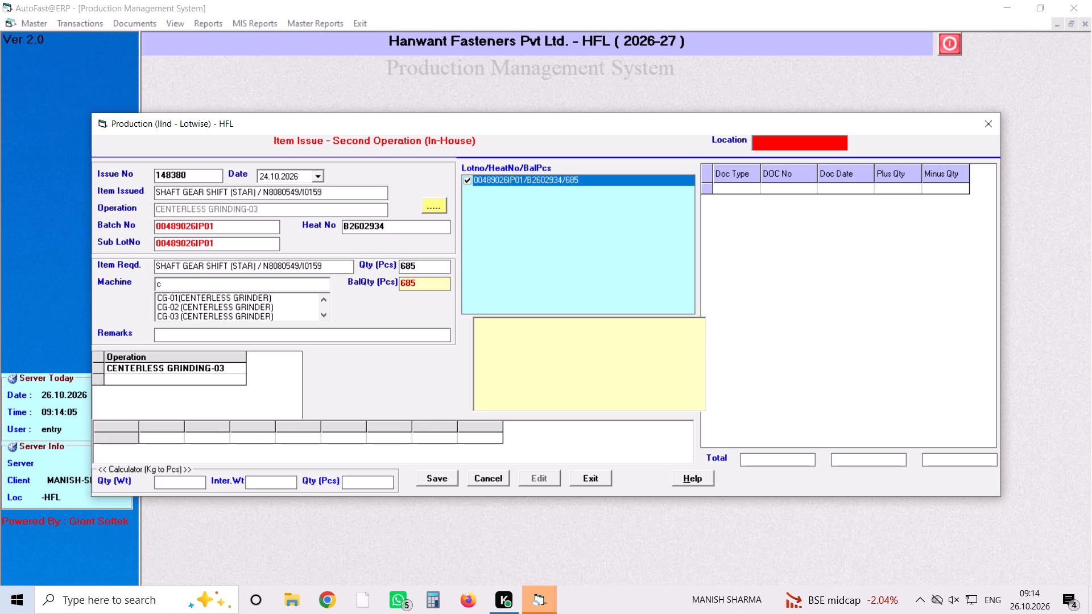
{"action": "key", "text": "Down"}
{"action": "key", "text": "Return"}
{"action": "key", "text": "Return"}
{"action": "key", "text": "Return"}
{"action": "key", "text": "Return"}
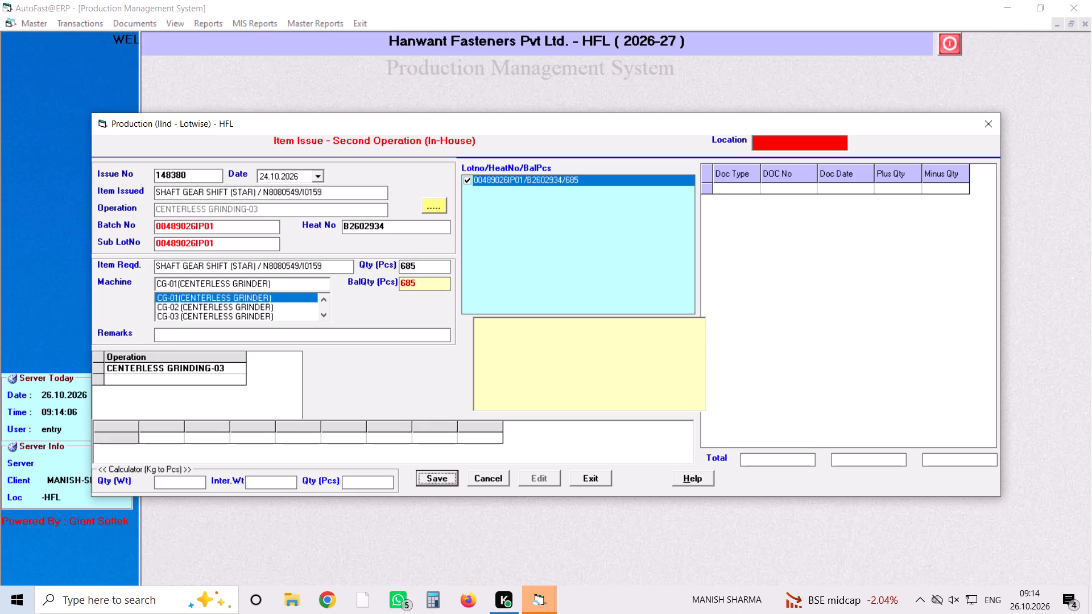
{"action": "key", "text": "Return"}
{"action": "key", "text": "Return"}
{"action": "key", "text": "Return"}
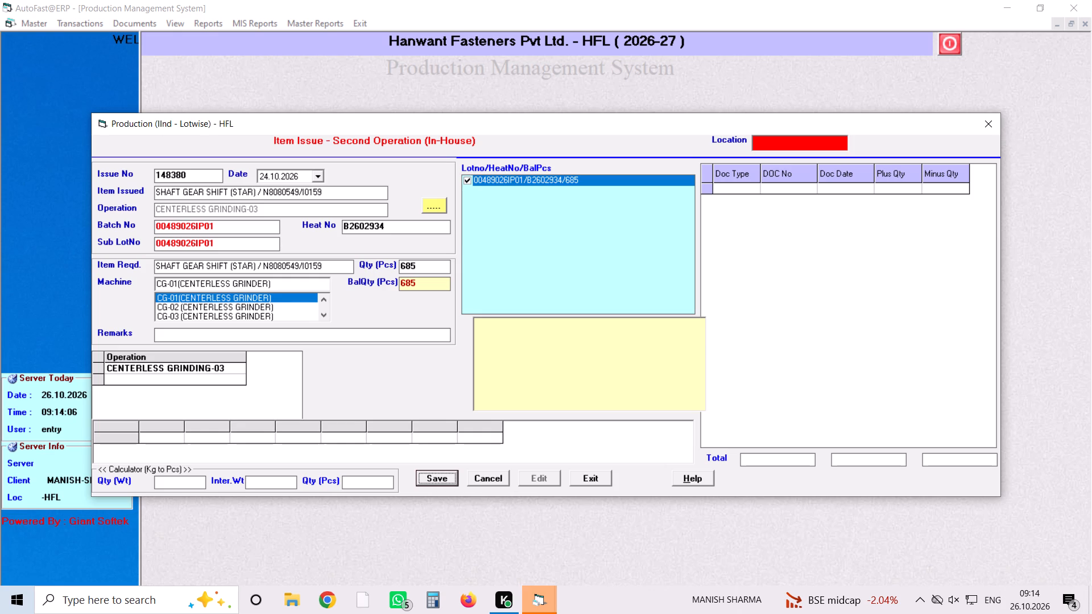
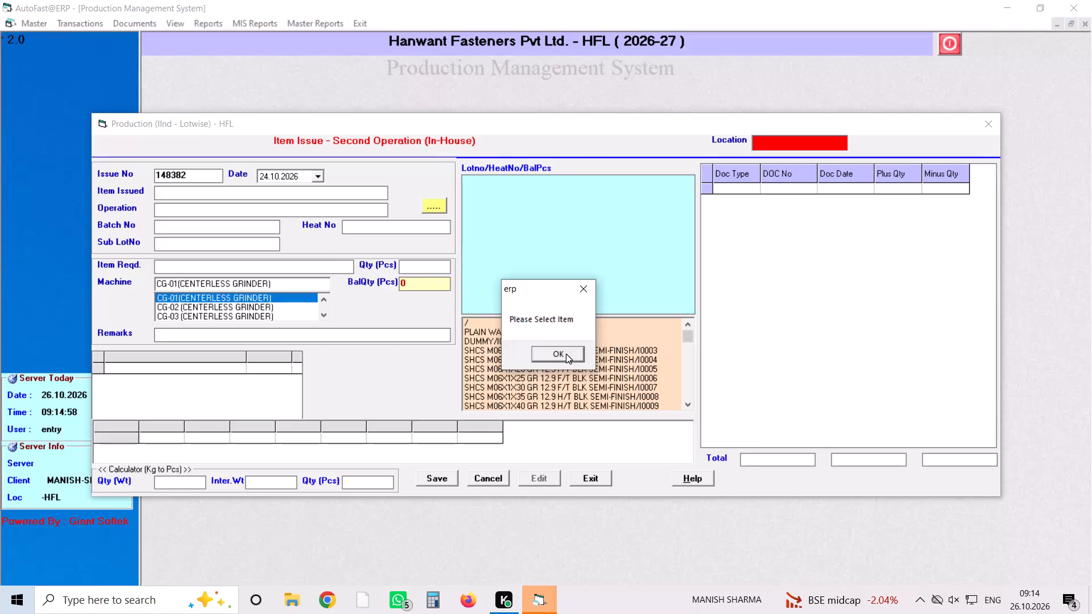
Close the second-operation item issue form without entering another issue.
{"action": "left_click", "coordinate": [566, 354]}
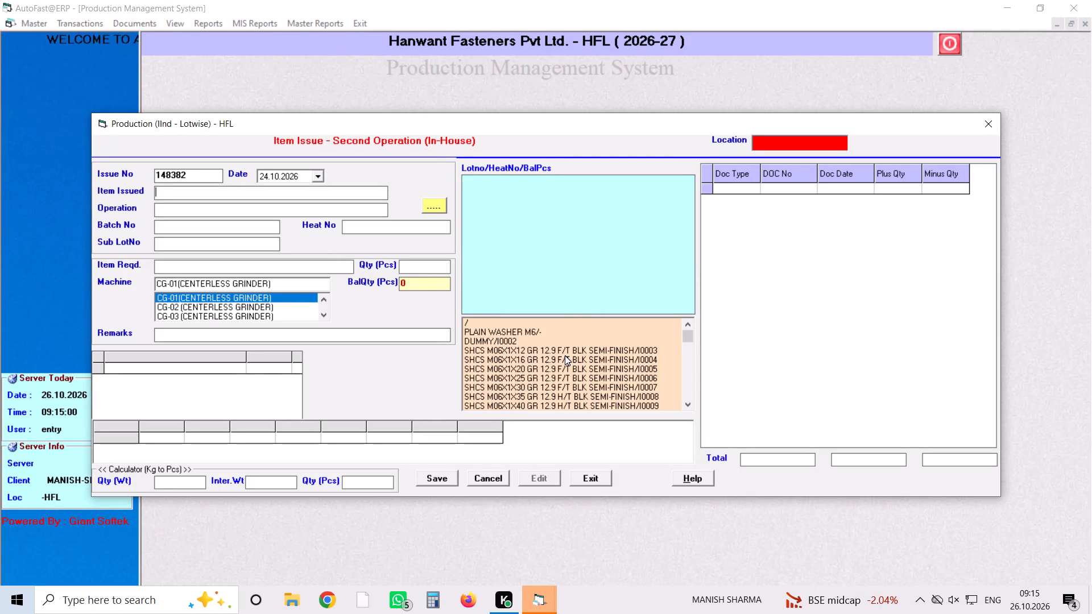
{"action": "left_click", "coordinate": [989, 128]}
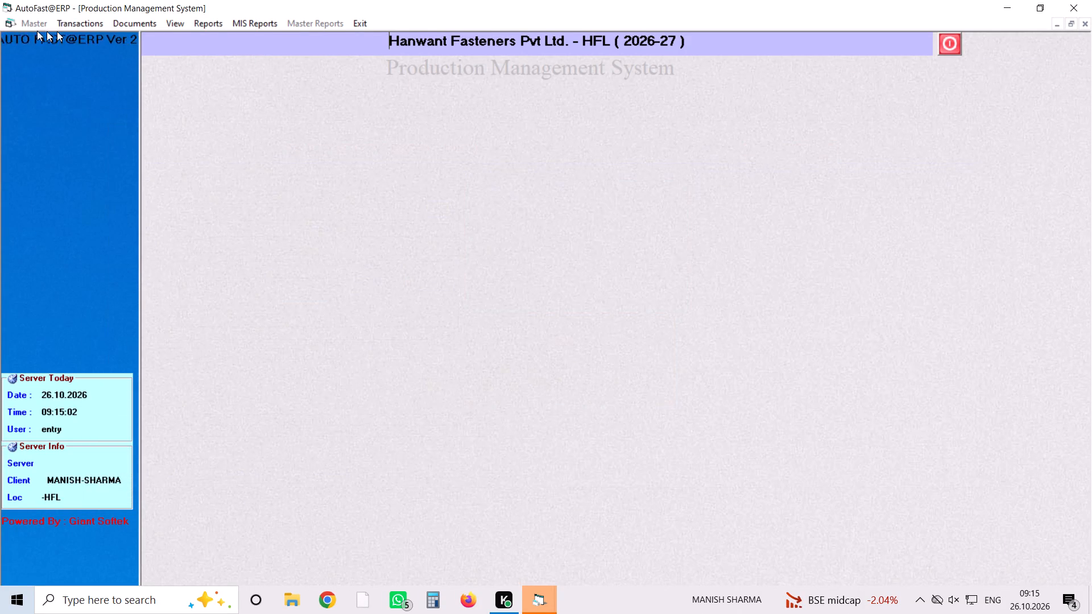
Start a preliminary second-operation production entry dated 24.10.2026, shift A, 8 total hours, and load issue number 148379.
{"action": "left_click", "coordinate": [66, 23]}
{"action": "left_click", "coordinate": [174, 170]}
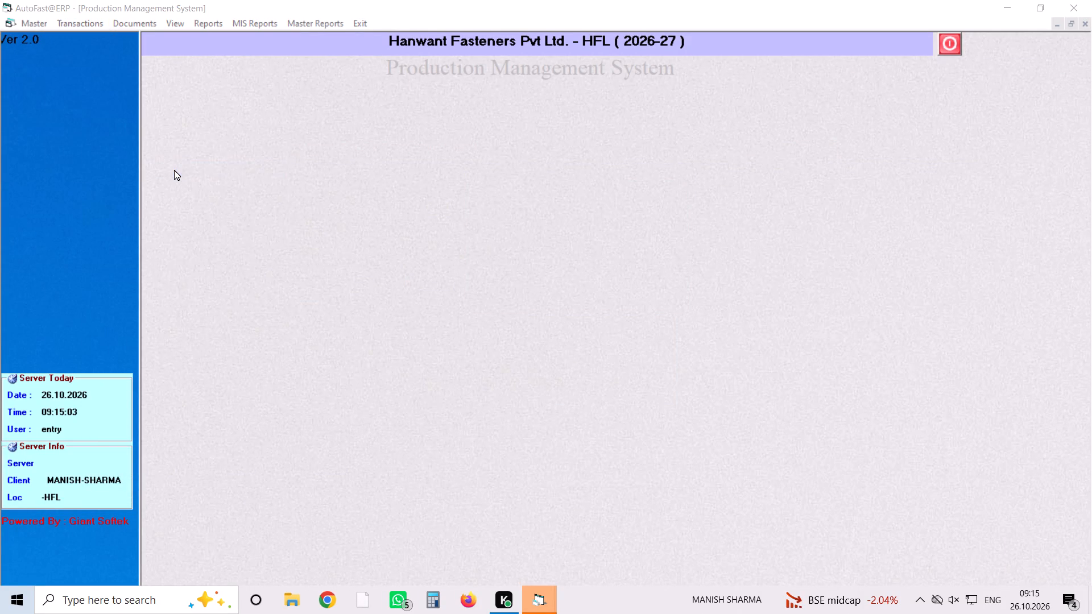
{"action": "key", "text": "Return"}
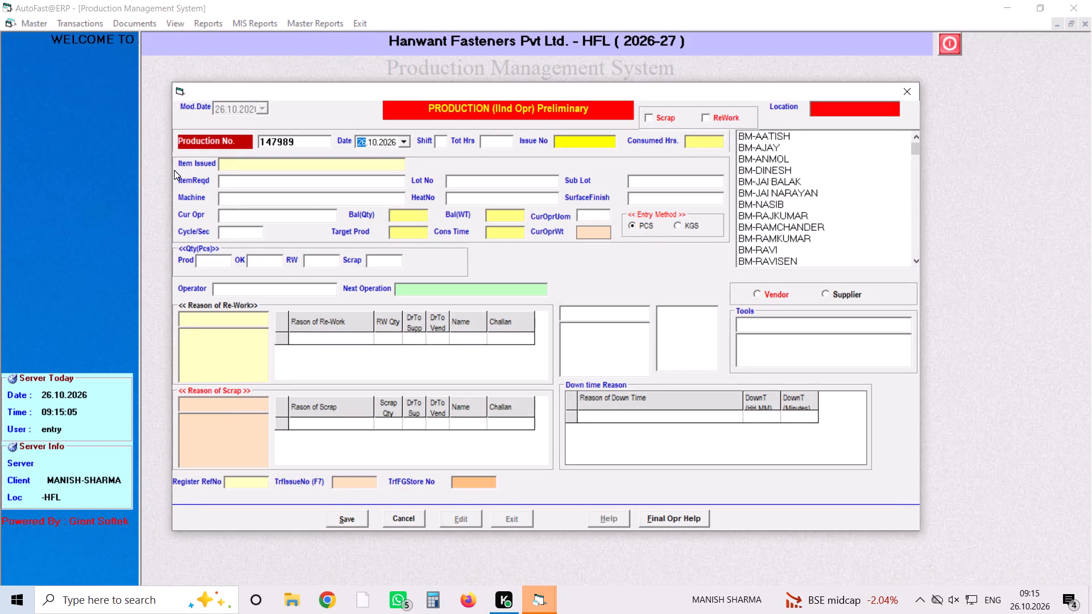
{"action": "key", "text": "Down"}
{"action": "key", "text": "Down"}
{"action": "key", "text": "Return"}
{"action": "key", "text": "a"}
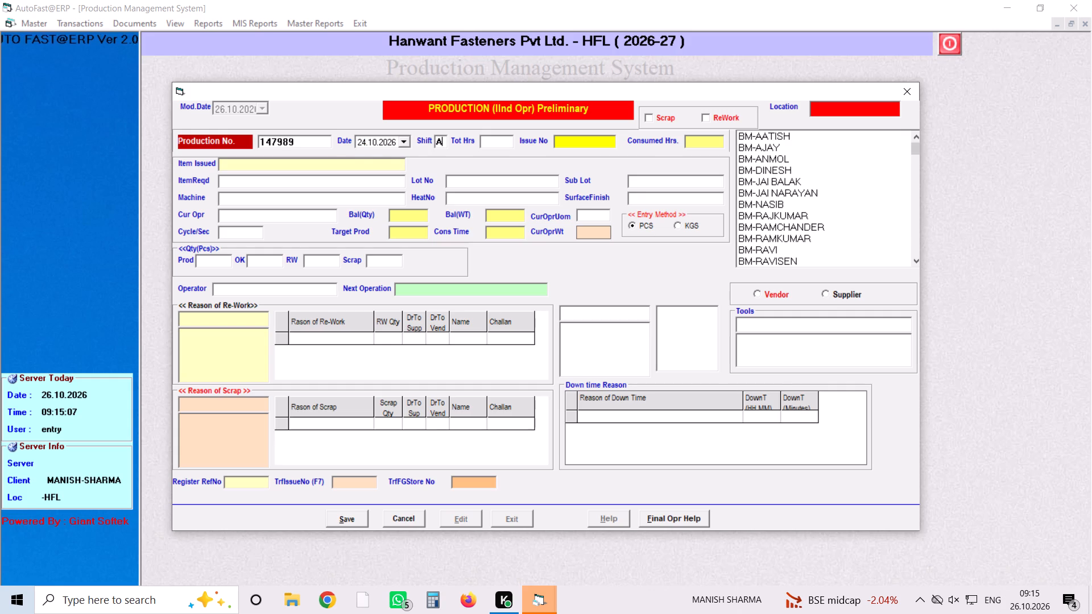
{"action": "key", "text": "Return"}
{"action": "key", "text": "8"}
{"action": "key", "text": "Return"}
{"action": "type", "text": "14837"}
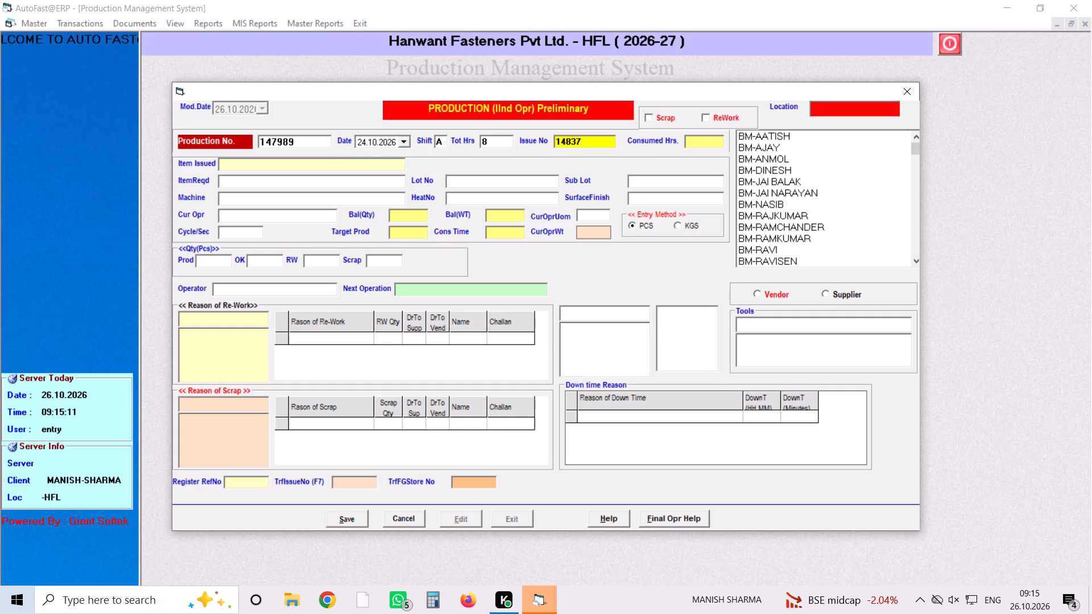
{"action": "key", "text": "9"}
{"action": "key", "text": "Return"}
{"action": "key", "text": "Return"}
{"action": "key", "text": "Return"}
Set the cycle time for issue 148379 to 1 second and accept the filled-in produced quantity of 1721 pieces.
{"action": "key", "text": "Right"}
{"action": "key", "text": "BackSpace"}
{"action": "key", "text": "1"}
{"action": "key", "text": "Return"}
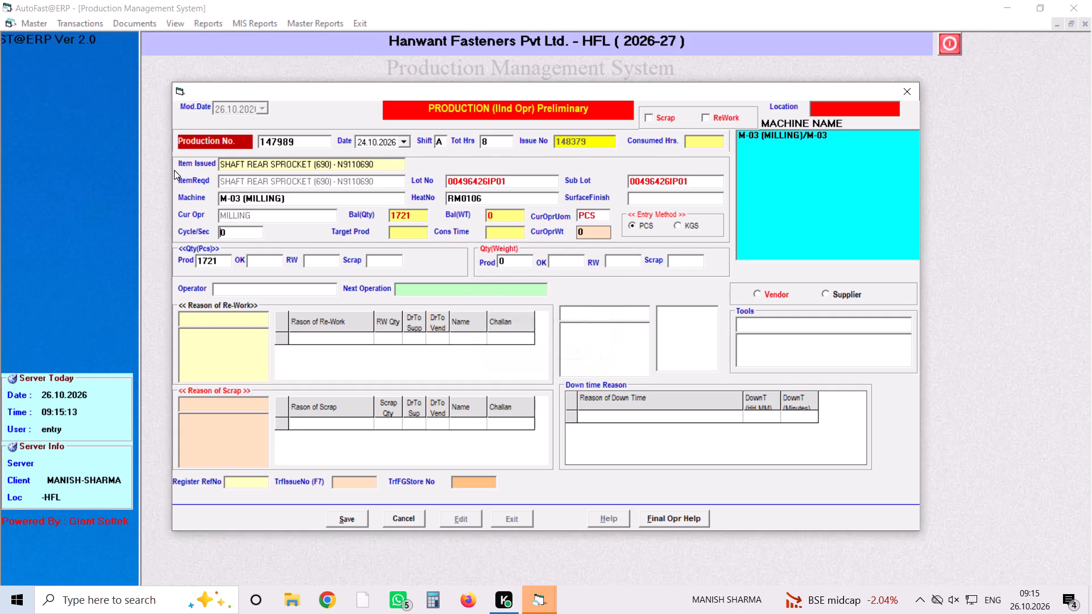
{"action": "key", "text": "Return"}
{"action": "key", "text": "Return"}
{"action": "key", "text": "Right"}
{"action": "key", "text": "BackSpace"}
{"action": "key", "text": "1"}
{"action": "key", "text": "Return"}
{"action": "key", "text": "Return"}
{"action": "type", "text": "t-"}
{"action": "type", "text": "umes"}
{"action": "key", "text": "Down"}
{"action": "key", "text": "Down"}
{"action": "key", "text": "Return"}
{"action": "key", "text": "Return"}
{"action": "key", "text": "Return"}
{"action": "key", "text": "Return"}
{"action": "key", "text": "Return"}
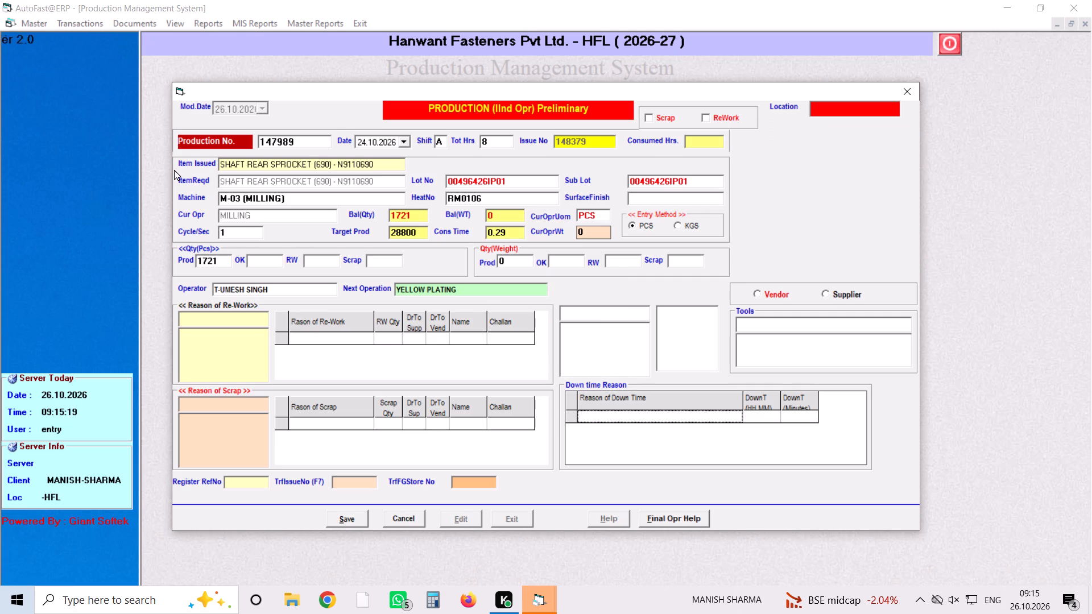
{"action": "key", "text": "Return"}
{"action": "left_click", "coordinate": [341, 512]}
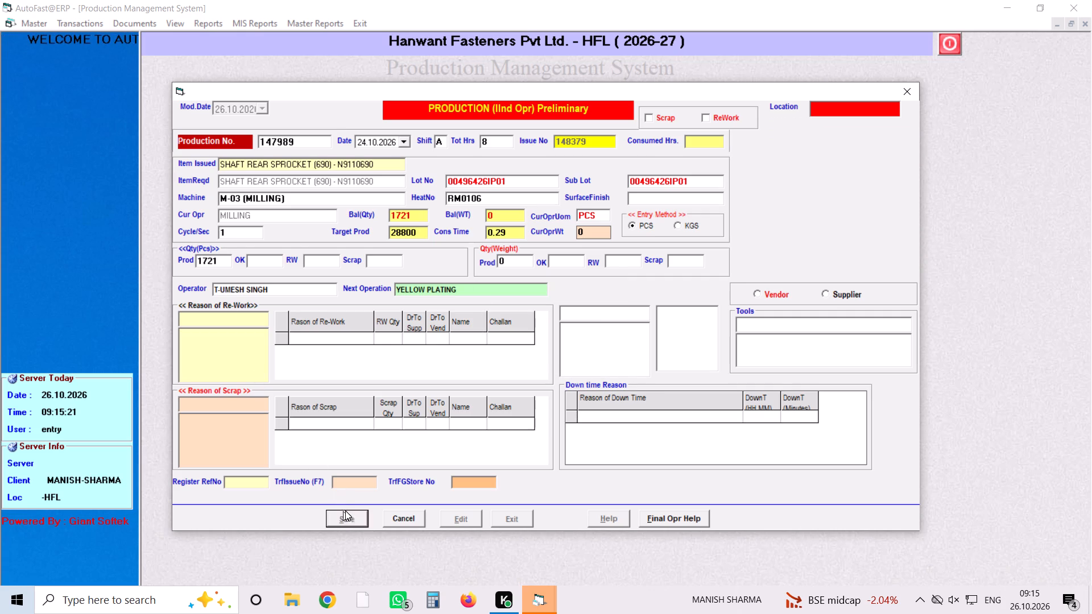
Start another preliminary production entry dated 24.10.2026, keeping shift A and 8 total hours, with issue number 148378.
{"action": "key", "text": "Return"}
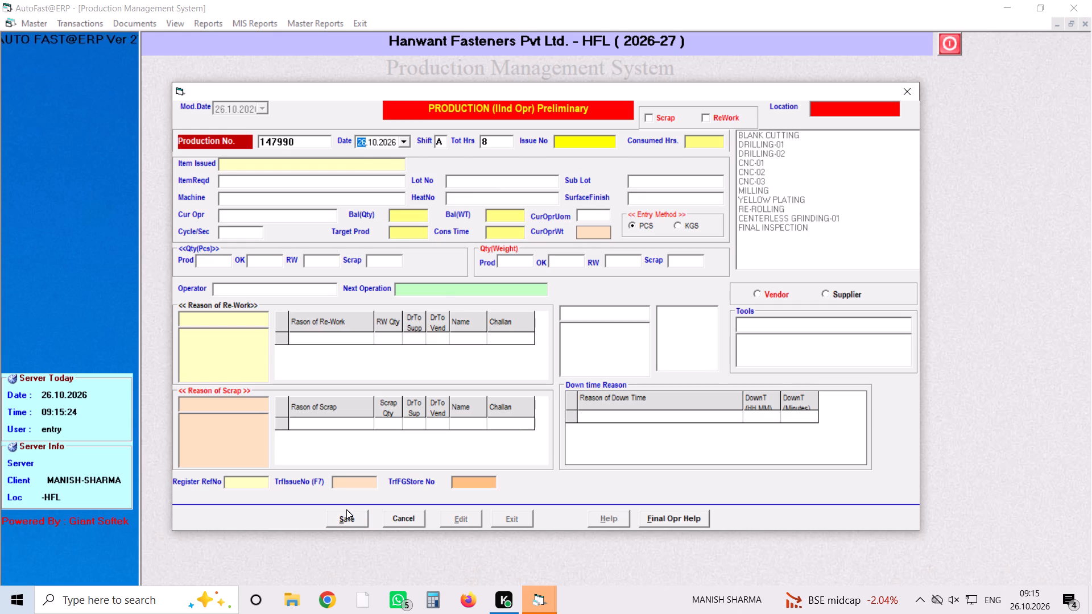
{"action": "key", "text": "Down"}
{"action": "key", "text": "Down"}
{"action": "key", "text": "Return"}
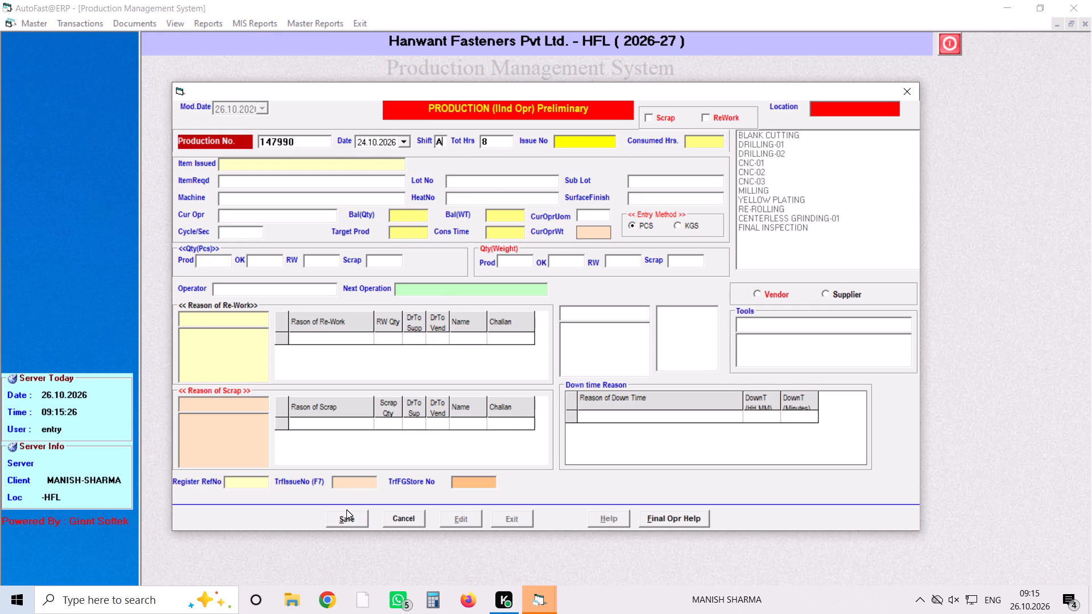
{"action": "key", "text": "Return"}
{"action": "key", "text": "Return"}
{"action": "type", "text": "1487"}
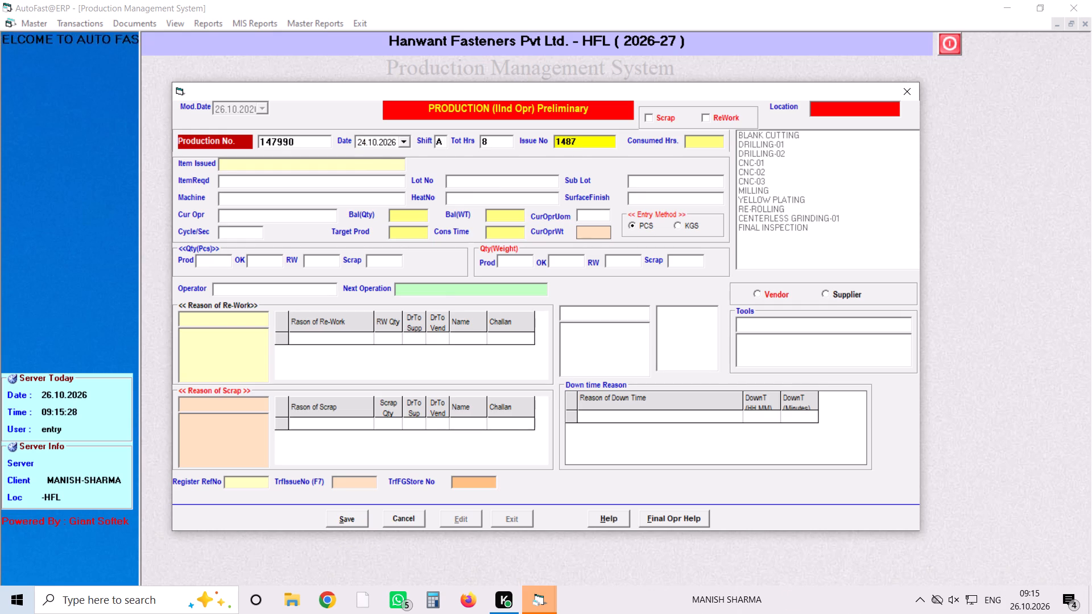
{"action": "key", "text": "BackSpace"}
{"action": "type", "text": "378"}
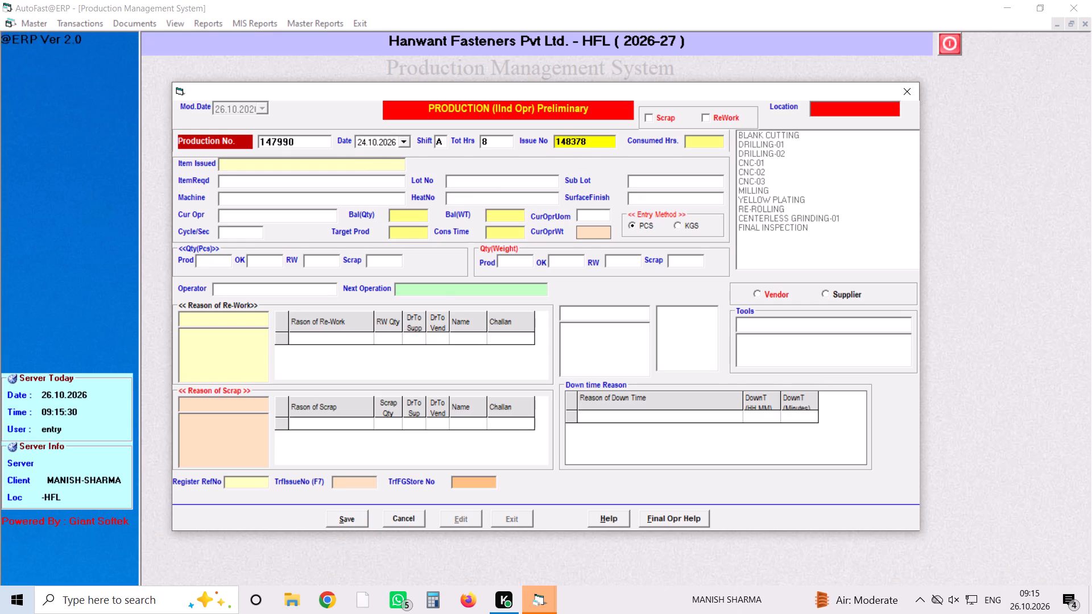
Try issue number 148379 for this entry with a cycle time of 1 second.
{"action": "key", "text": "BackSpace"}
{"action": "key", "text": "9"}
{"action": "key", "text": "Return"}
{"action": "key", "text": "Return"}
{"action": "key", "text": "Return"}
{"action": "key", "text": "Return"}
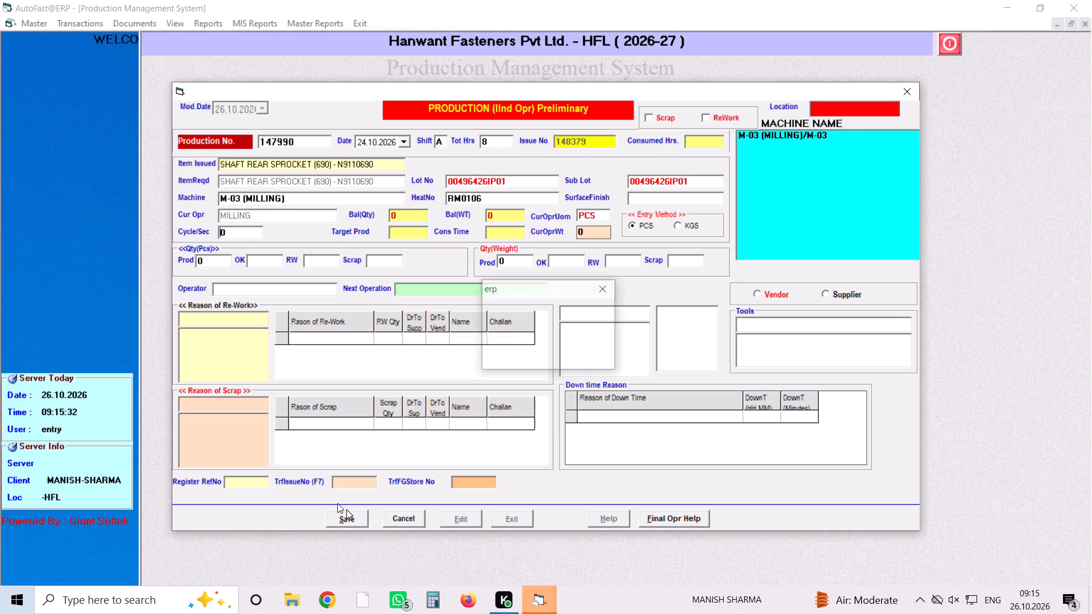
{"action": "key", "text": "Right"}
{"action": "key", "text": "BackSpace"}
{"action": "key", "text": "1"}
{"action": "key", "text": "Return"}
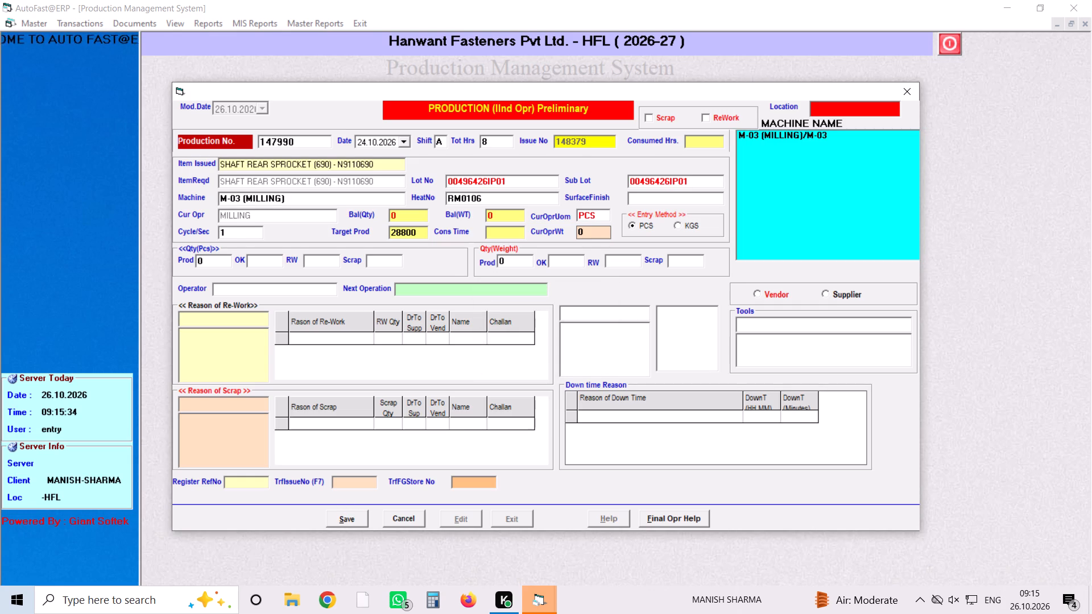
Change the issue number to 148378, set the cycle time to 1 second and accept the produced quantity of 1236 pieces.
{"action": "left_click", "coordinate": [500, 147]}
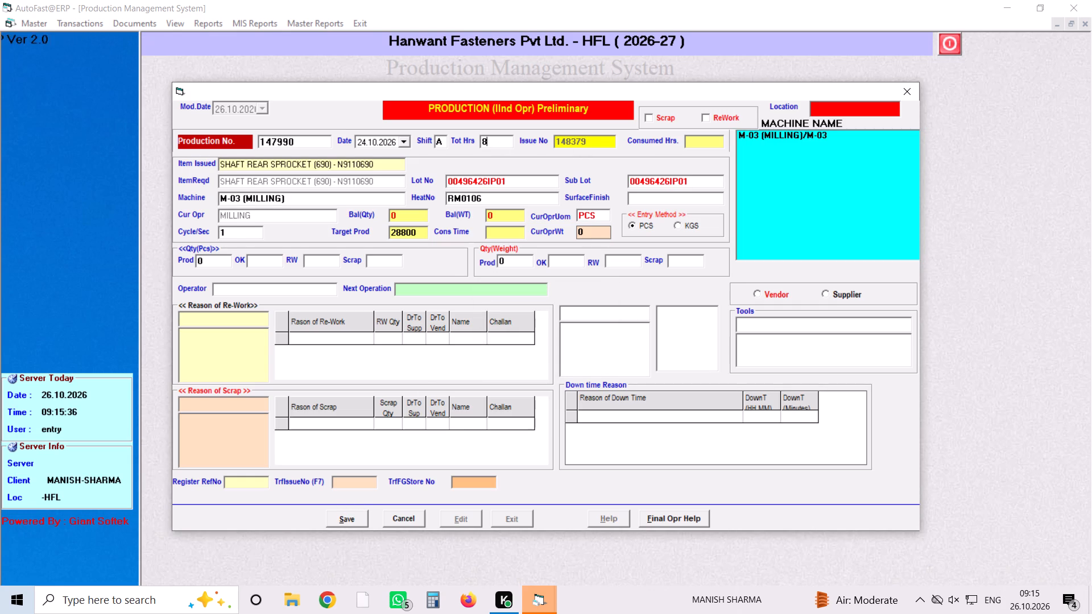
{"action": "key", "text": "Return"}
{"action": "key", "text": "BackSpace"}
{"action": "key", "text": "8"}
{"action": "key", "text": "Return"}
{"action": "key", "text": "Return"}
{"action": "key", "text": "Return"}
{"action": "key", "text": "Return"}
{"action": "key", "text": "Right"}
{"action": "key", "text": "BackSpace"}
{"action": "key", "text": "1"}
{"action": "key", "text": "Return"}
{"action": "key", "text": "Return"}
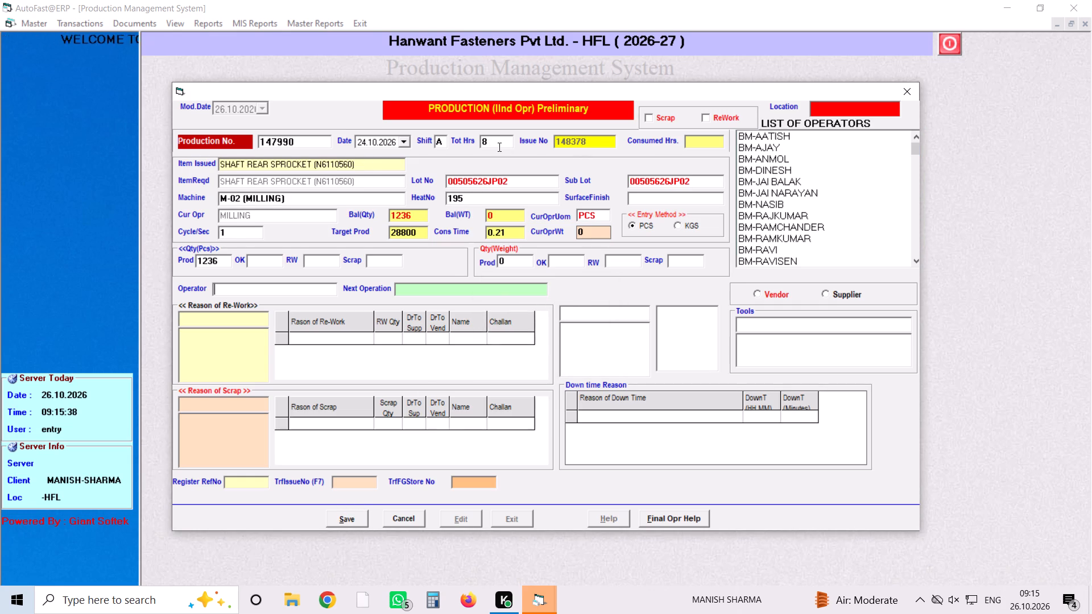
Choose T-NASIB as the operator, leave rework, scrap and downtime blank, and save the entry for issue 148378.
{"action": "type", "text": "t-"}
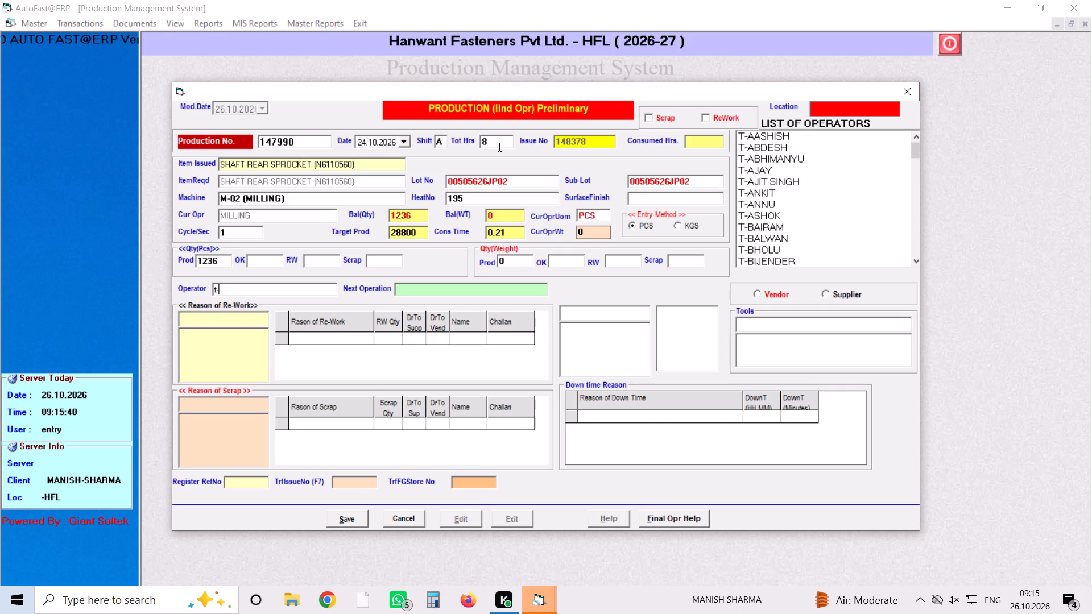
{"action": "type", "text": "nas"}
{"action": "key", "text": "Down"}
{"action": "key", "text": "Down"}
{"action": "key", "text": "Return"}
{"action": "key", "text": "Return"}
{"action": "key", "text": "Return"}
{"action": "key", "text": "Return"}
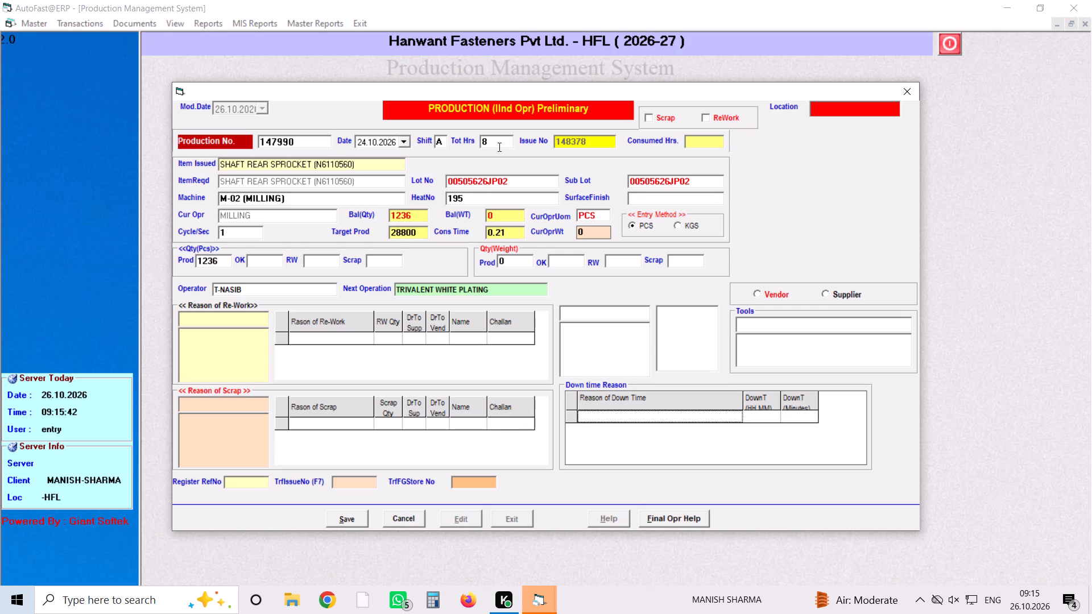
{"action": "key", "text": "Return"}
{"action": "key", "text": "Return"}
{"action": "key", "text": "Return"}
{"action": "left_click", "coordinate": [342, 520]}
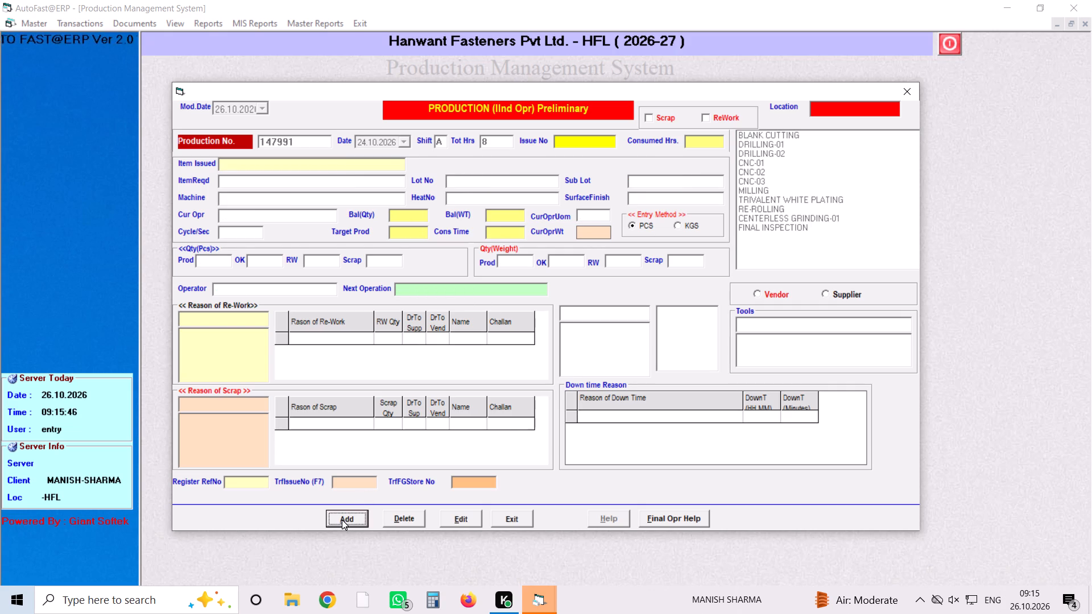
Start another preliminary production entry dated 24.10.2026, shift A, 8 total hours, and try to load issue number 148380.
{"action": "key", "text": "Return"}
{"action": "key", "text": "Down"}
{"action": "key", "text": "Down"}
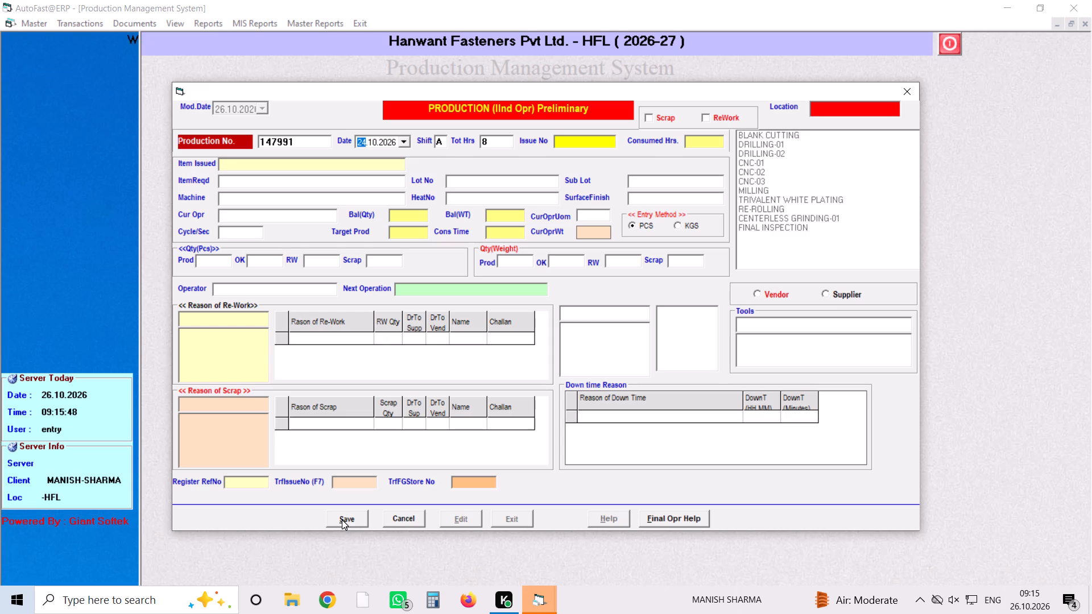
{"action": "key", "text": "Return"}
{"action": "key", "text": "Return"}
{"action": "key", "text": "Return"}
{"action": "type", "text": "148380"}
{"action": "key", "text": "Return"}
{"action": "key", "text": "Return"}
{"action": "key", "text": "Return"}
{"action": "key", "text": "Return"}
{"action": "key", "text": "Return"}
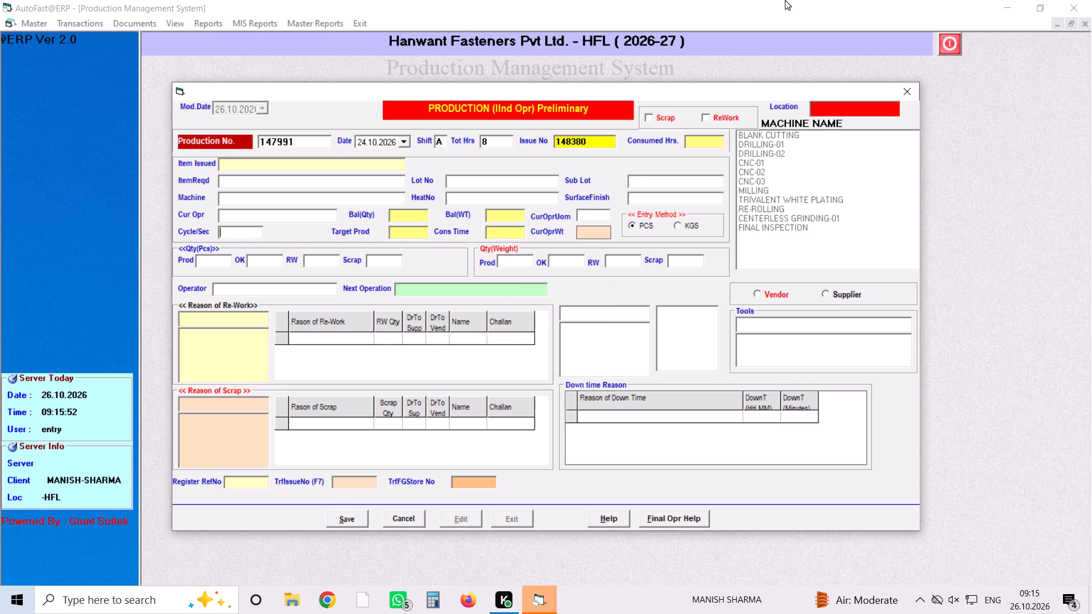
Change the issue number to 148381, set the cycle time to 1 second and accept the produced quantity of 685 pieces.
{"action": "left_click", "coordinate": [598, 144]}
{"action": "key", "text": "BackSpace"}
{"action": "key", "text": "1"}
{"action": "key", "text": "Return"}
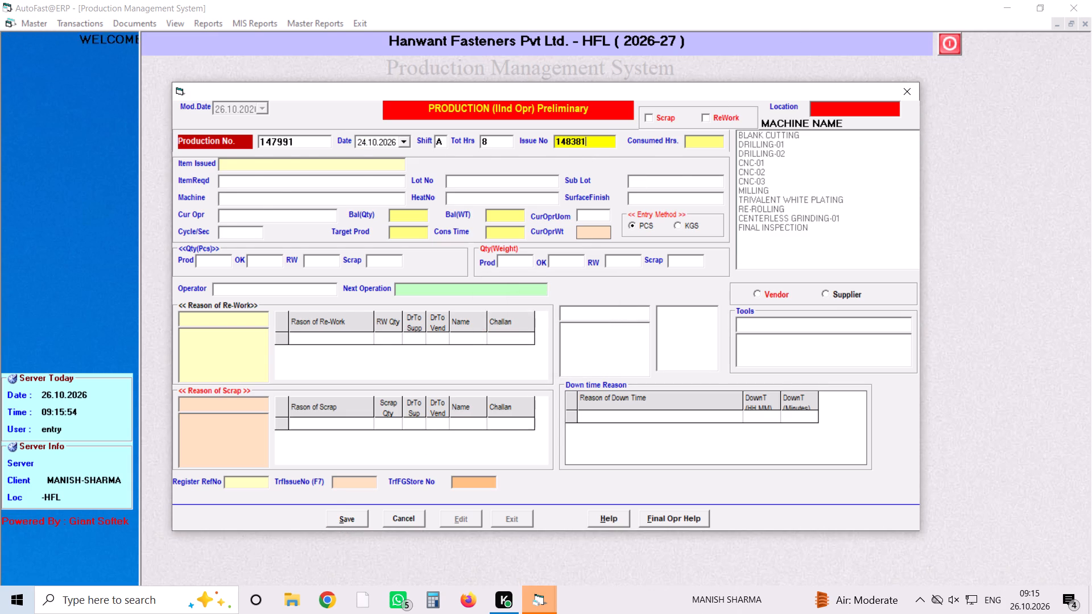
{"action": "key", "text": "Return"}
{"action": "key", "text": "Return"}
{"action": "key", "text": "Return"}
{"action": "key", "text": "Right"}
{"action": "key", "text": "BackSpace"}
{"action": "key", "text": "1"}
{"action": "key", "text": "Return"}
{"action": "key", "text": "Return"}
Choose T-GOPAL as the operator, leave rework, scrap and downtime blank, and save the entry for issue 148381.
{"action": "type", "text": "t-"}
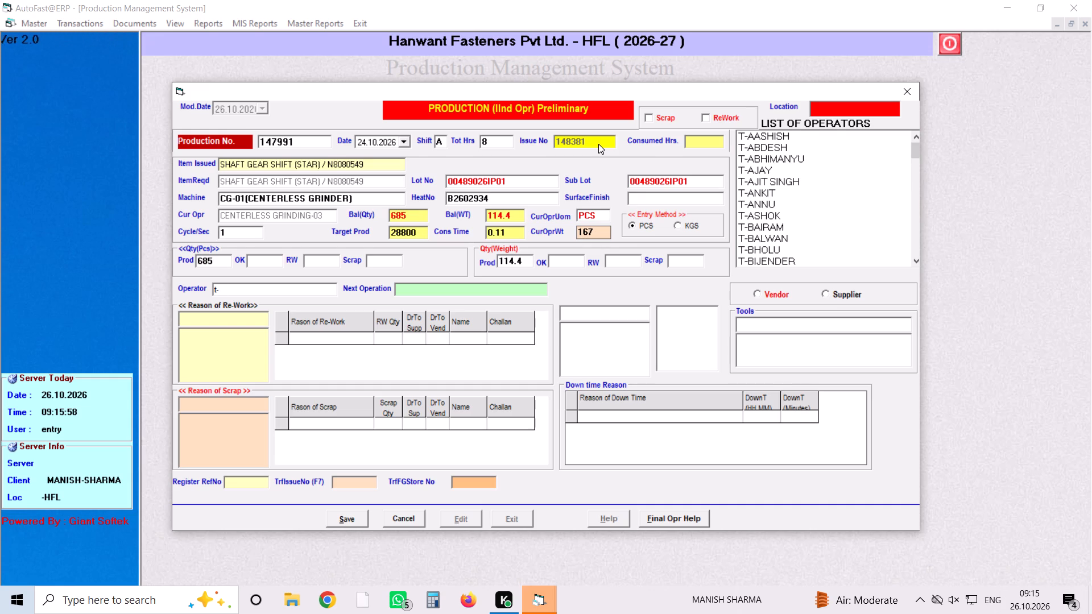
{"action": "type", "text": "gop"}
{"action": "key", "text": "Down"}
{"action": "key", "text": "Down"}
{"action": "key", "text": "Return"}
{"action": "key", "text": "Return"}
{"action": "key", "text": "Return"}
{"action": "key", "text": "Return"}
{"action": "key", "text": "Return"}
{"action": "key", "text": "Return"}
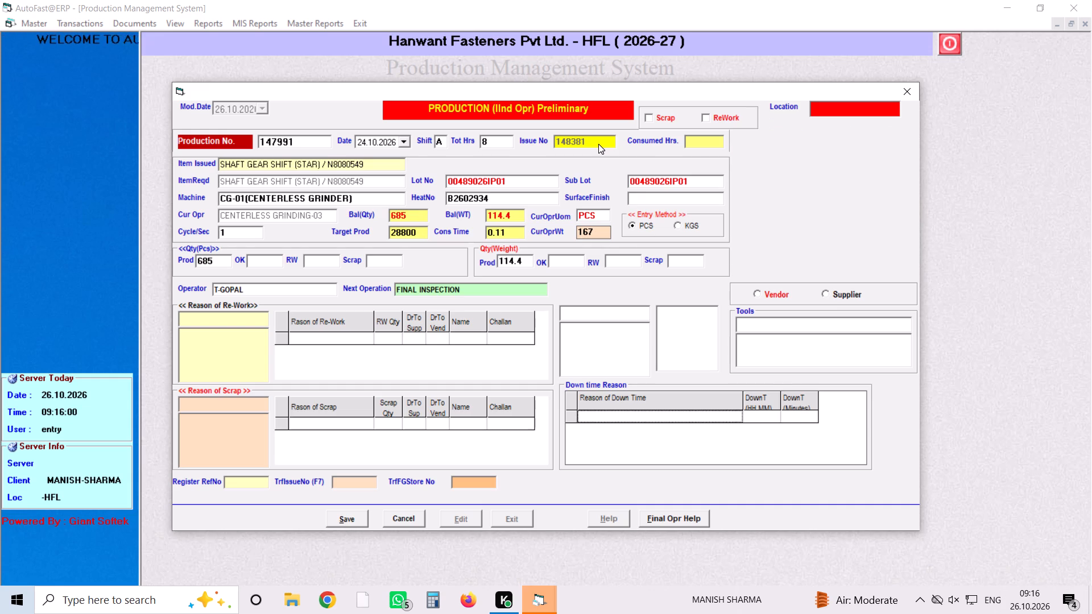
{"action": "key", "text": "Return"}
{"action": "key", "text": "Return"}
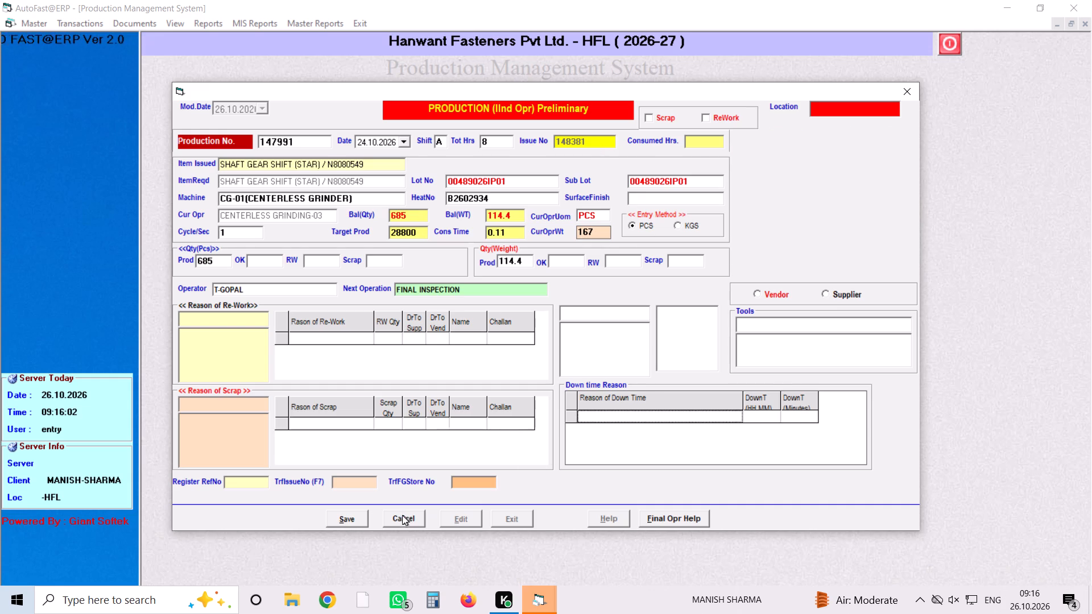
{"action": "left_click", "coordinate": [361, 515]}
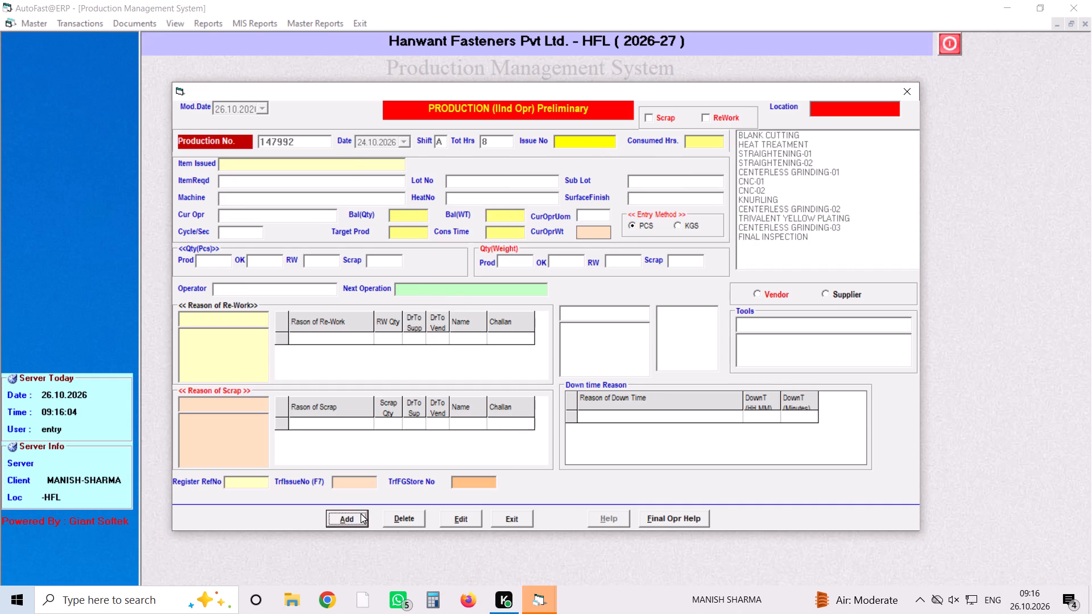
Close the preliminary production form and list the in-house items pending MRP for inspection, excluding final operations, as on 26.10.2026.
{"action": "left_click", "coordinate": [907, 82]}
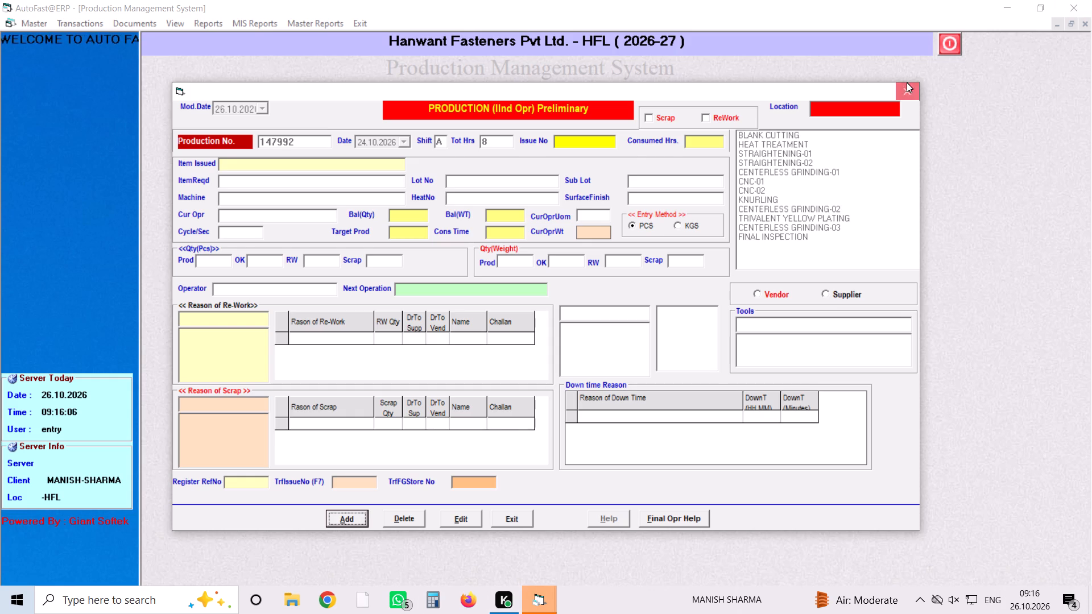
{"action": "left_click", "coordinate": [169, 24]}
{"action": "left_click", "coordinate": [189, 44]}
{"action": "key", "text": "Return"}
{"action": "key", "text": "Return"}
{"action": "key", "text": "Return"}
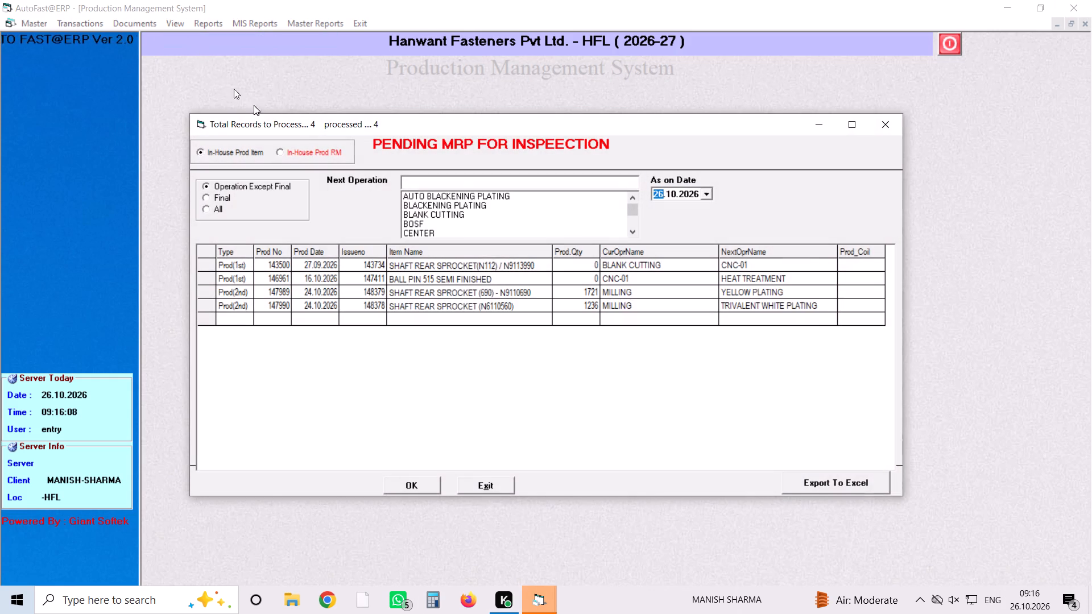
{"action": "key", "text": "Return"}
Open pending production 147989 for SHAFT REAR SPROCKET (690) - N9110690 and save it as final with 1721 OK pieces.
{"action": "left_click", "coordinate": [550, 293]}
{"action": "key", "text": "Return"}
{"action": "key", "text": "Return"}
{"action": "key", "text": "Return"}
{"action": "key", "text": "Return"}
{"action": "key", "text": "Return"}
{"action": "key", "text": "Return"}
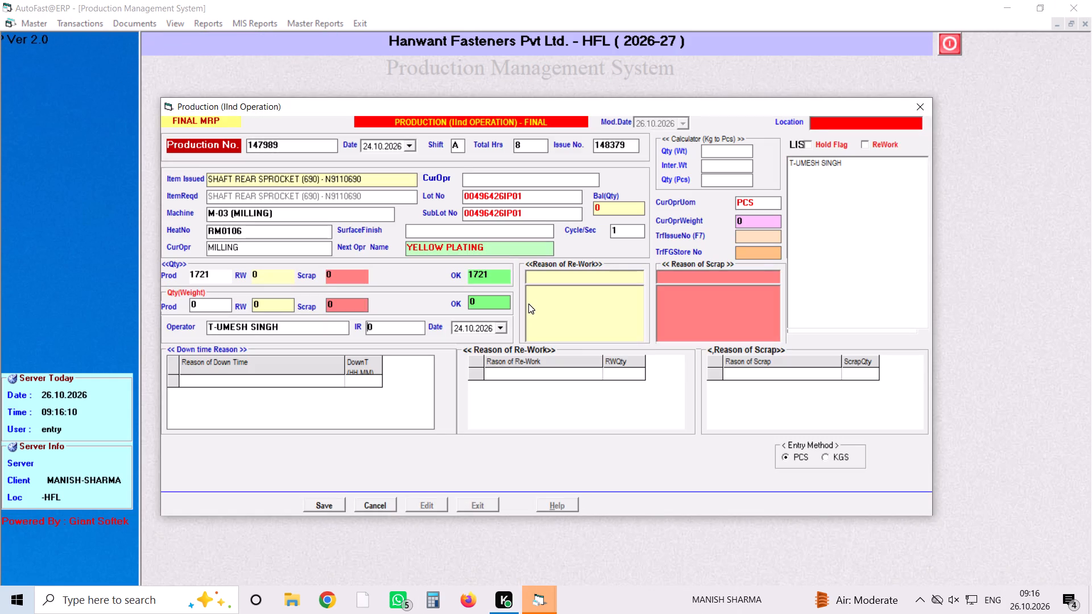
{"action": "key", "text": "Return"}
{"action": "key", "text": "Return"}
{"action": "key", "text": "Return"}
{"action": "key", "text": "Return"}
{"action": "key", "text": "Return"}
{"action": "key", "text": "Return"}
{"action": "key", "text": "Return"}
{"action": "key", "text": "Return"}
{"action": "key", "text": "Return"}
{"action": "key", "text": "Return"}
{"action": "key", "text": "Return"}
{"action": "key", "text": "Return"}
{"action": "key", "text": "Return"}
{"action": "key", "text": "Return"}
{"action": "key", "text": "Return"}
{"action": "key", "text": "Return"}
{"action": "key", "text": "Return"}
{"action": "key", "text": "Return"}
{"action": "key", "text": "Return"}
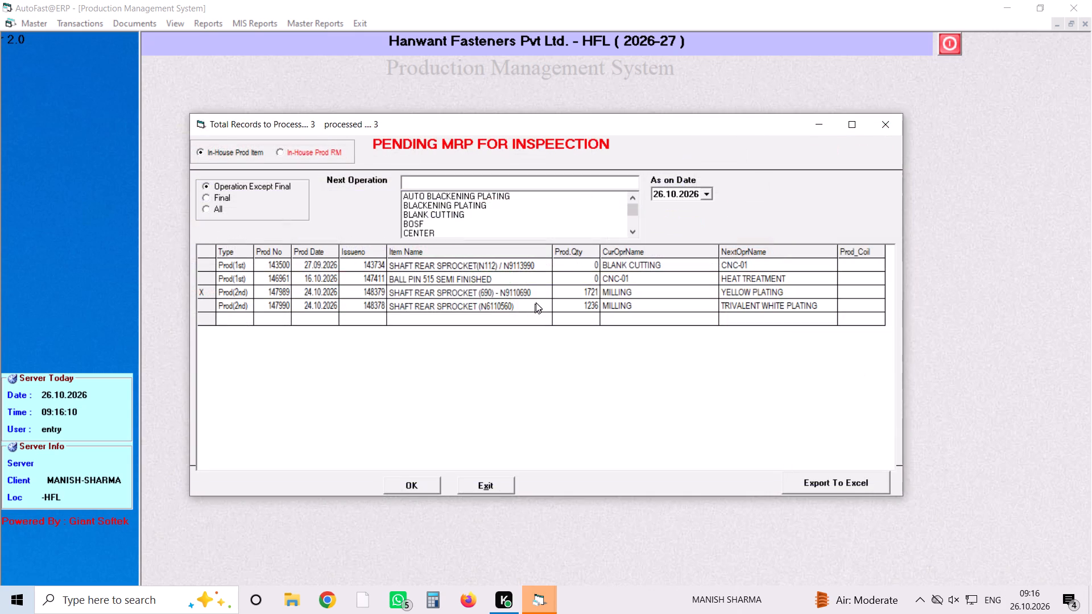
Open pending production 147990 for SHAFT REAR SPROCKET (N6110560) and save it as final with 1236 OK pieces.
{"action": "left_click", "coordinate": [543, 293]}
{"action": "key", "text": "Return"}
{"action": "key", "text": "Return"}
{"action": "key", "text": "Return"}
{"action": "key", "text": "Return"}
{"action": "key", "text": "Return"}
{"action": "key", "text": "Return"}
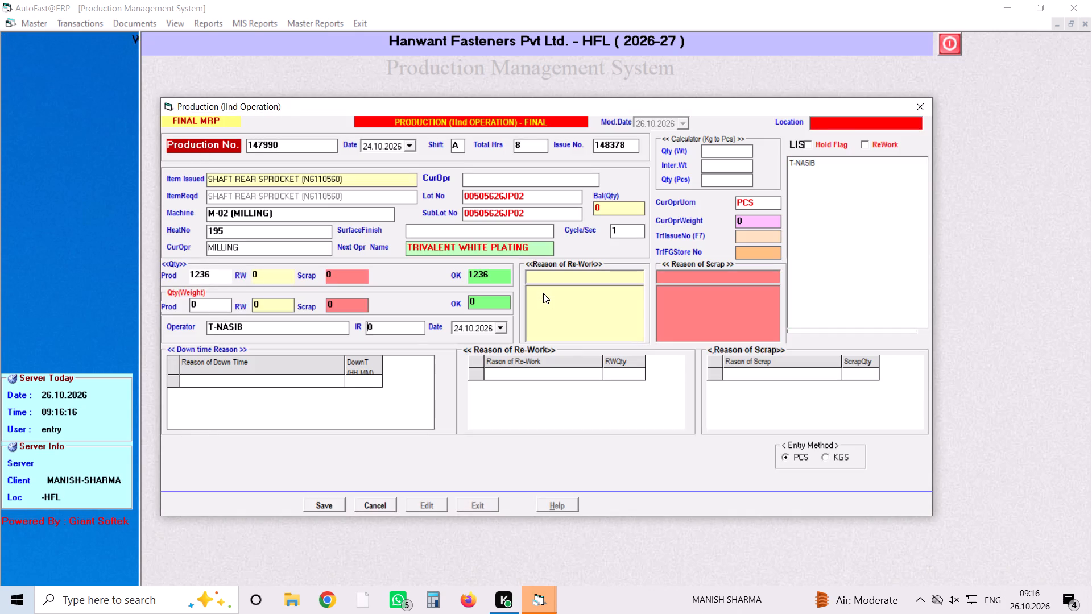
{"action": "key", "text": "Return"}
{"action": "key", "text": "Return"}
{"action": "key", "text": "Return"}
{"action": "key", "text": "Return"}
{"action": "key", "text": "Return"}
{"action": "key", "text": "Return"}
{"action": "key", "text": "Return"}
{"action": "key", "text": "Return"}
{"action": "key", "text": "Return"}
{"action": "key", "text": "Return"}
{"action": "key", "text": "Return"}
{"action": "key", "text": "Return"}
{"action": "key", "text": "Return"}
{"action": "key", "text": "Return"}
{"action": "key", "text": "Return"}
{"action": "key", "text": "Return"}
{"action": "key", "text": "Return"}
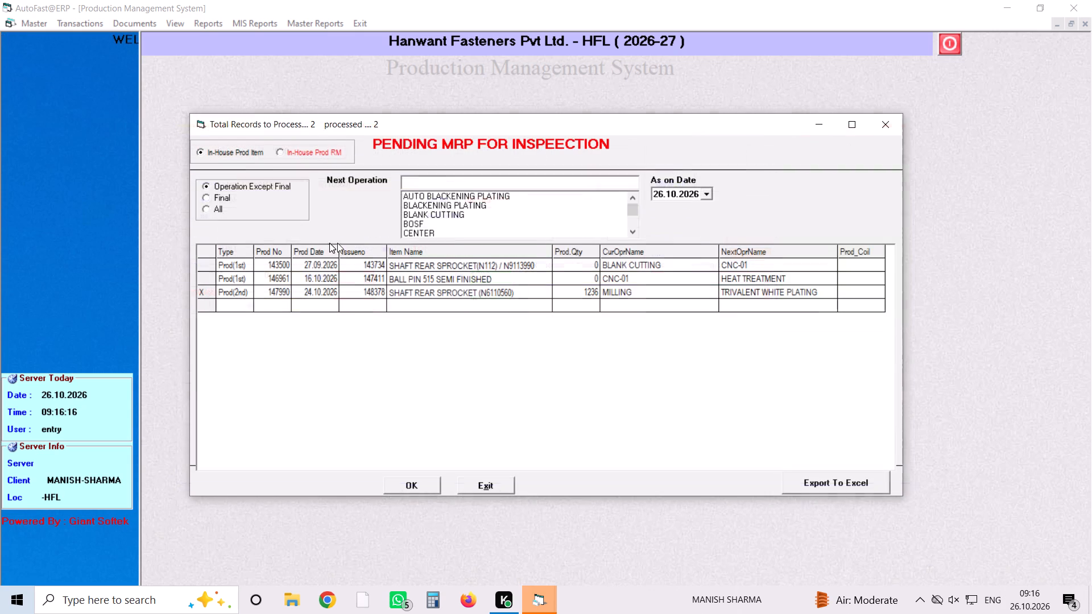
Switch the pending MRP inspection list to all operations and reload it as on 26.10.2026.
{"action": "left_click", "coordinate": [208, 202]}
{"action": "key", "text": "Return"}
{"action": "key", "text": "Return"}
{"action": "left_click", "coordinate": [209, 205]}
{"action": "key", "text": "Return"}
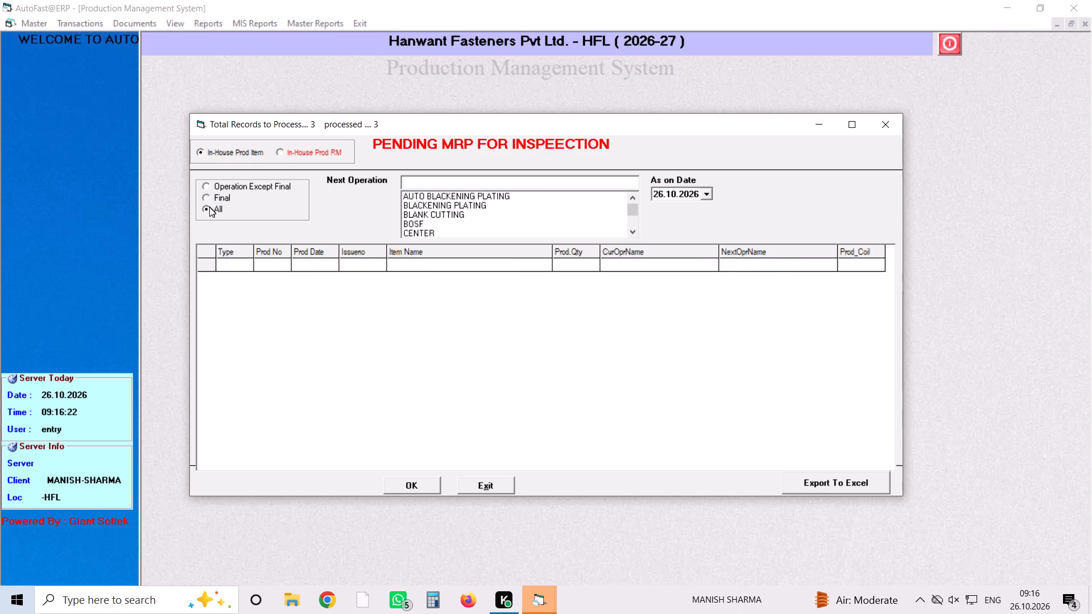
{"action": "key", "text": "Return"}
{"action": "key", "text": "Return"}
{"action": "key", "text": "Return"}
{"action": "key", "text": "Return"}
Open pending production 147842 for SHAFT REAR SPROCKET (690) - N9110690 and save it as final with 3000 OK pieces.
{"action": "left_click", "coordinate": [619, 295]}
{"action": "key", "text": "Return"}
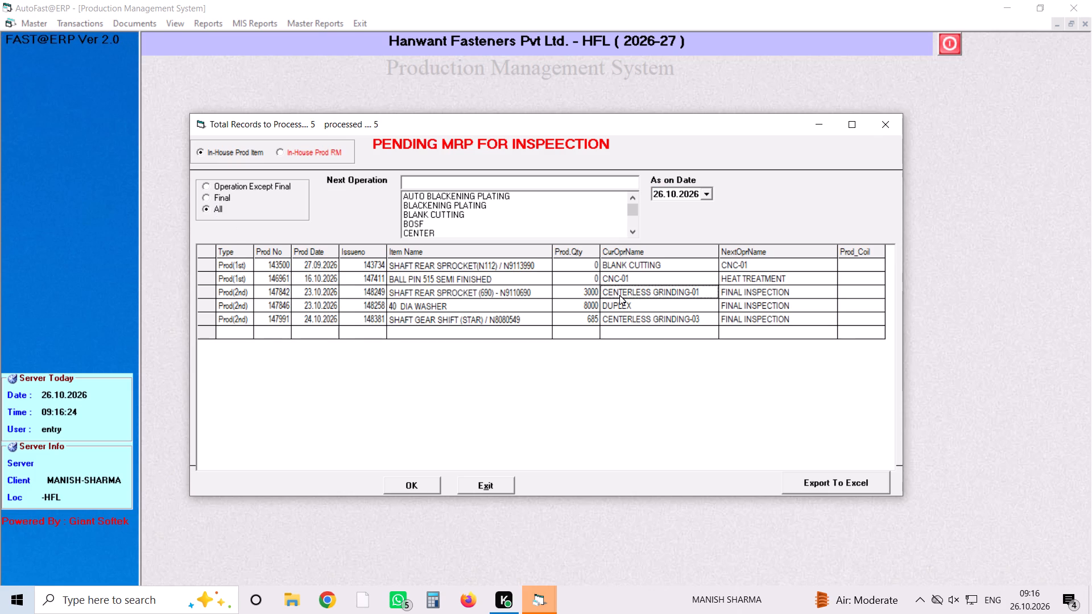
{"action": "key", "text": "Return"}
{"action": "key", "text": "Return"}
{"action": "key", "text": "Return"}
{"action": "key", "text": "Return"}
{"action": "key", "text": "Return"}
{"action": "key", "text": "Return"}
{"action": "key", "text": "Return"}
{"action": "key", "text": "Return"}
{"action": "key", "text": "Return"}
{"action": "key", "text": "Return"}
{"action": "key", "text": "Return"}
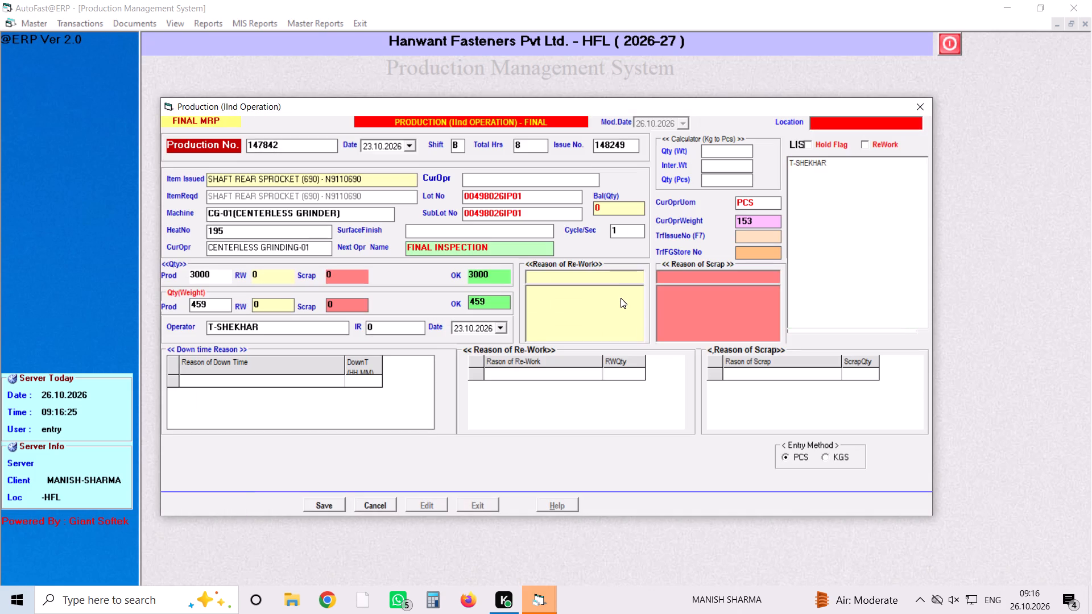
{"action": "key", "text": "Return"}
{"action": "key", "text": "Return"}
{"action": "key", "text": "Return"}
{"action": "key", "text": "Return"}
{"action": "key", "text": "Return"}
{"action": "key", "text": "Return"}
{"action": "key", "text": "Return"}
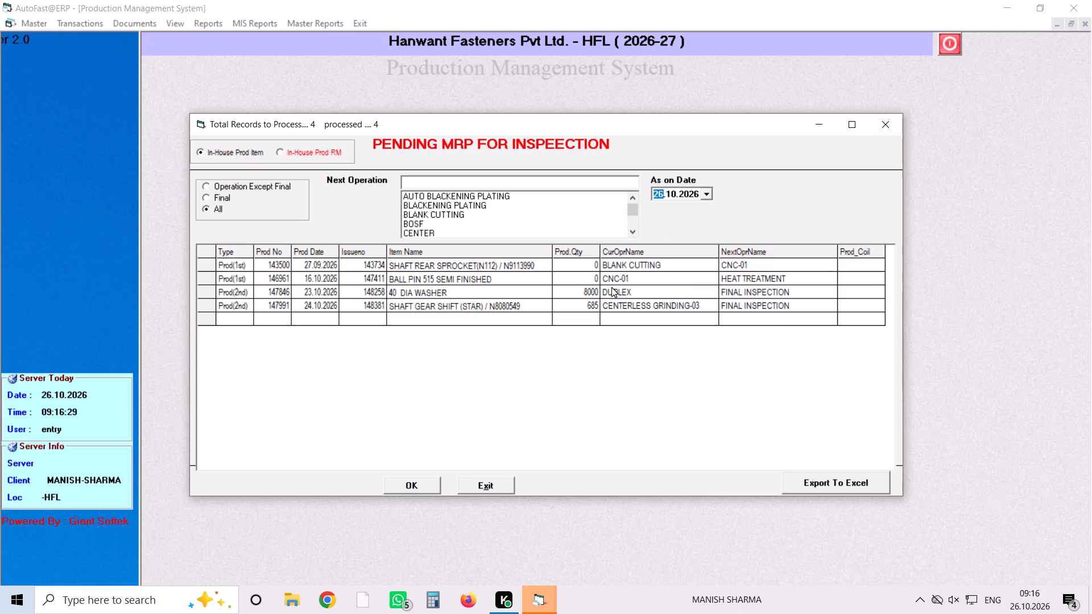
Open pending production 147846 for 40 DIA WASHER and save it as final with 8000 OK pieces.
{"action": "left_click", "coordinate": [611, 290]}
{"action": "key", "text": "Return"}
{"action": "key", "text": "Return"}
{"action": "key", "text": "Return"}
{"action": "key", "text": "Return"}
{"action": "key", "text": "Return"}
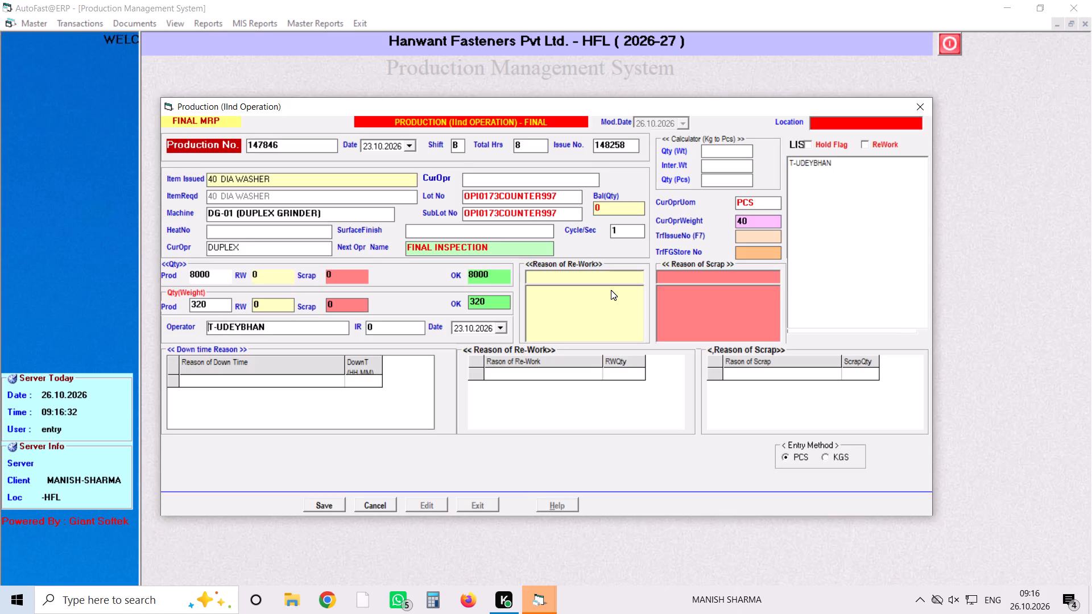
{"action": "key", "text": "Return"}
{"action": "key", "text": "Return"}
{"action": "key", "text": "Return"}
{"action": "key", "text": "Return"}
{"action": "key", "text": "Return"}
{"action": "key", "text": "Return"}
{"action": "key", "text": "Return"}
{"action": "key", "text": "Return"}
{"action": "key", "text": "Return"}
{"action": "key", "text": "Return"}
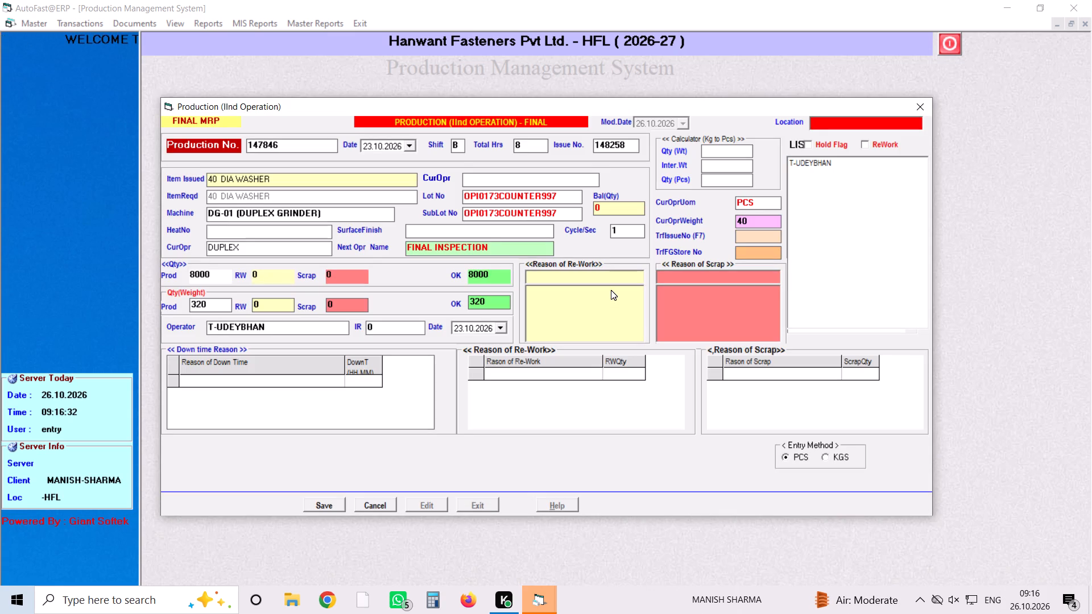
{"action": "key", "text": "Return"}
{"action": "key", "text": "Return"}
{"action": "key", "text": "Return"}
{"action": "key", "text": "Return"}
{"action": "key", "text": "Return"}
{"action": "key", "text": "Return"}
{"action": "key", "text": "Return"}
{"action": "key", "text": "Return"}
{"action": "key", "text": "Return"}
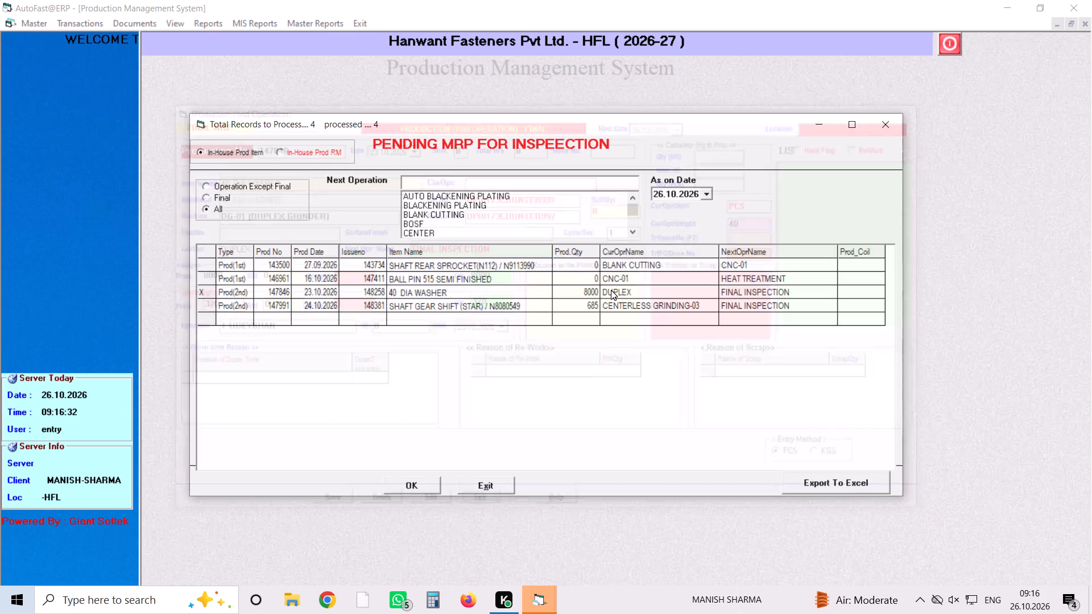
{"action": "key", "text": "Return"}
Save pending production 147991 for SHAFT GEAR SHIFT (STAR) / N8080549 as final with 685 OK pieces and close the pending list.
{"action": "left_click", "coordinate": [604, 288]}
{"action": "key", "text": "Return"}
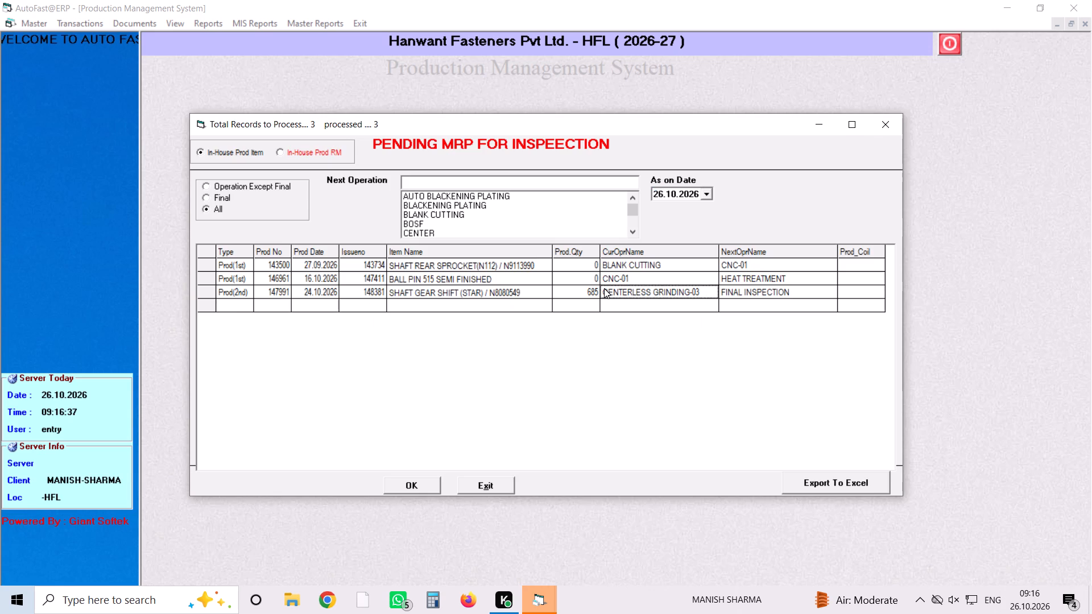
{"action": "key", "text": "Return"}
{"action": "key", "text": "Return"}
{"action": "key", "text": "Return"}
{"action": "key", "text": "Return"}
{"action": "key", "text": "Return"}
{"action": "key", "text": "Return"}
{"action": "key", "text": "Return"}
{"action": "key", "text": "Return"}
{"action": "key", "text": "Return"}
{"action": "key", "text": "Return"}
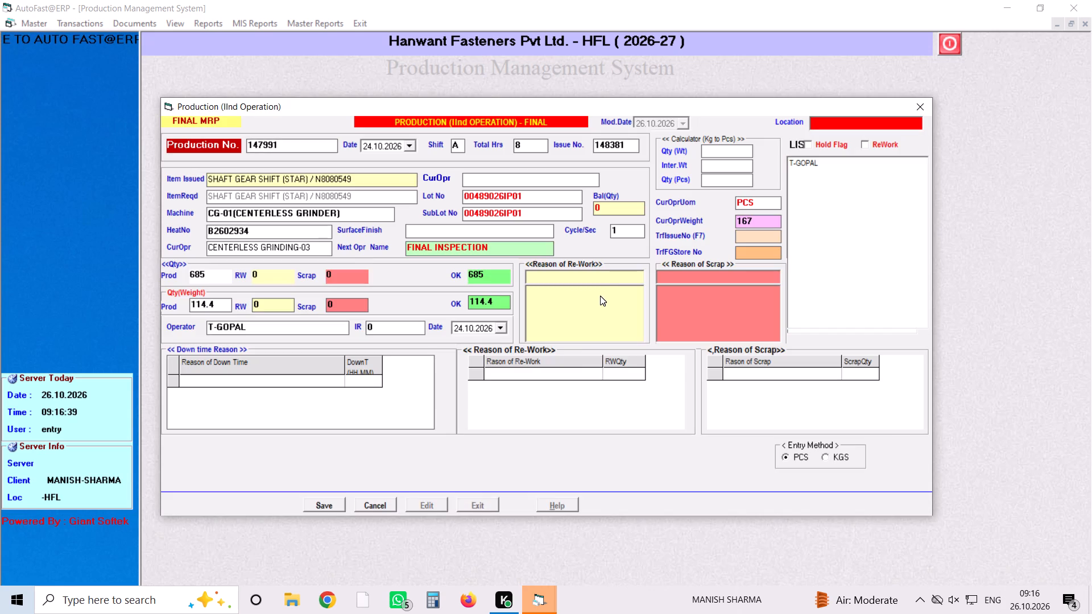
{"action": "key", "text": "Return"}
{"action": "key", "text": "Return"}
{"action": "key", "text": "Return"}
{"action": "key", "text": "Return"}
{"action": "key", "text": "Return"}
{"action": "key", "text": "Return"}
{"action": "key", "text": "Return"}
{"action": "key", "text": "Return"}
{"action": "key", "text": "Return"}
{"action": "key", "text": "Return"}
{"action": "key", "text": "Return"}
{"action": "key", "text": "Return"}
{"action": "key", "text": "Return"}
{"action": "key", "text": "Return"}
{"action": "key", "text": "Return"}
{"action": "key", "text": "Return"}
{"action": "key", "text": "Return"}
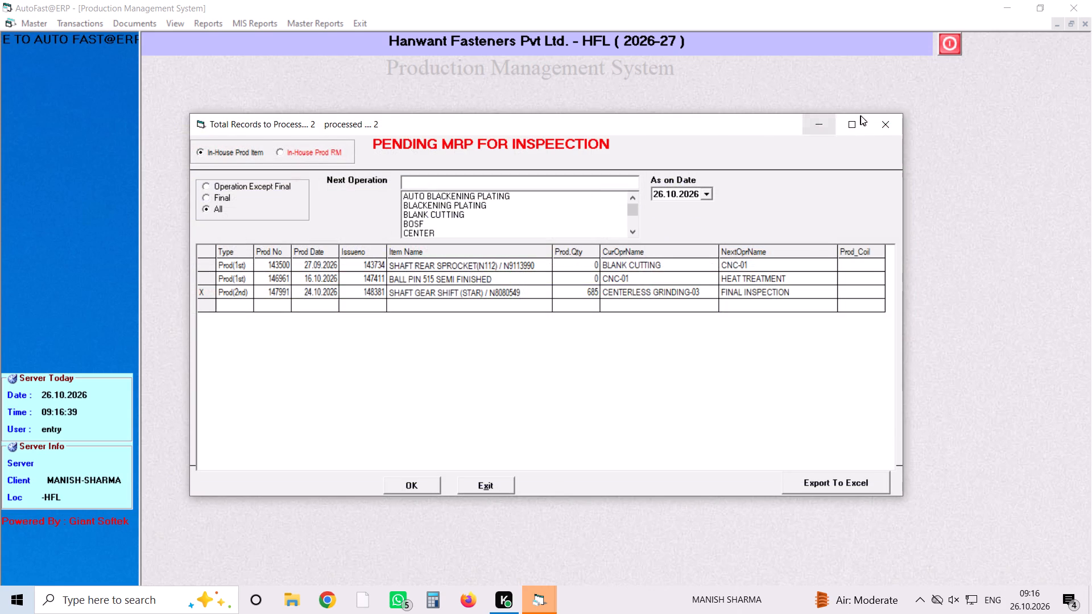
{"action": "left_click", "coordinate": [887, 115]}
Start a second-operation item issue dated 24.10.2026 and choose SHAFT REAR SPROCKET(N112) / N9113990/I0154 as the issued item.
{"action": "left_click", "coordinate": [71, 23]}
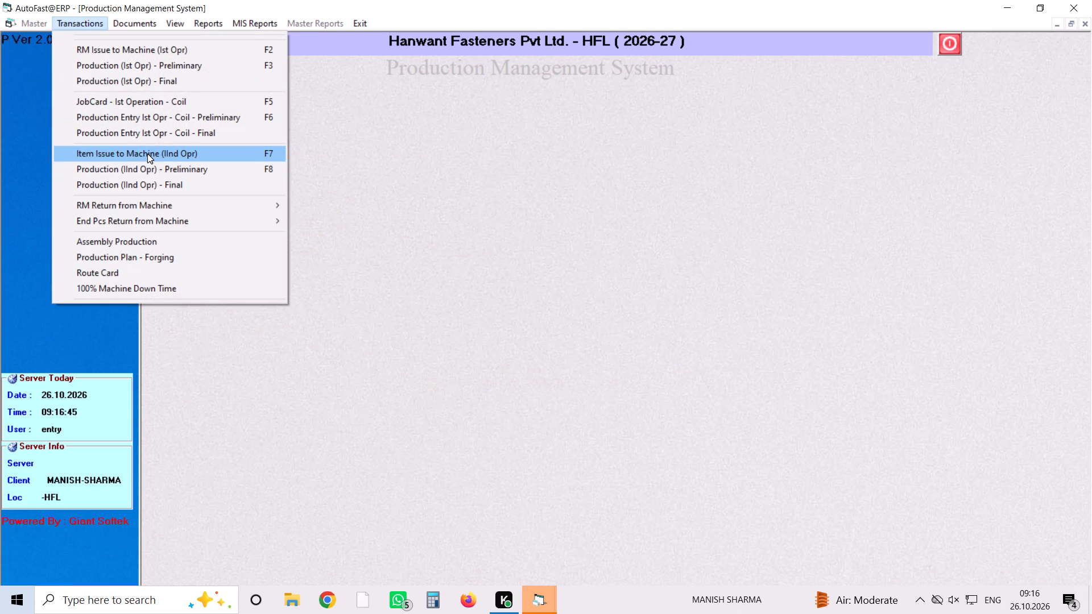
{"action": "left_click", "coordinate": [147, 153]}
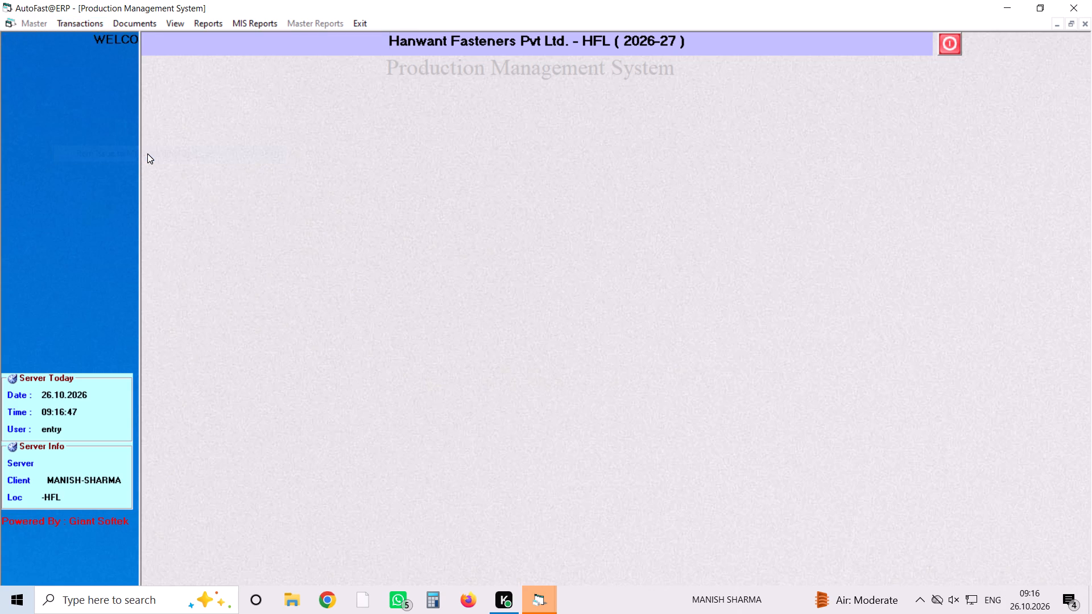
{"action": "key", "text": "Return"}
{"action": "key", "text": "Return"}
{"action": "key", "text": "shift+Return"}
{"action": "key", "text": "shift+Return"}
{"action": "key", "text": "shift+Return"}
{"action": "type", "text": "%990"}
{"action": "key", "text": "Down"}
{"action": "key", "text": "Down"}
{"action": "key", "text": "3"}
{"action": "key", "text": "Return"}
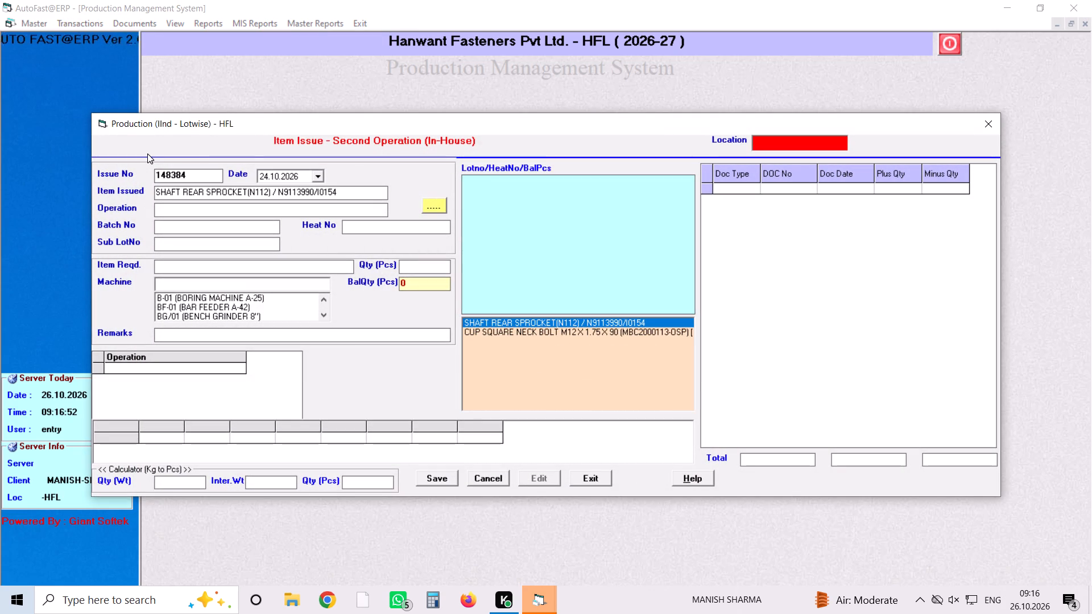
Accept the same shaft as the required item and choose CENTERLESS GRINDING-01 as the operation.
{"action": "key", "text": "Return"}
{"action": "key", "text": "Down"}
{"action": "key", "text": "Down"}
{"action": "key", "text": "Down"}
{"action": "key", "text": "Down"}
{"action": "key", "text": "Down"}
{"action": "key", "text": "Down"}
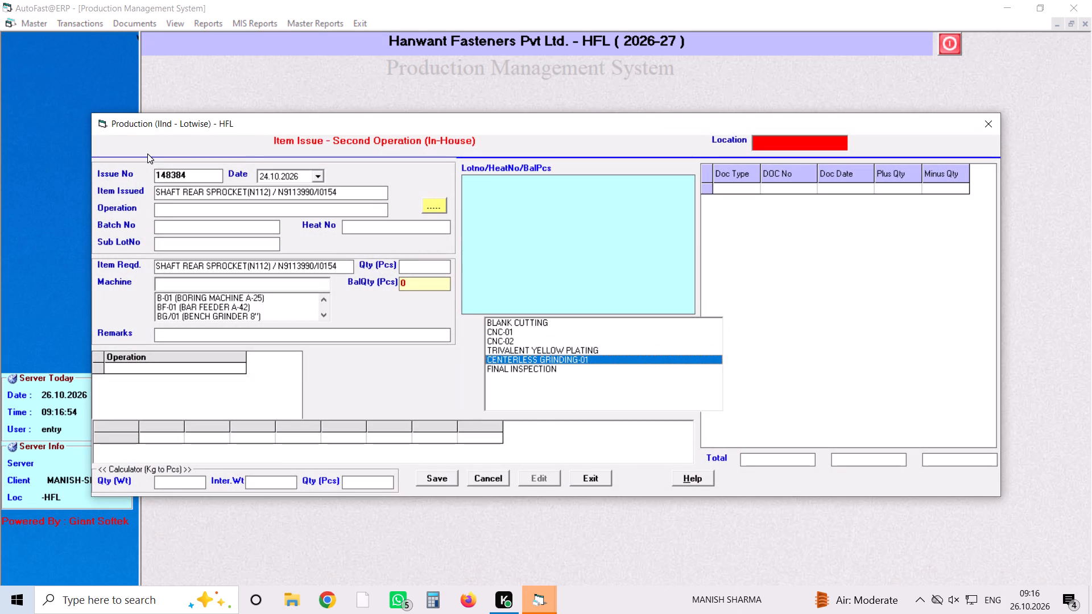
{"action": "key", "text": "Return"}
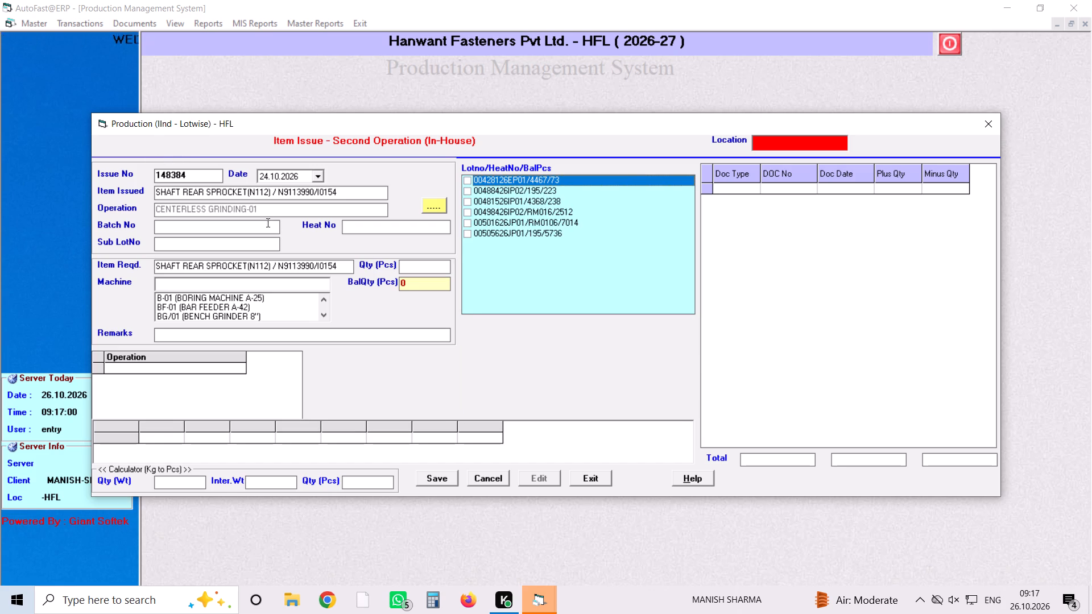
Select lot 00501626JP01 with heat number RM0106 and set the issue quantity to 3400 pieces.
{"action": "left_click", "coordinate": [469, 226]}
{"action": "key", "text": "Return"}
{"action": "key", "text": "BackSpace"}
{"action": "key", "text": "BackSpace"}
{"action": "key", "text": "Right"}
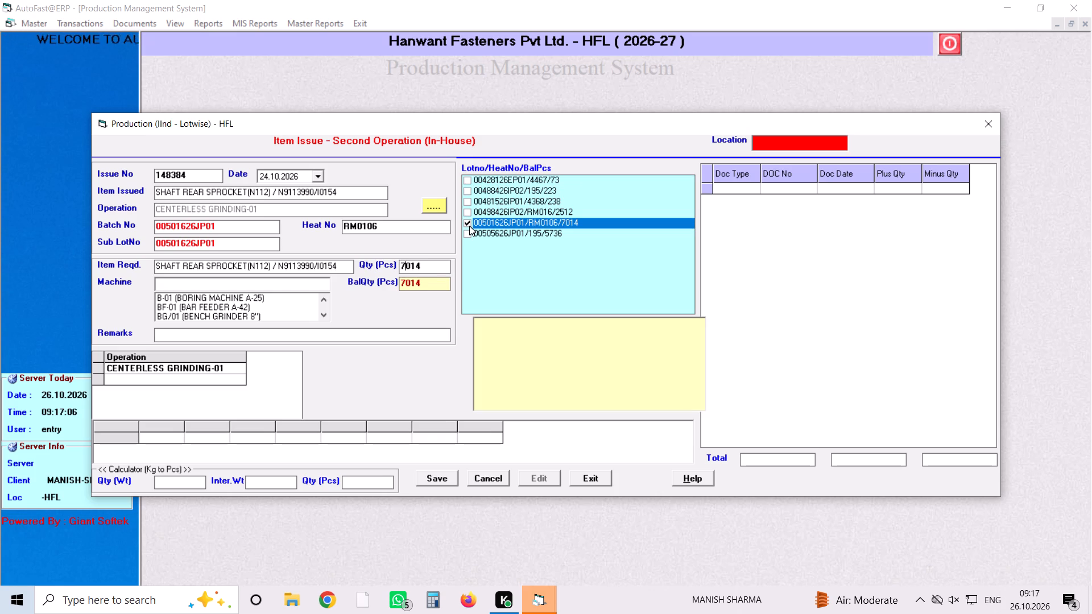
{"action": "key", "text": "Right"}
{"action": "key", "text": "BackSpace"}
{"action": "key", "text": "Right"}
{"action": "key", "text": "BackSpace"}
{"action": "key", "text": "Right"}
{"action": "key", "text": "BackSpace"}
{"action": "key", "text": "Right"}
{"action": "key", "text": "BackSpace"}
{"action": "type", "text": "3400"}
{"action": "key", "text": "Return"}
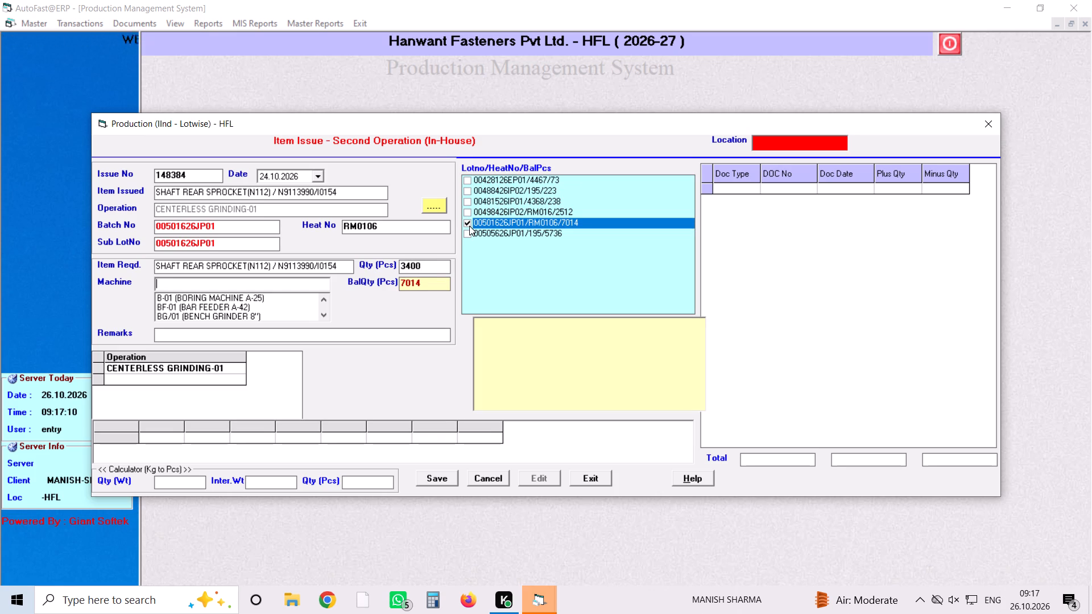
Assign machine CG-02 (CENTERLESS GRINDER), leave the remarks blank and save the issue.
{"action": "key", "text": "c"}
{"action": "key", "text": "Down"}
{"action": "key", "text": "Down"}
{"action": "key", "text": "Return"}
{"action": "key", "text": "Return"}
{"action": "key", "text": "Return"}
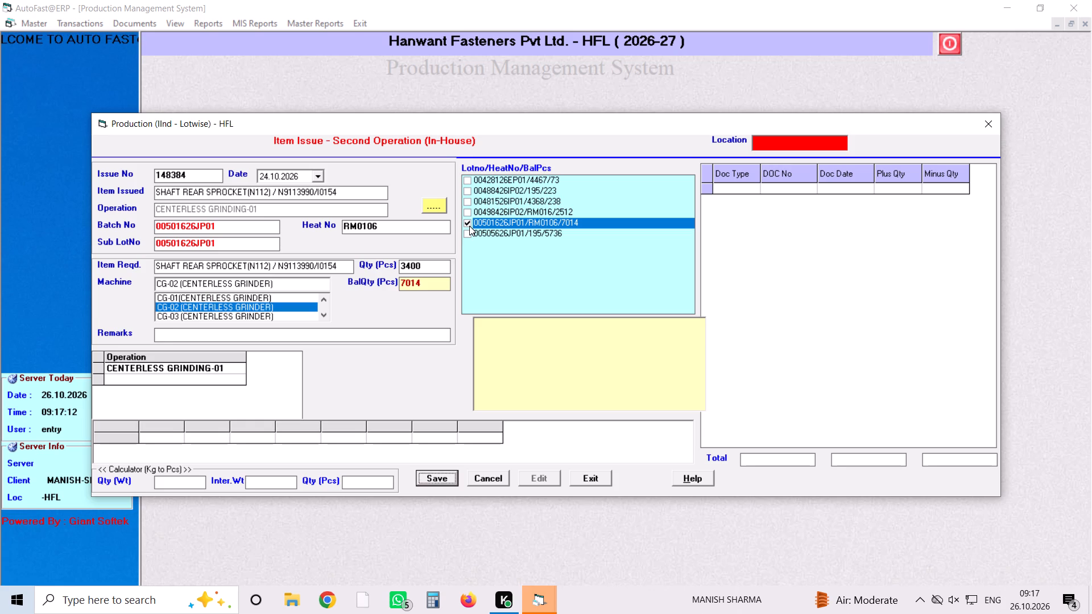
{"action": "key", "text": "Return"}
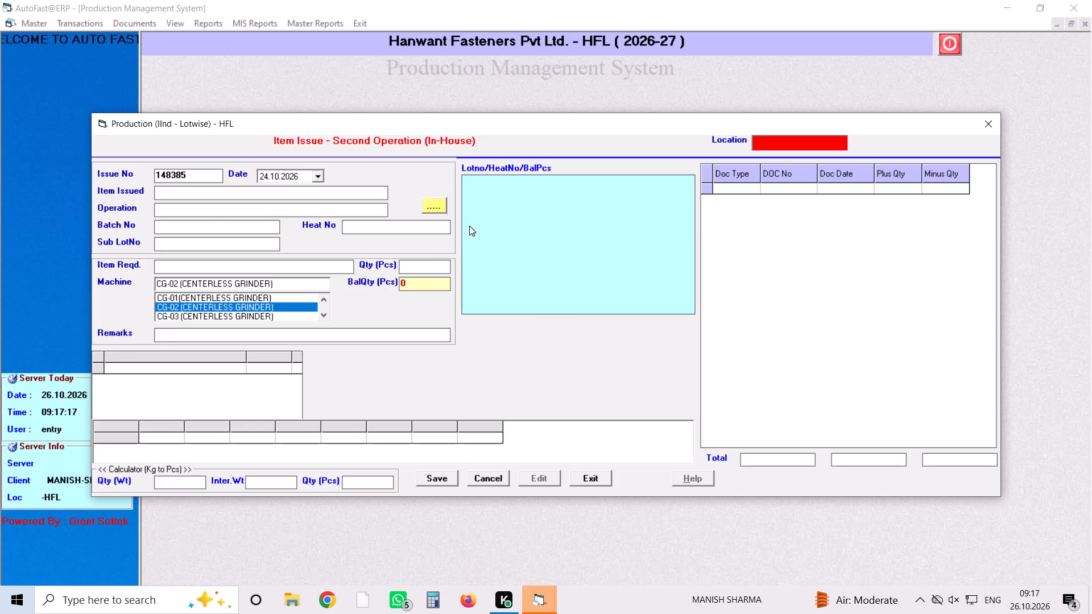
Start another 24.10.2026 issue and choose SHAFT GEAR SHIFT (STAR) / N8080549/I0159 as both the issued and required item.
{"action": "key", "text": "Return"}
{"action": "key", "text": "Return"}
{"action": "key", "text": "Return"}
{"action": "key", "text": "shift+Return"}
{"action": "key", "text": "shift+Return"}
{"action": "key", "text": "shift+Return"}
{"action": "key", "text": "shift+percent"}
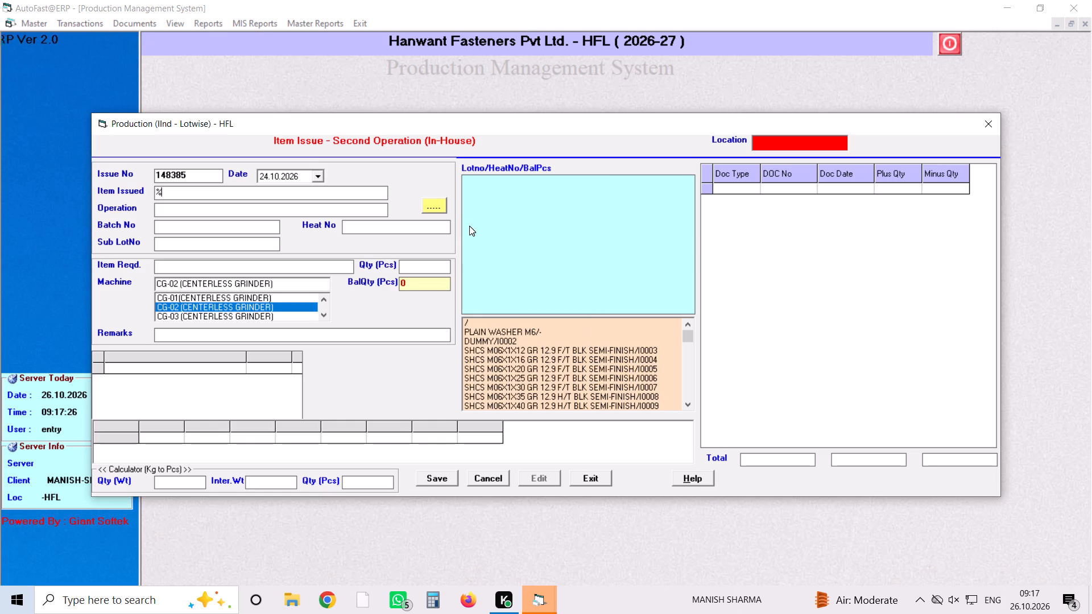
{"action": "type", "text": "shaft"}
{"action": "key", "text": "Down"}
{"action": "key", "text": "Down"}
{"action": "key", "text": "Down"}
{"action": "key", "text": "Down"}
{"action": "key", "text": "Down"}
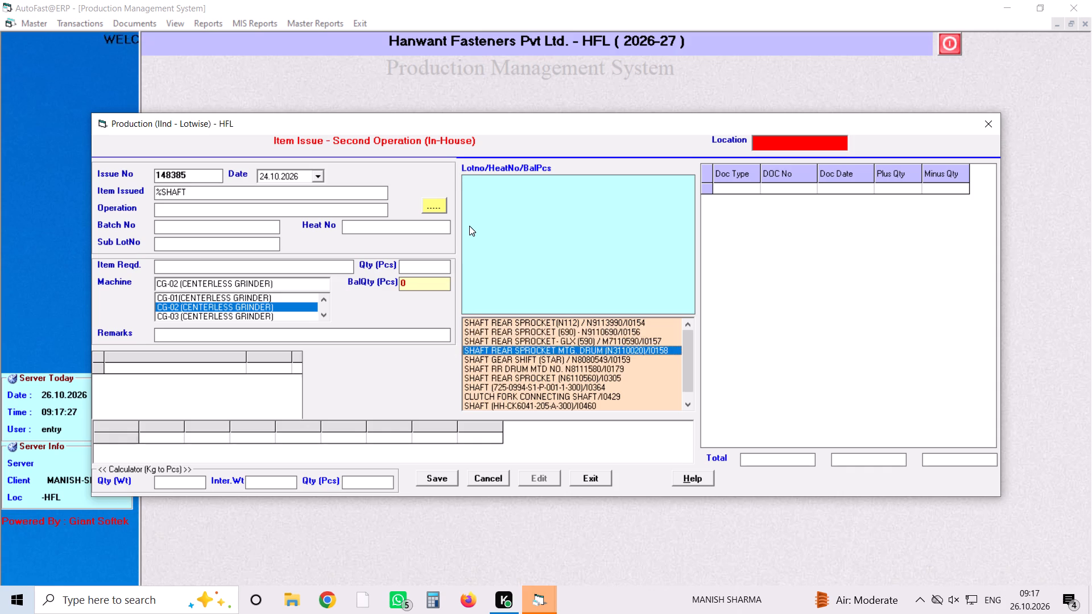
{"action": "key", "text": "Down"}
{"action": "key", "text": "Return"}
{"action": "key", "text": "Return"}
Choose CENTERLESS GRINDING-01 as the operation for the gear shift shaft.
{"action": "key", "text": "Down"}
{"action": "key", "text": "Down"}
{"action": "key", "text": "Down"}
{"action": "key", "text": "Down"}
{"action": "key", "text": "Down"}
{"action": "key", "text": "Down"}
{"action": "key", "text": "Return"}
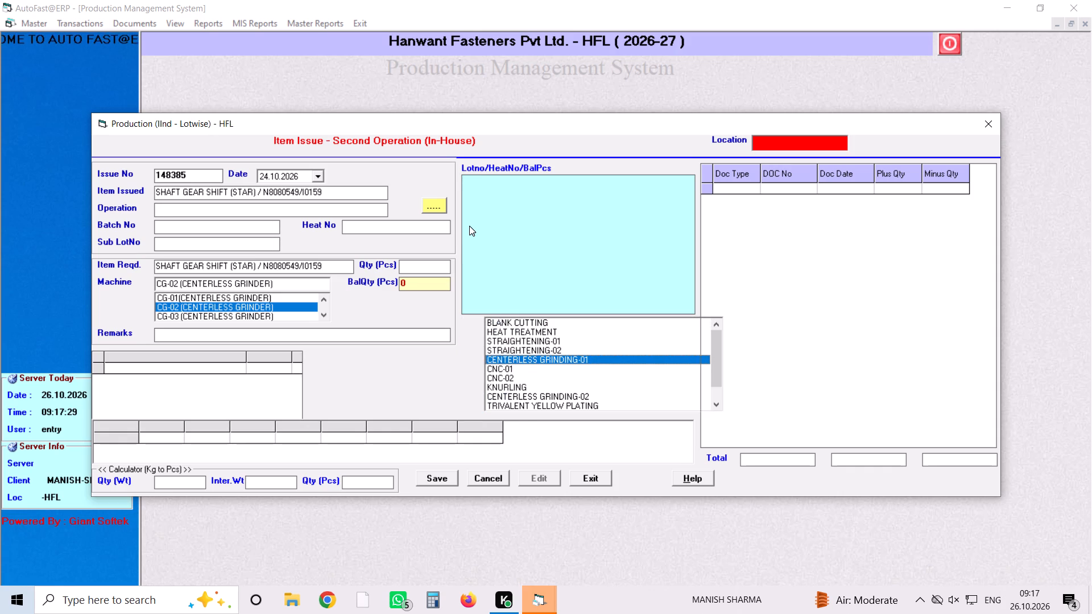
Select lot 00506126JP01 with heat number B2602934 and set the issue quantity to 2700 pieces.
{"action": "key", "text": "space"}
{"action": "key", "text": "Return"}
{"action": "key", "text": "Right"}
{"action": "key", "text": "BackSpace"}
{"action": "key", "text": "Right"}
{"action": "key", "text": "BackSpace"}
{"action": "key", "text": "Right"}
{"action": "key", "text": "BackSpace"}
{"action": "key", "text": "Right"}
{"action": "key", "text": "BackSpace"}
{"action": "key", "text": "BackSpace"}
{"action": "key", "text": "Right"}
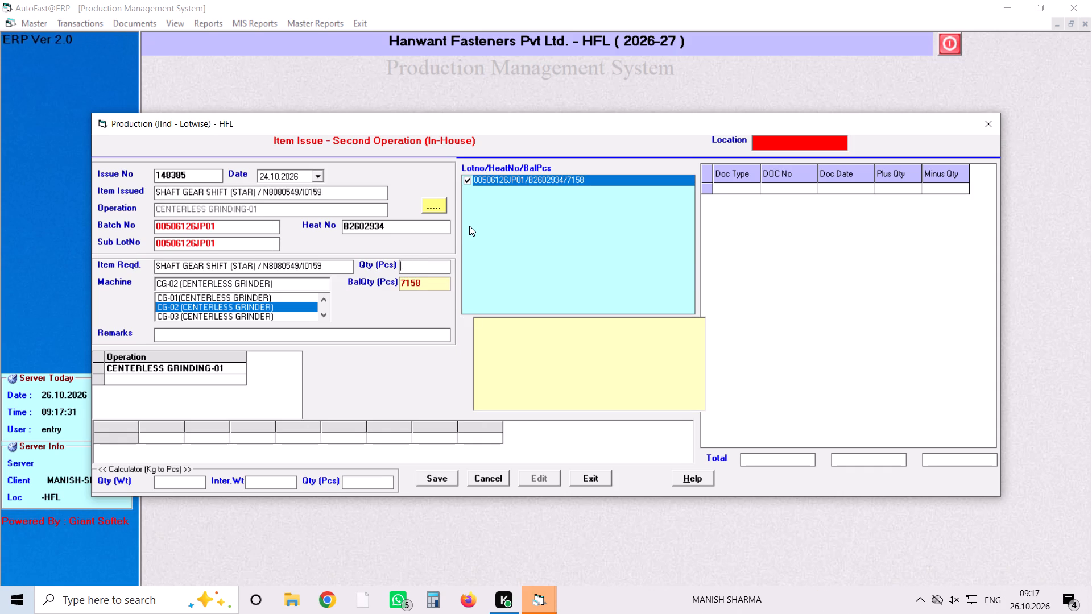
{"action": "key", "text": "BackSpace"}
{"action": "key", "text": "Right"}
{"action": "key", "text": "BackSpace"}
{"action": "key", "text": "Right"}
{"action": "type", "text": "2700"}
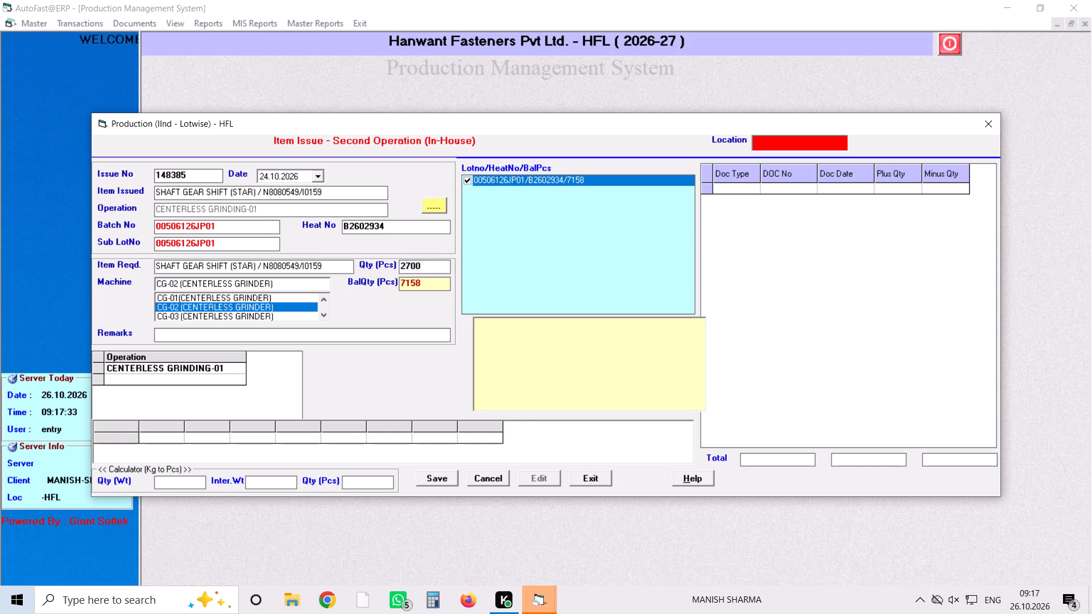
Assign machine CG-04 (CENTERLESS GRINDER), leave the remarks blank, save the issue and close the issue form.
{"action": "key", "text": "Return"}
{"action": "key", "text": "Down"}
{"action": "key", "text": "Down"}
{"action": "key", "text": "Return"}
{"action": "key", "text": "Return"}
{"action": "key", "text": "Return"}
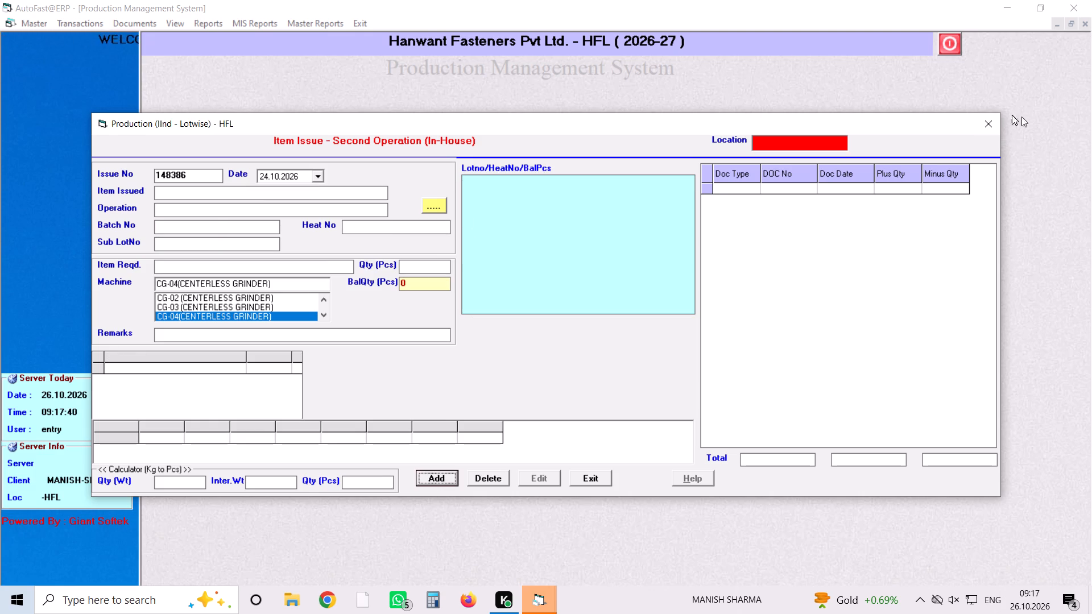
{"action": "left_click", "coordinate": [987, 117]}
Open second-operation preliminary production and start an entry dated 24.10.2026 with shift A and 8 total hours.
{"action": "left_click", "coordinate": [57, 30]}
{"action": "left_click", "coordinate": [63, 27]}
{"action": "left_click", "coordinate": [182, 167]}
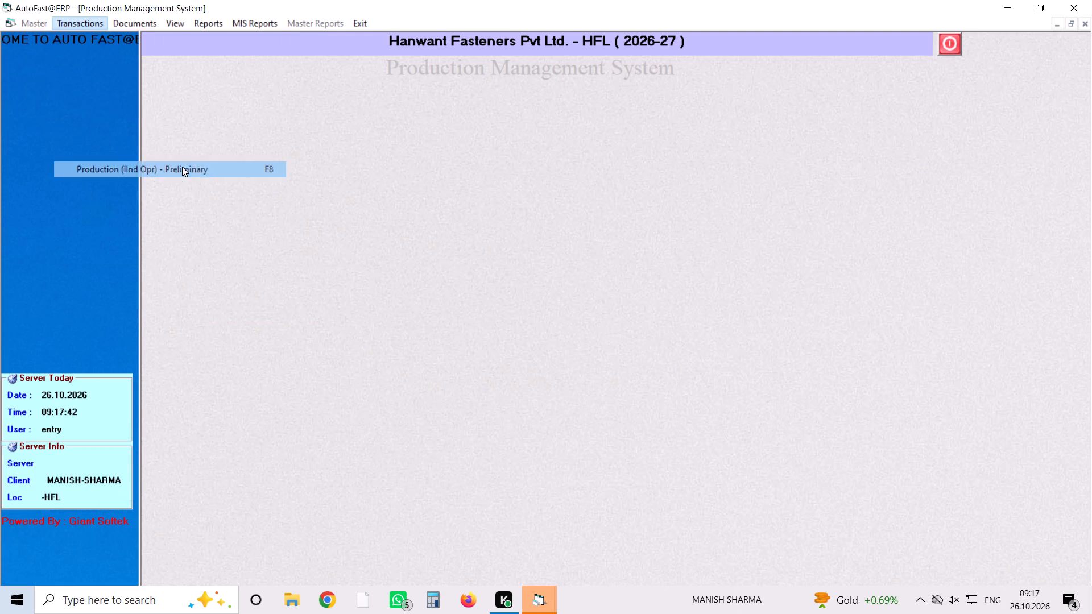
{"action": "key", "text": "Return"}
{"action": "key", "text": "Down"}
{"action": "key", "text": "Down"}
{"action": "key", "text": "Return"}
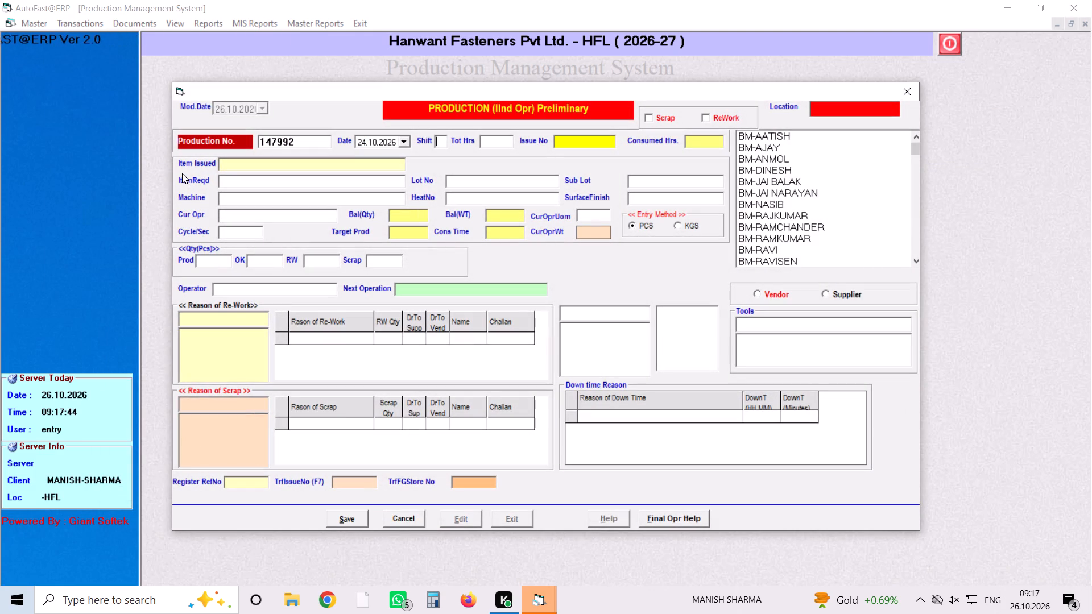
{"action": "key", "text": "a"}
{"action": "key", "text": "Return"}
{"action": "key", "text": "8"}
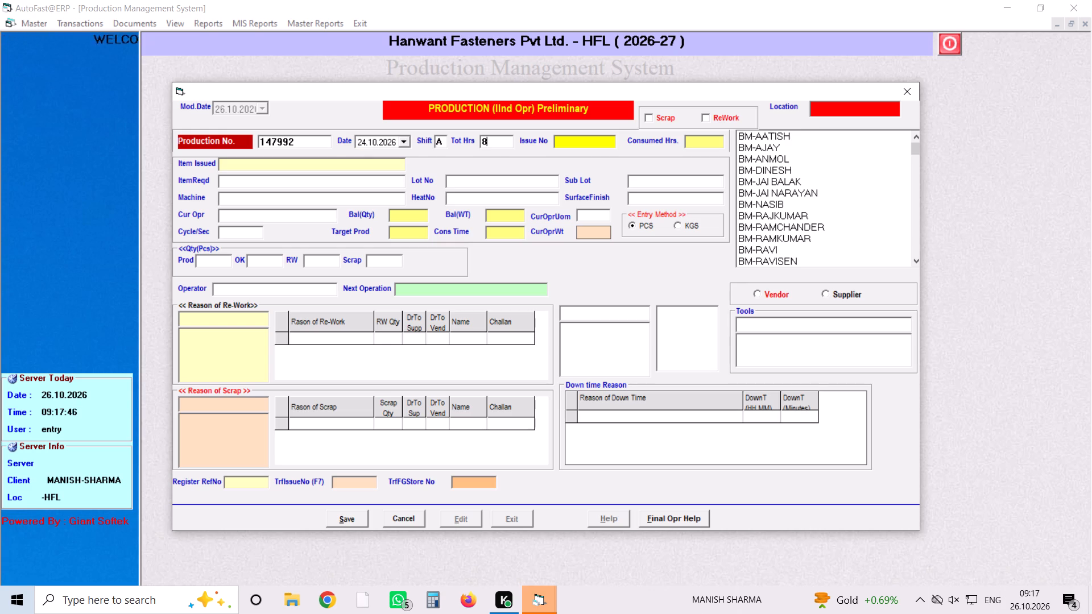
{"action": "key", "text": "Return"}
Load issue 148384 for SHAFT REAR SPROCKET(N112), accept the production quantity of 3400 pieces and set the cycle time to 1 second.
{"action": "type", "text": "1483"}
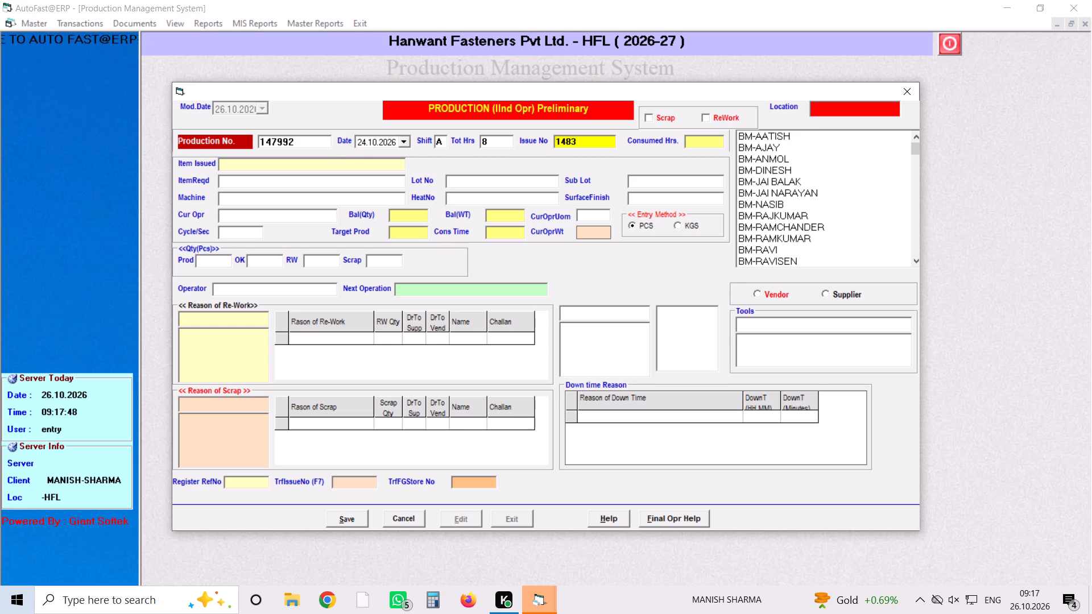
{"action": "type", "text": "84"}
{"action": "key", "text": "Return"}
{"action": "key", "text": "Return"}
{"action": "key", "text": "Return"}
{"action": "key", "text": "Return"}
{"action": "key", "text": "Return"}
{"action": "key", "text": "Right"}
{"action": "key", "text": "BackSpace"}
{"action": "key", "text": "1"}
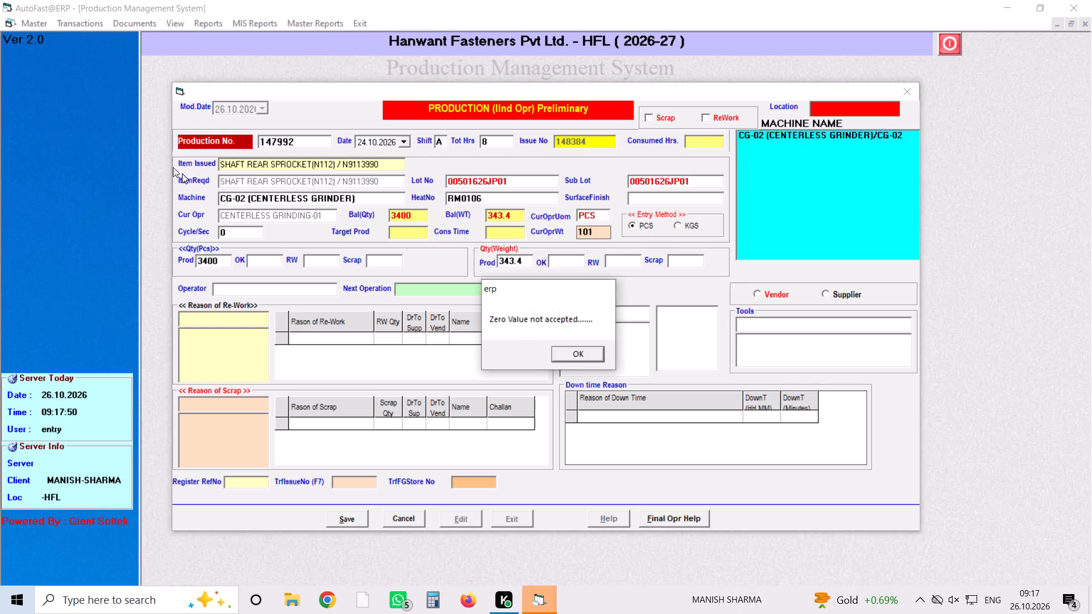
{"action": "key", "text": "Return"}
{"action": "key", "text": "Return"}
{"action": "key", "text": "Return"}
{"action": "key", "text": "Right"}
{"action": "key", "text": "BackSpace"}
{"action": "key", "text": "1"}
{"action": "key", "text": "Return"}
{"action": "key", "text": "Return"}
Assign operator T-RAMESH with FINAL INSPECTION as the next operation, leave rework, scrap and downtime blank, and save the production entry.
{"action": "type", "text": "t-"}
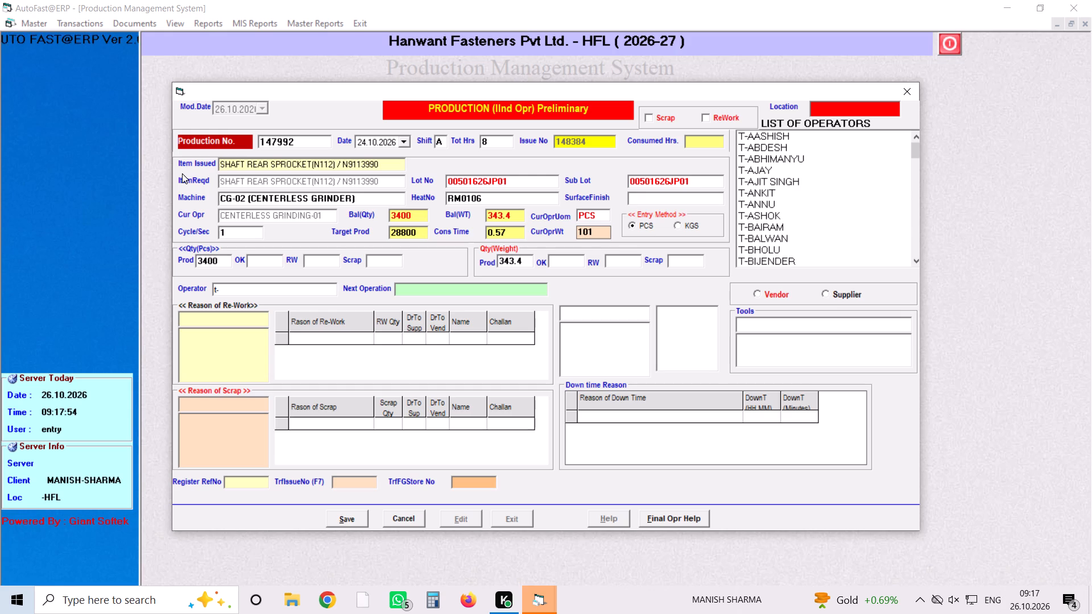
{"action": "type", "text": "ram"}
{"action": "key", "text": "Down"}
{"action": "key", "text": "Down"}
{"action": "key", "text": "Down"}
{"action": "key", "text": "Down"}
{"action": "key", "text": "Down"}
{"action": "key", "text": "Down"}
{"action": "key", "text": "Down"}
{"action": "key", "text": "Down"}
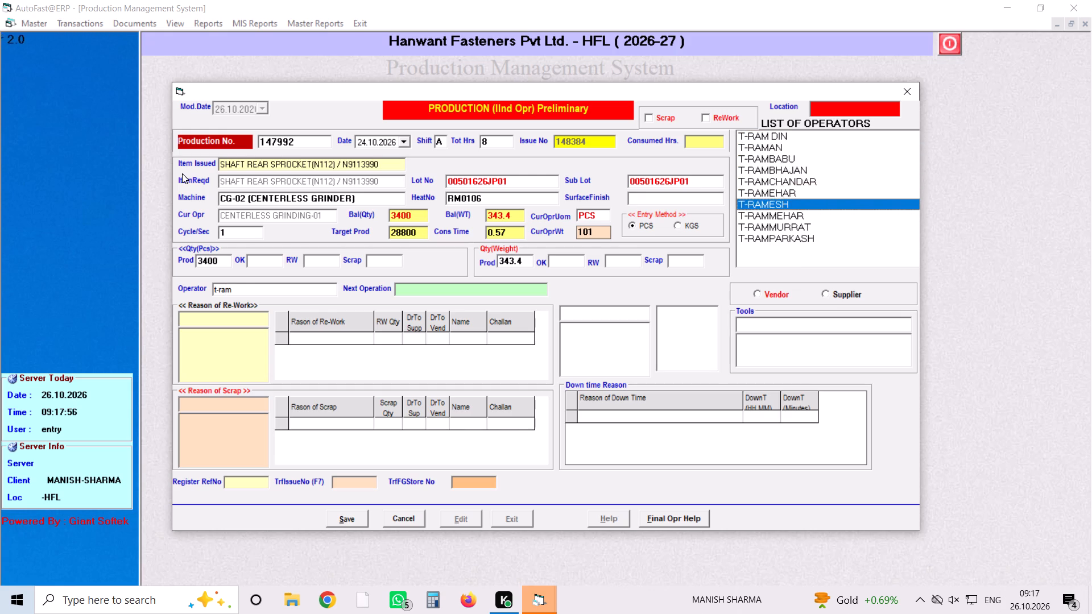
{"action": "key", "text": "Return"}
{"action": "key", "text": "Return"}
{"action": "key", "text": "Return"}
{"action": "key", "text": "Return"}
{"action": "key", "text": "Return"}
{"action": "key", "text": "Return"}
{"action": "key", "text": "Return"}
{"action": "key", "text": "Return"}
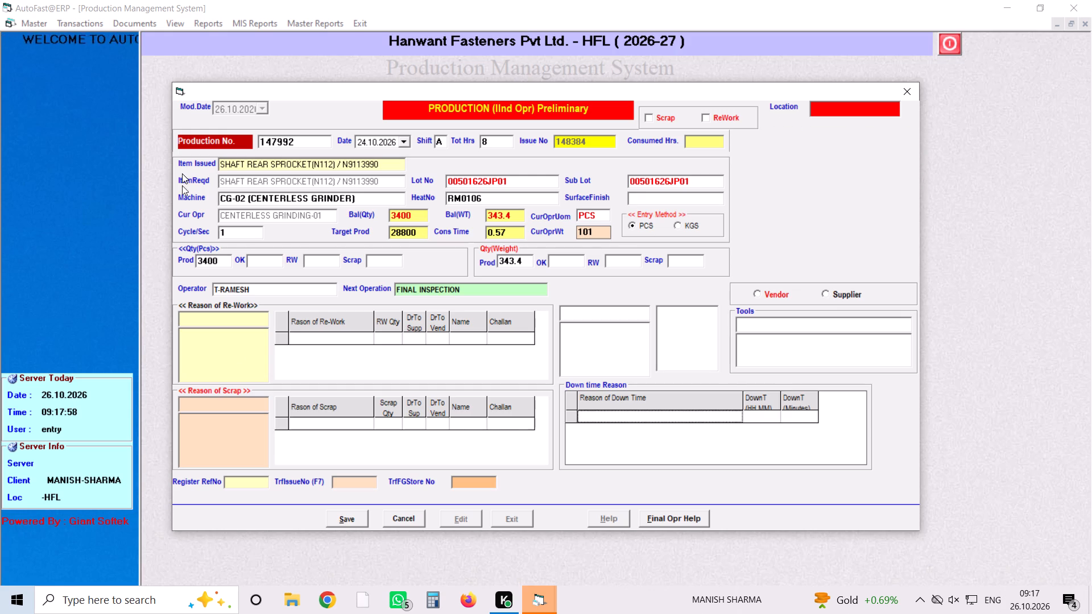
{"action": "left_click", "coordinate": [324, 516]}
{"action": "left_click", "coordinate": [344, 520]}
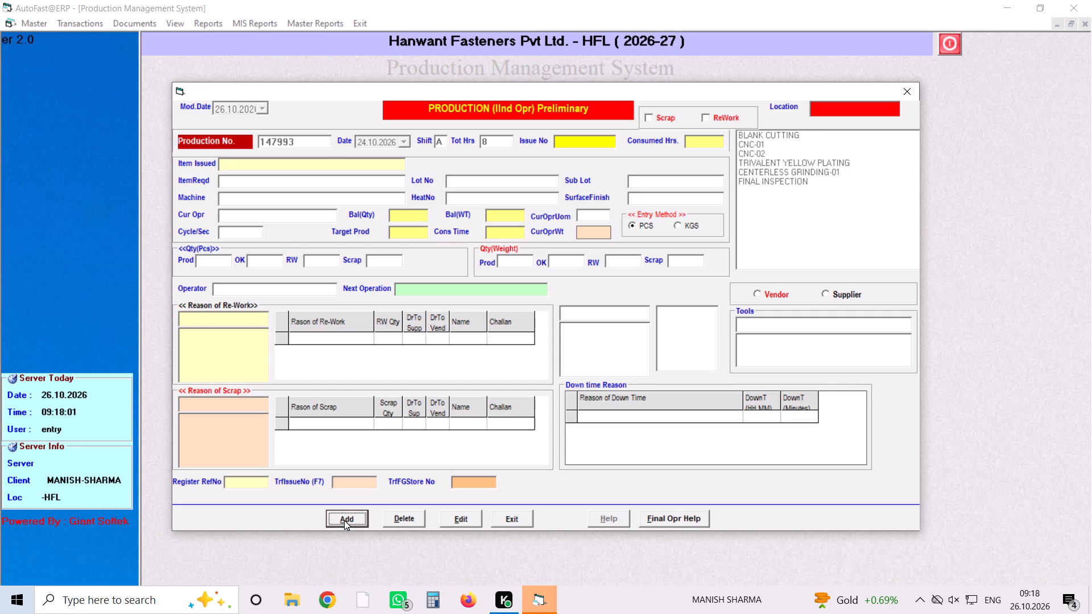
Start another preliminary production entry dated 24.10.2026, keeping shift A and 8 total hours.
{"action": "key", "text": "Return"}
{"action": "key", "text": "Down"}
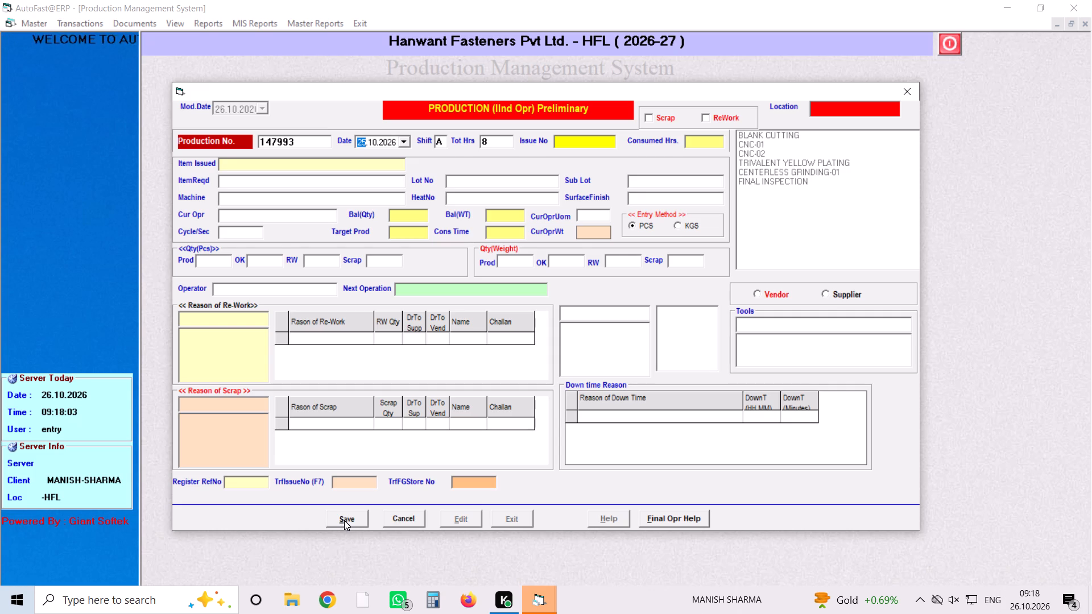
{"action": "key", "text": "Down"}
{"action": "key", "text": "Return"}
{"action": "key", "text": "Return"}
{"action": "key", "text": "Return"}
Load issue 148385 for SHAFT GEAR SHIFT (STAR), accept the production quantity of 2700 pieces and set the cycle time to 1 second.
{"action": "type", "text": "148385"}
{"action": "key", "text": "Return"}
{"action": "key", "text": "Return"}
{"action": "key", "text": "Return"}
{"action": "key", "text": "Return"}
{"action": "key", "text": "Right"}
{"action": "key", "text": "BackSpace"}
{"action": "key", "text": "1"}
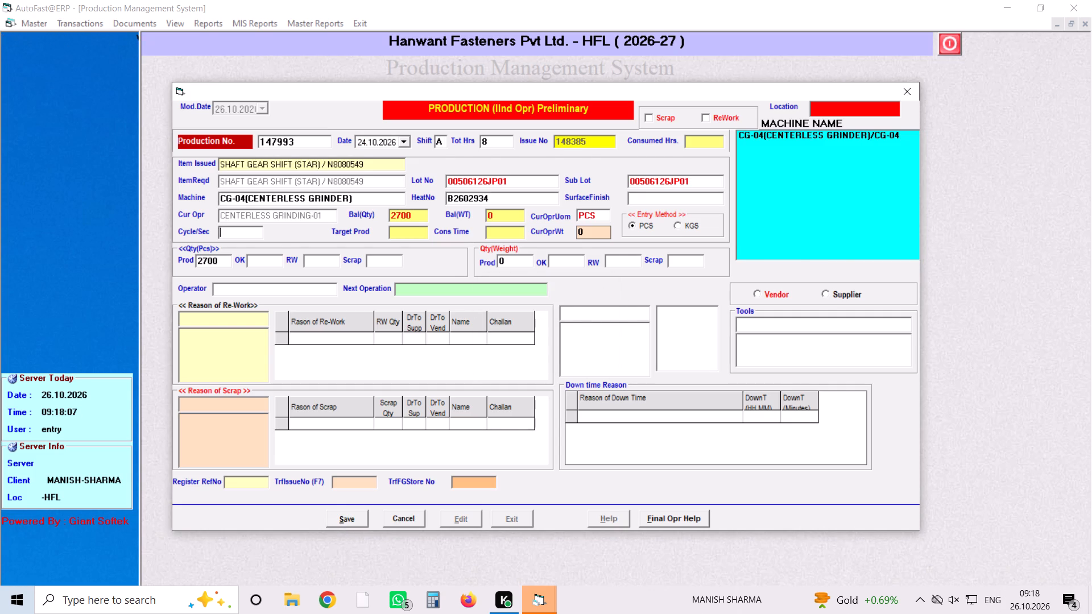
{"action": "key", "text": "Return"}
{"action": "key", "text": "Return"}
Assign operator T-AJAY with CNC-01 as the next operation, save the production entry and close the preliminary form.
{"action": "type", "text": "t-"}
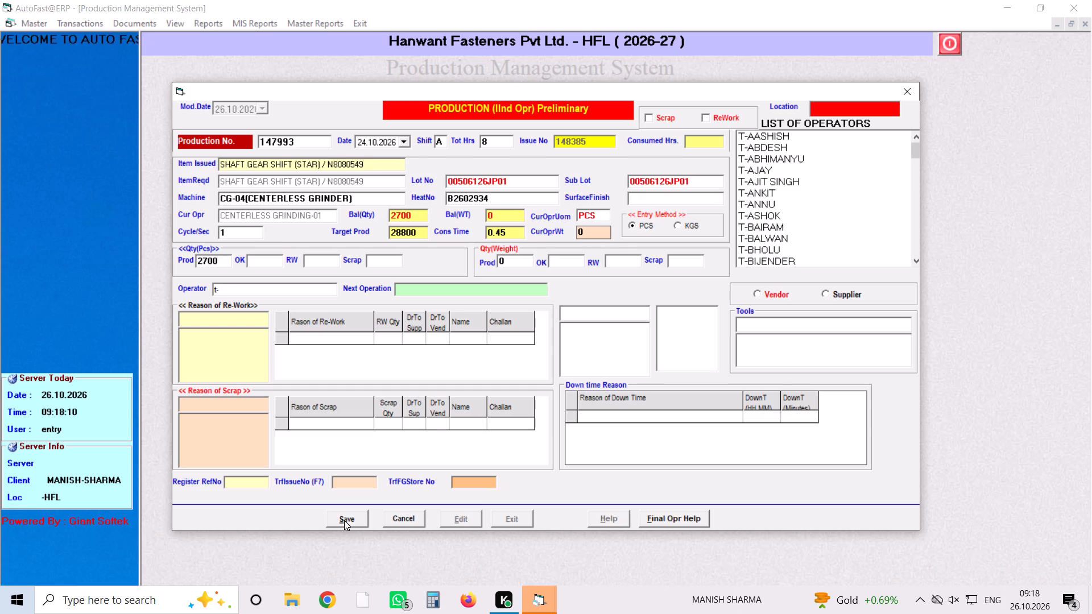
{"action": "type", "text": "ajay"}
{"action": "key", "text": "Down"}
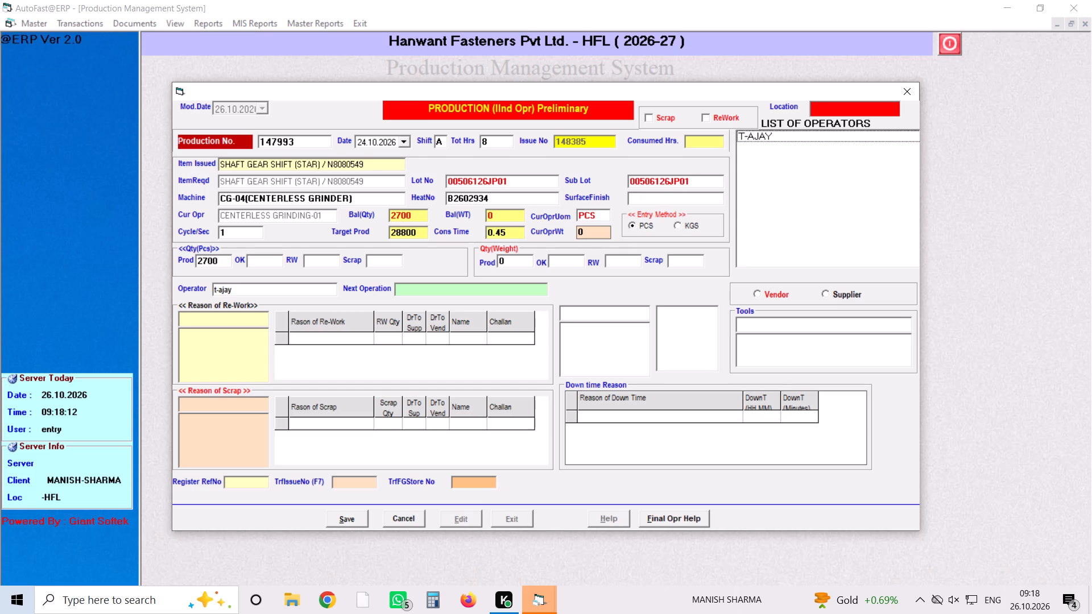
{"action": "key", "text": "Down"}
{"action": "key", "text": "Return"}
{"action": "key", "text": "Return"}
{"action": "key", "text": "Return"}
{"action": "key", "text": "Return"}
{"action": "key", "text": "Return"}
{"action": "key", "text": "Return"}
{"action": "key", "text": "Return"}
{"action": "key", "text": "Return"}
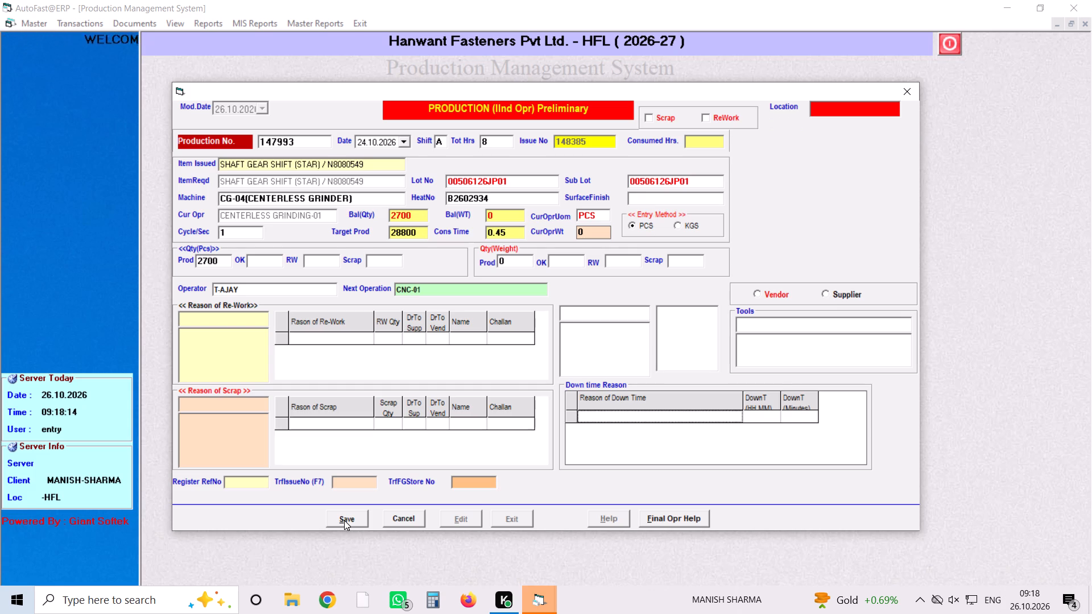
{"action": "left_click", "coordinate": [344, 520]}
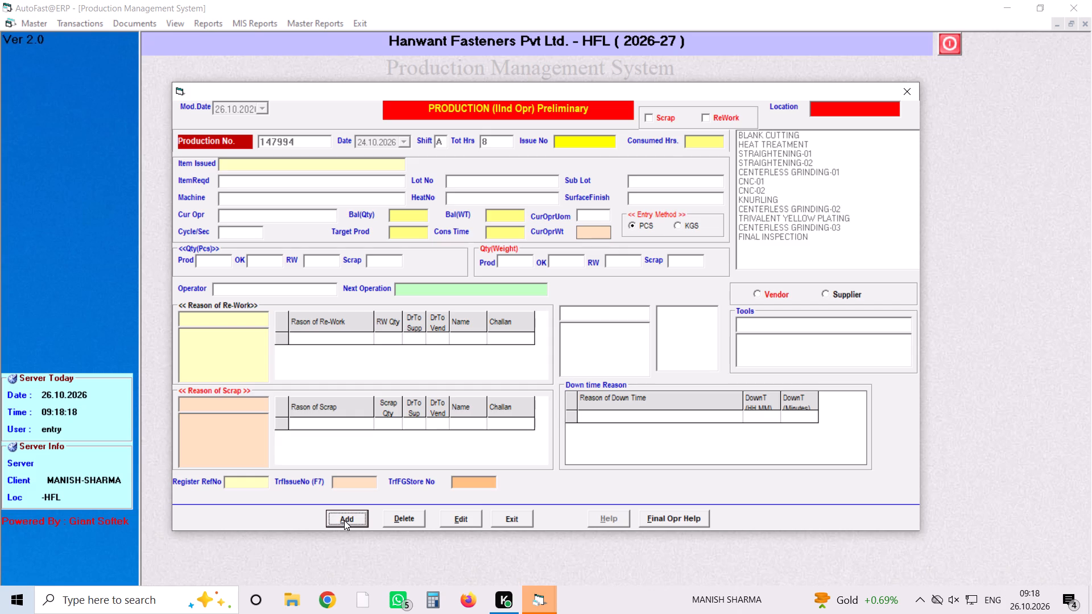
{"action": "left_click", "coordinate": [901, 88]}
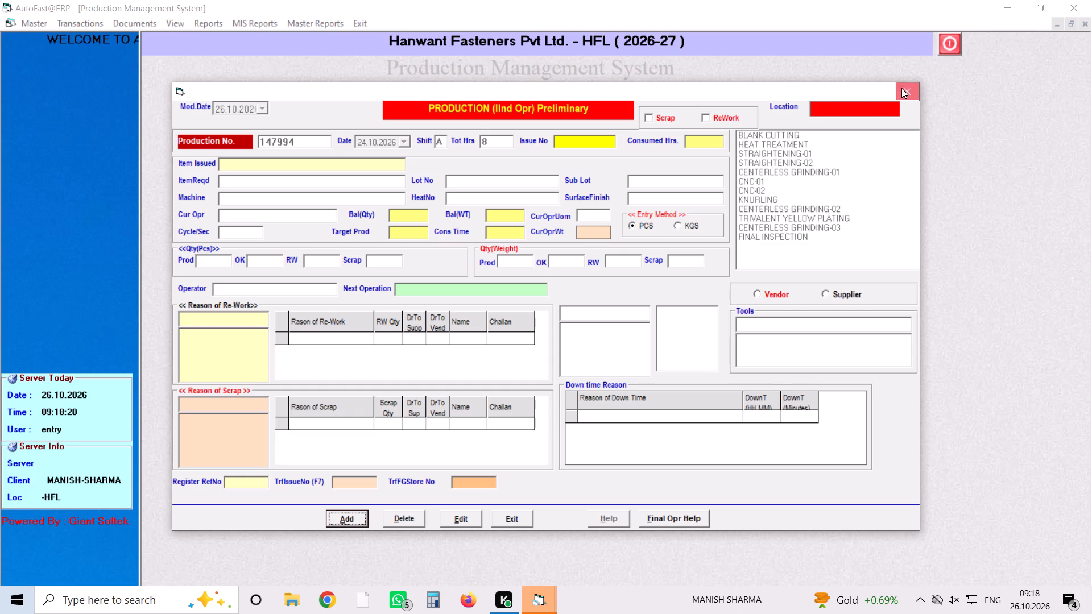
List the in-house production pending for inspection and open the 24.10.2026 SHAFT GEAR SHIFT (STAR) / N8080549 entry for issue 148385.
{"action": "left_click", "coordinate": [183, 25]}
{"action": "left_click", "coordinate": [193, 38]}
{"action": "key", "text": "Return"}
{"action": "key", "text": "Return"}
{"action": "key", "text": "Return"}
{"action": "key", "text": "Return"}
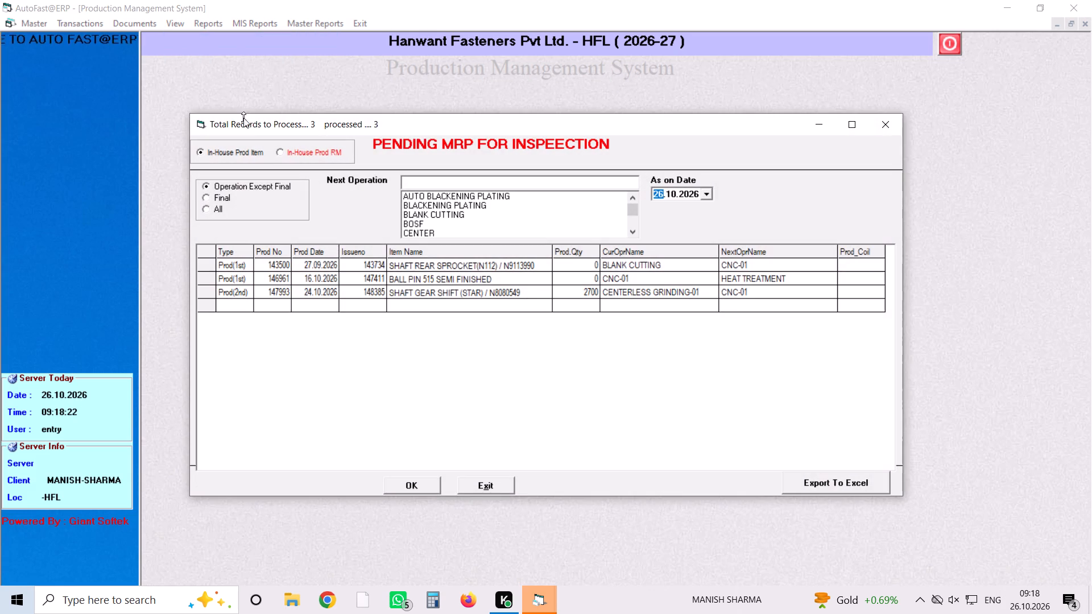
{"action": "key", "text": "Return"}
{"action": "left_click", "coordinate": [591, 294]}
{"action": "key", "text": "Return"}
{"action": "key", "text": "Return"}
{"action": "key", "text": "Return"}
{"action": "key", "text": "Return"}
{"action": "key", "text": "Return"}
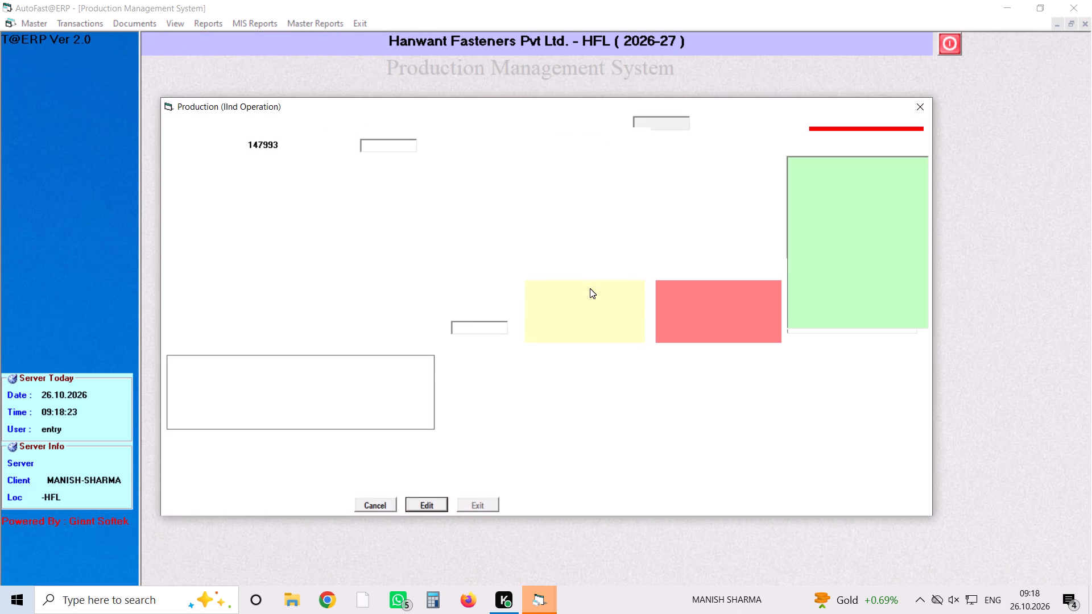
Finalise the gear shift shaft production with 2700 OK pieces and zero rework and scrap, save it and close the pending list.
{"action": "key", "text": "Return"}
{"action": "key", "text": "Return"}
{"action": "key", "text": "Return"}
{"action": "key", "text": "Return"}
{"action": "key", "text": "Return"}
{"action": "key", "text": "Return"}
{"action": "key", "text": "Return"}
{"action": "key", "text": "Return"}
{"action": "key", "text": "Return"}
{"action": "key", "text": "Return"}
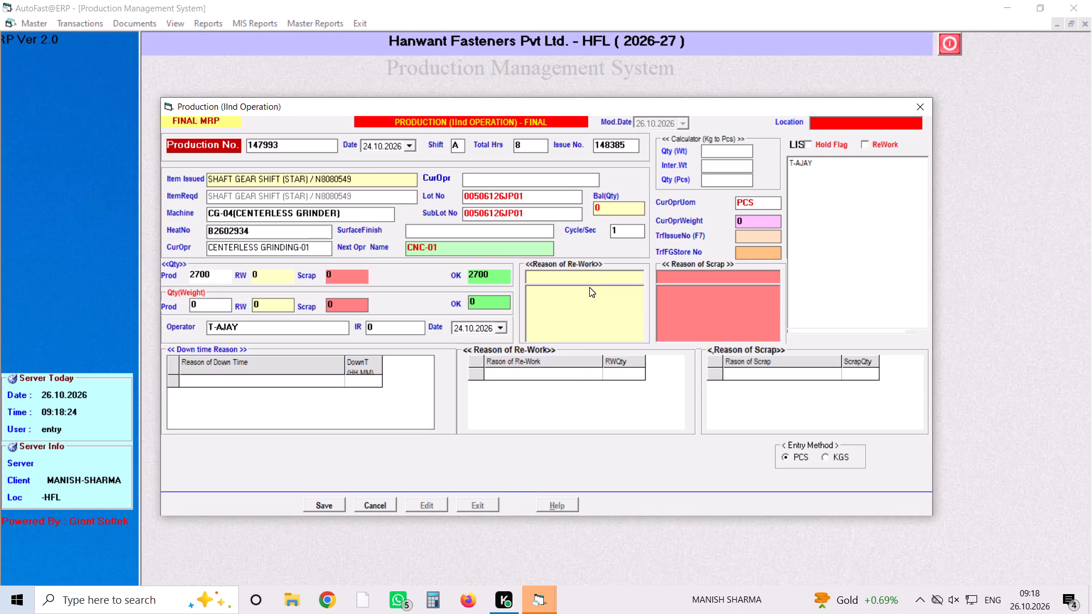
{"action": "key", "text": "Return"}
{"action": "key", "text": "Return"}
{"action": "key", "text": "Return"}
{"action": "key", "text": "Return"}
{"action": "key", "text": "Return"}
{"action": "key", "text": "Return"}
{"action": "key", "text": "Return"}
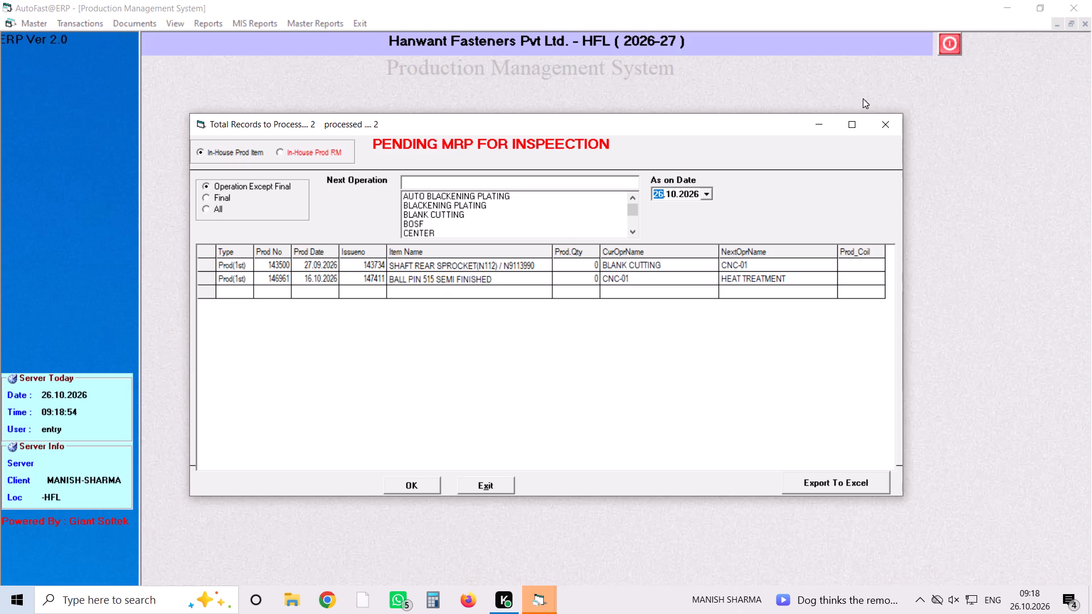
{"action": "left_click", "coordinate": [885, 131]}
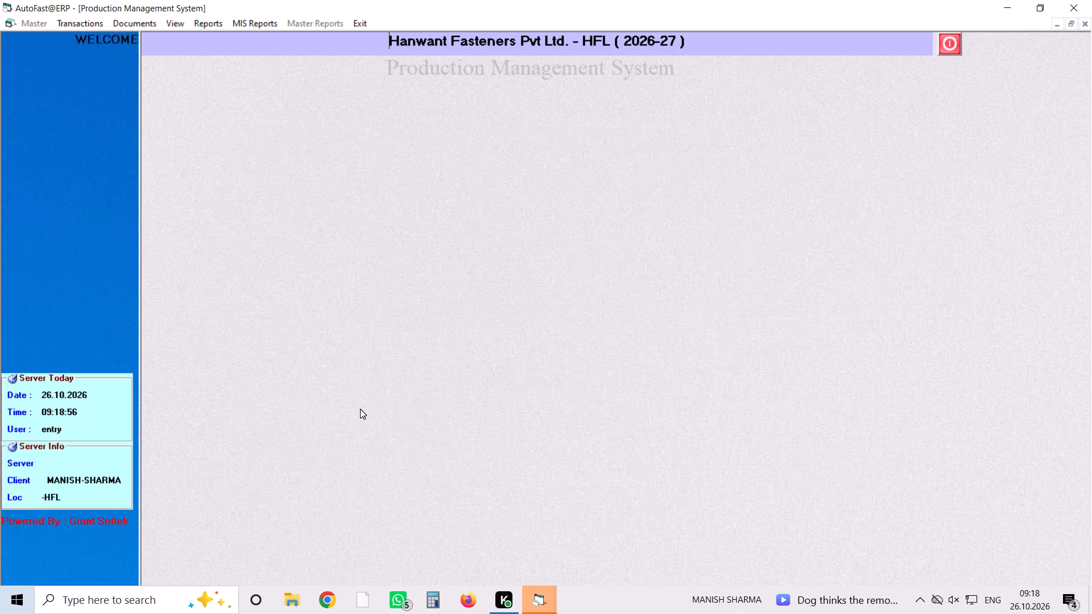
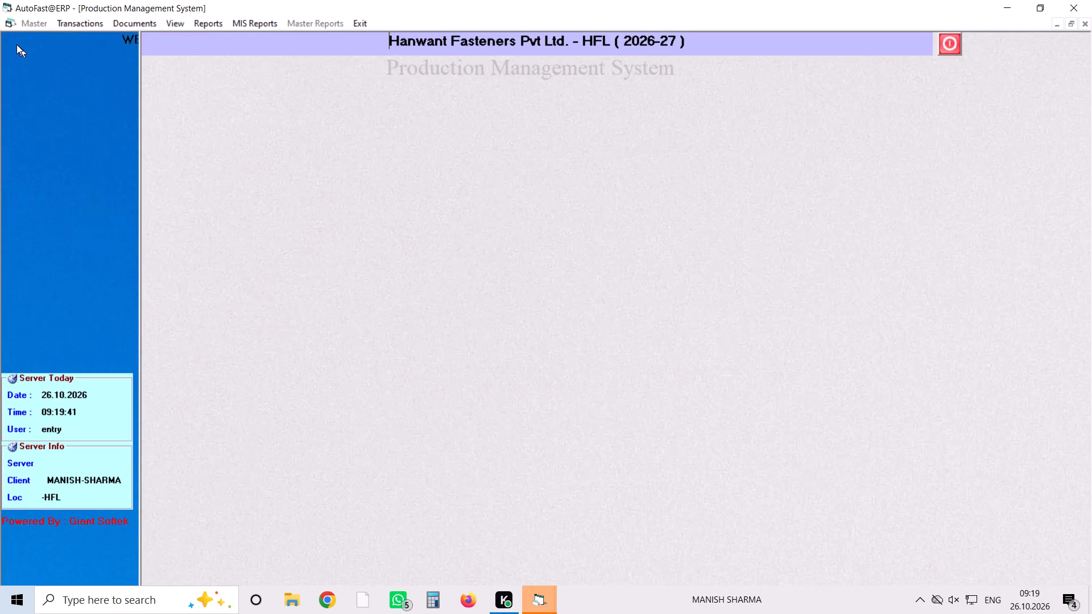
Open the second-operation item issue to machine form to start another issue entry.
{"action": "left_click", "coordinate": [69, 23]}
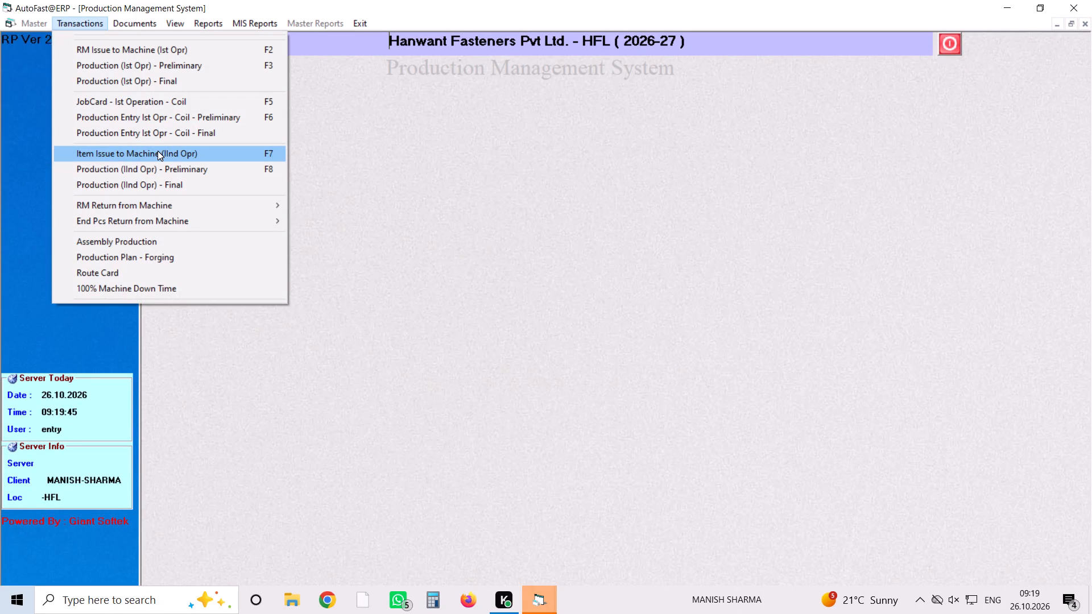
{"action": "left_click", "coordinate": [158, 151]}
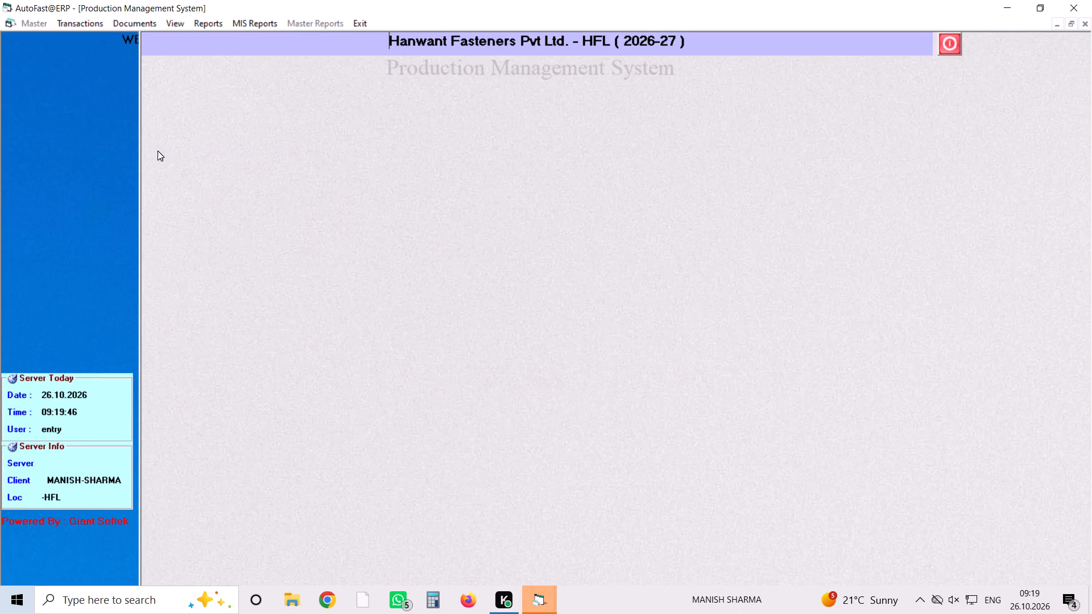
{"action": "key", "text": "Return"}
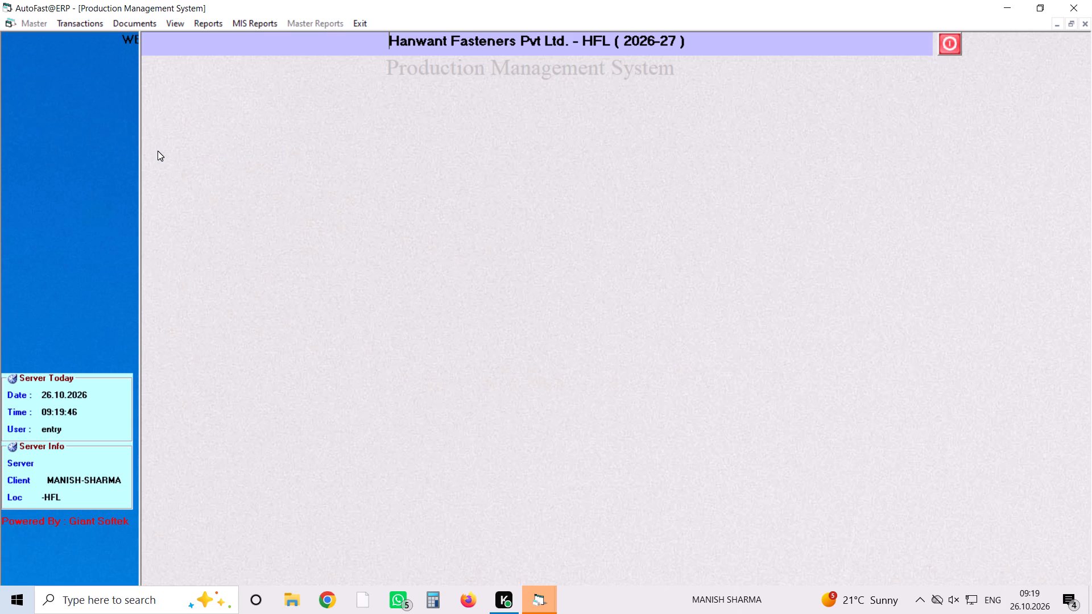